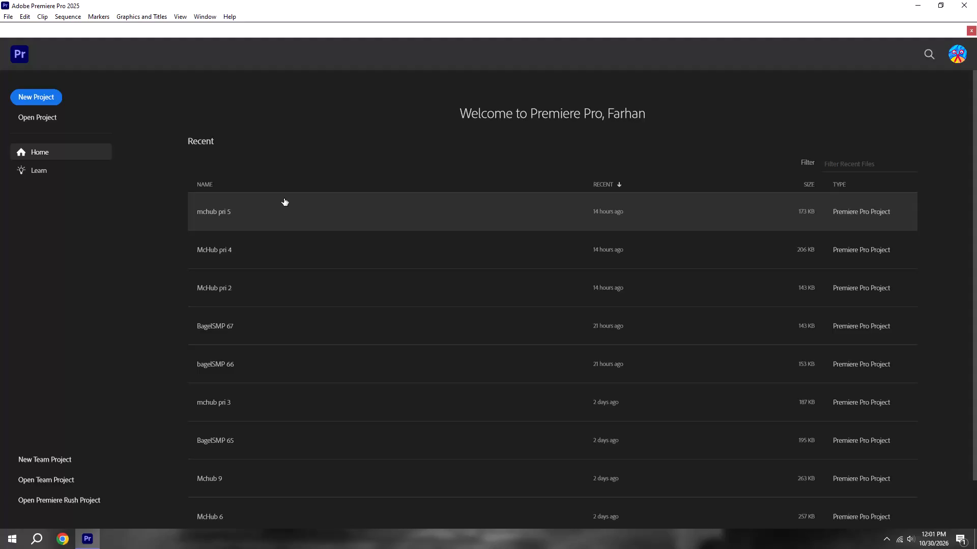
# Open the recent project mchub pri 5.
pyautogui.click(284, 198)
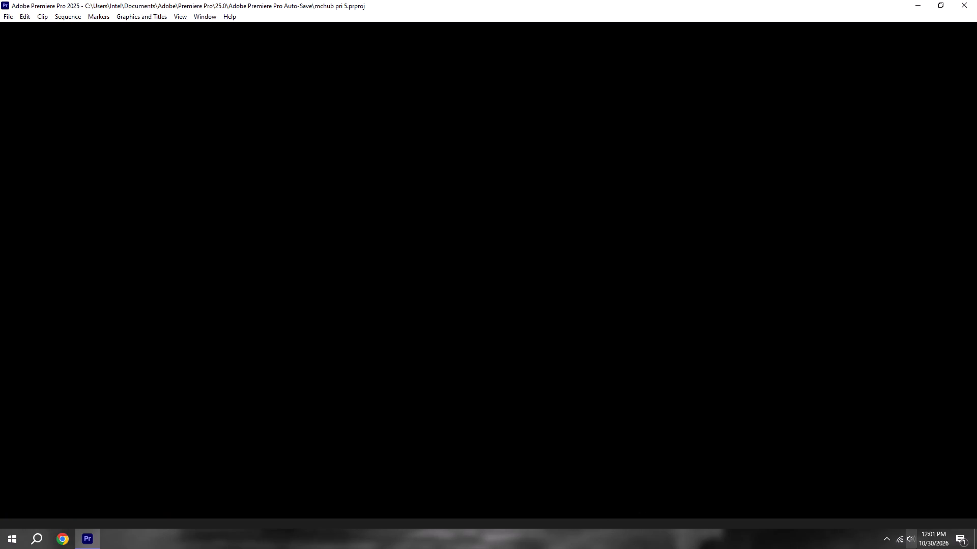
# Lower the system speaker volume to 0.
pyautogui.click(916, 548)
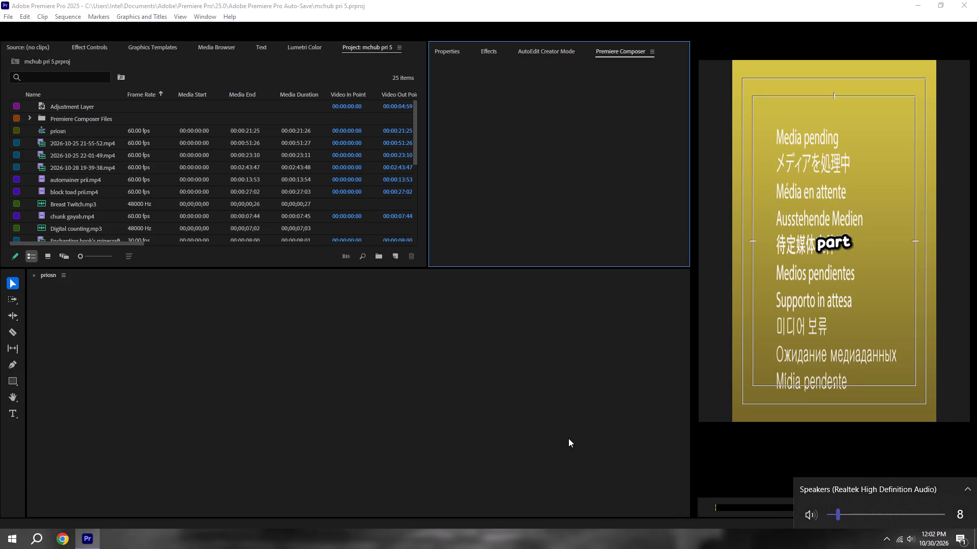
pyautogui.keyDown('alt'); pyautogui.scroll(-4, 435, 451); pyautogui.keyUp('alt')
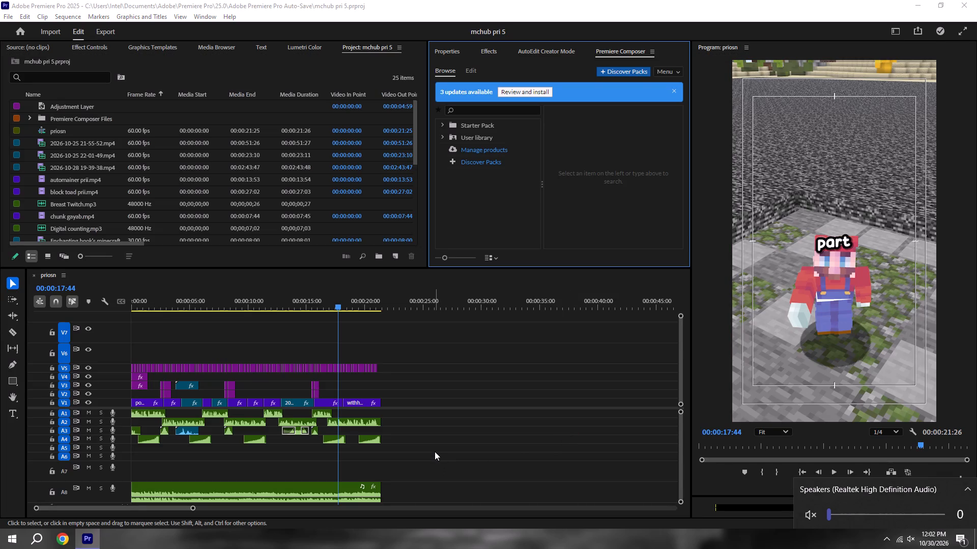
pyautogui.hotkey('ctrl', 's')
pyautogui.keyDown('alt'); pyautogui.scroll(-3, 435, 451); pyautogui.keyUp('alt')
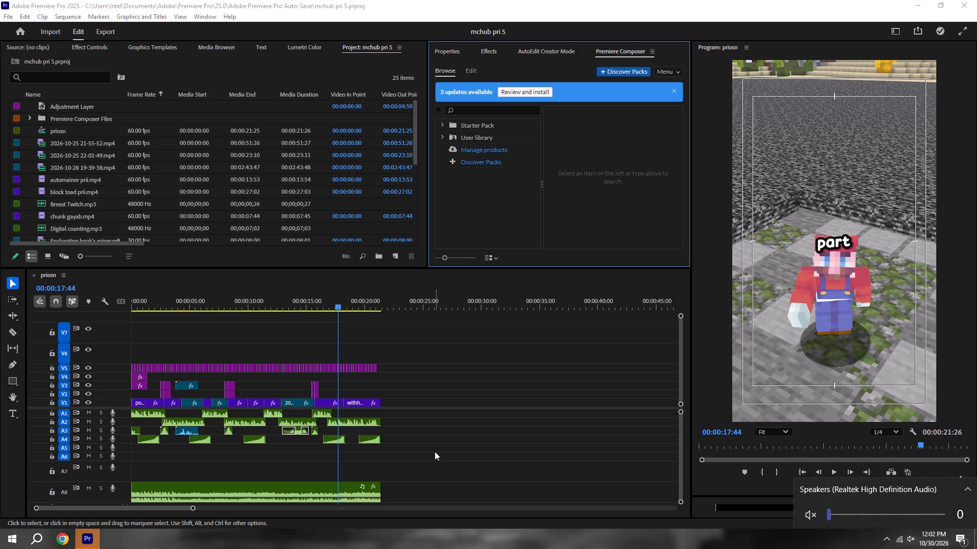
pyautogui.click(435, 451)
# Save the mchub pri 5 project.
pyautogui.keyDown('alt'); pyautogui.scroll(-2, 435, 451); pyautogui.keyUp('alt')
pyautogui.hotkey('ctrl', 's')
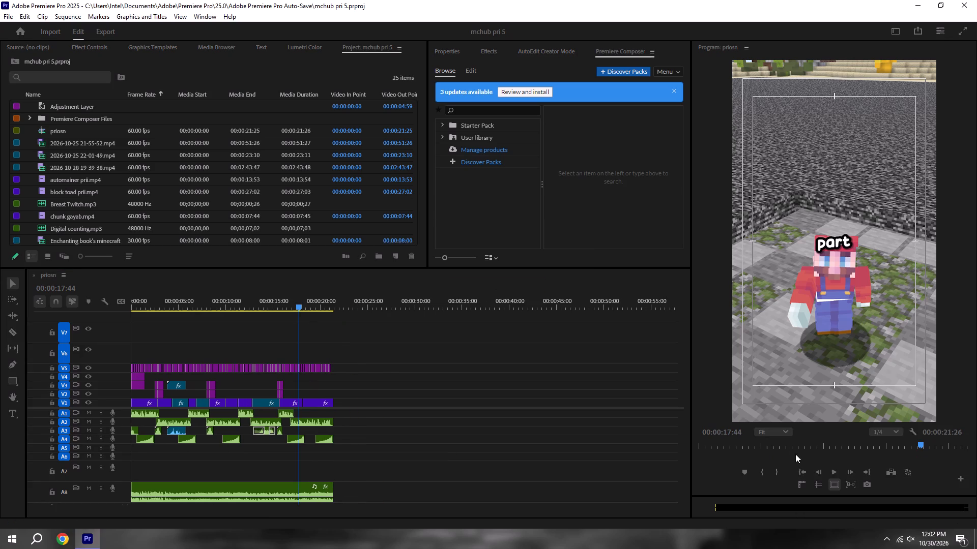
# Play the opening of the priosn sequence from its start and stop after about one second.
pyautogui.click(796, 471)
pyautogui.press('space')
pyautogui.keyDown('alt'); pyautogui.scroll(9, 295, 399); pyautogui.keyUp('alt')
pyautogui.press('space')
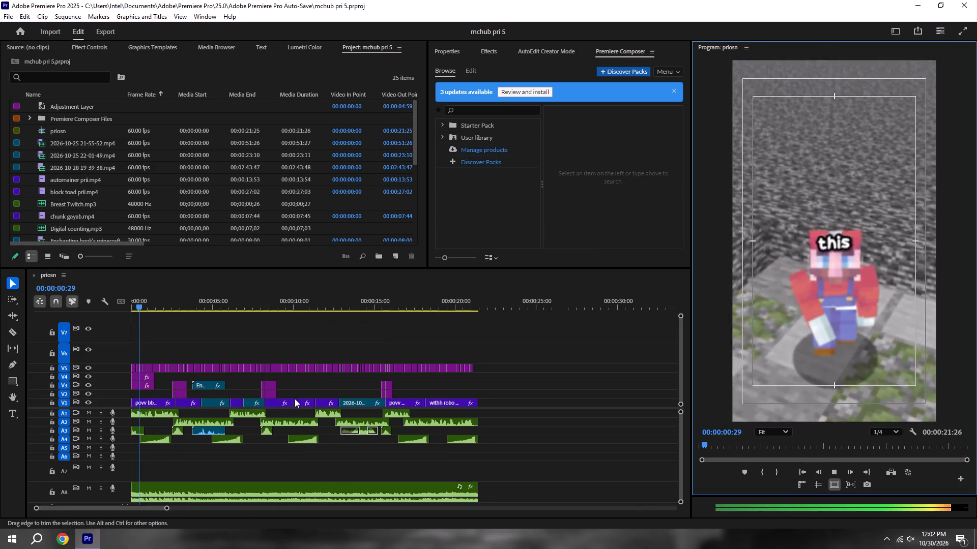
# Set the system volume of the Realtek speakers to 6.
pyautogui.click(910, 541)
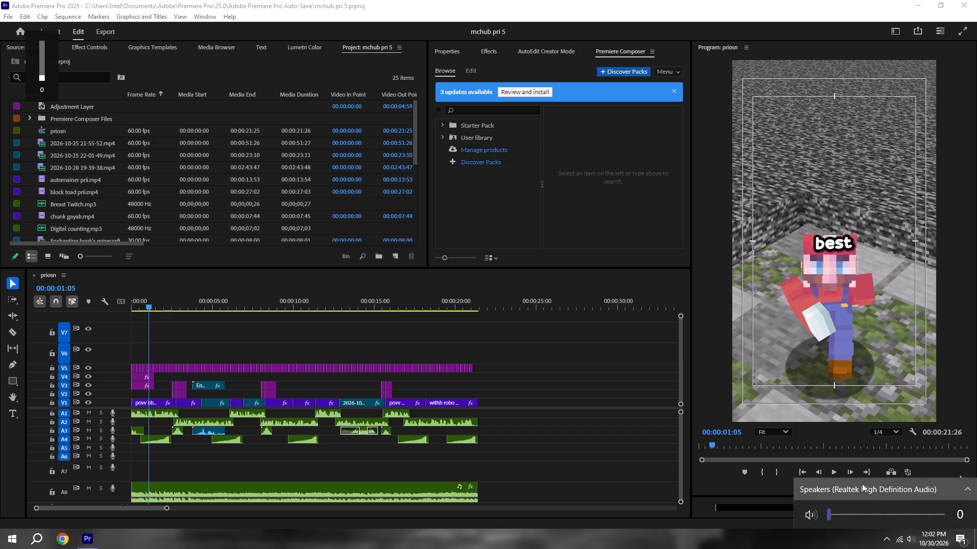
pyautogui.click(830, 515)
pyautogui.click(834, 514)
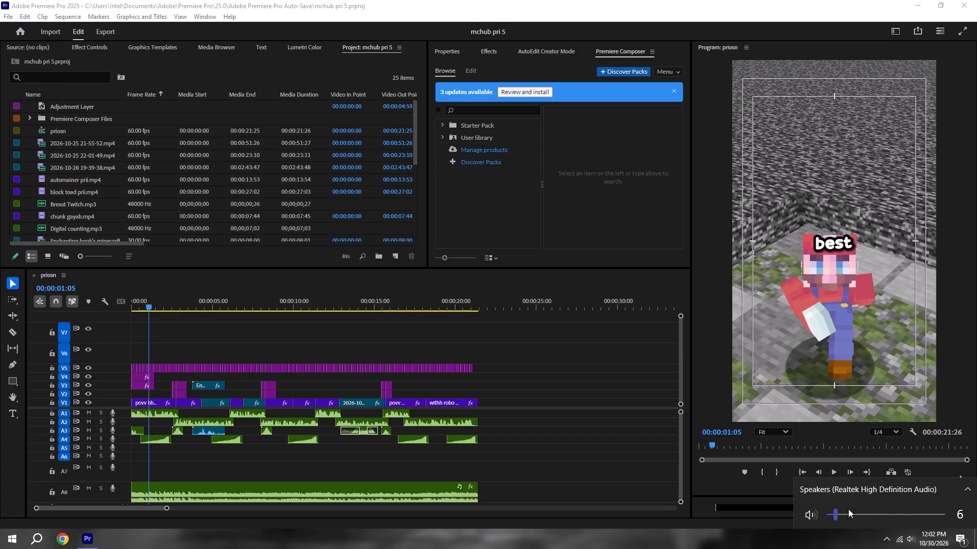
# Switch the playback device to Headset (ZEB-DUKE PRO Hands-Free AG Audio) and set its volume to a low level.
pyautogui.click(868, 490)
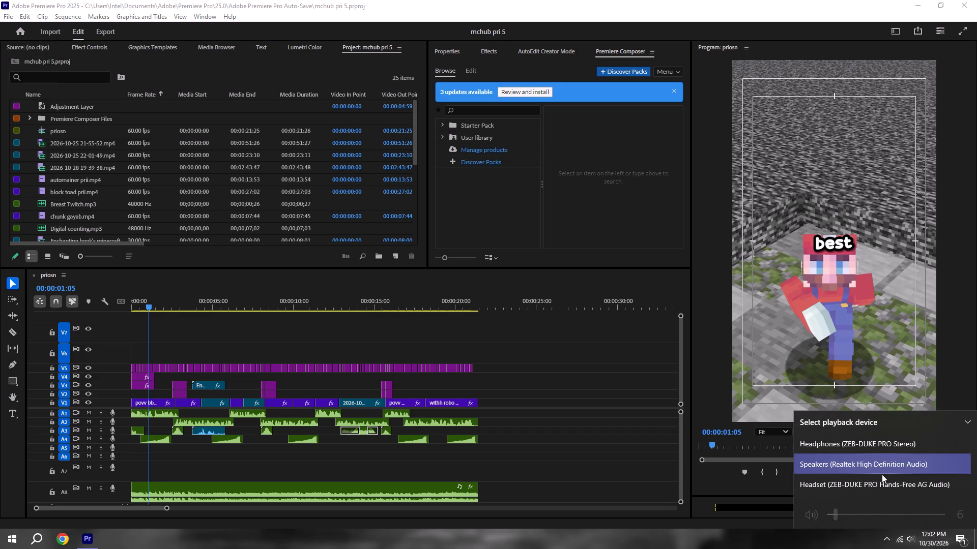
pyautogui.click(882, 474)
pyautogui.click(847, 511)
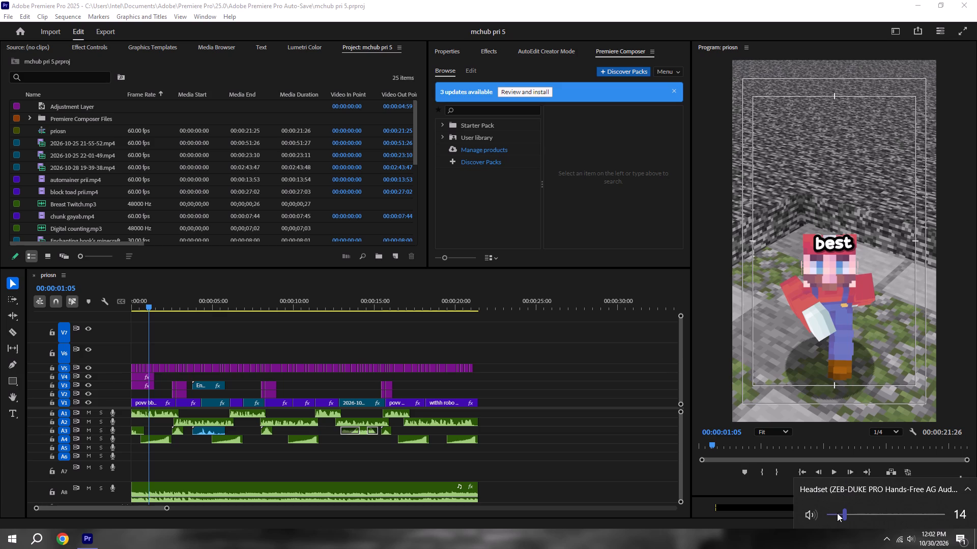
pyautogui.click(837, 513)
pyautogui.click(628, 460)
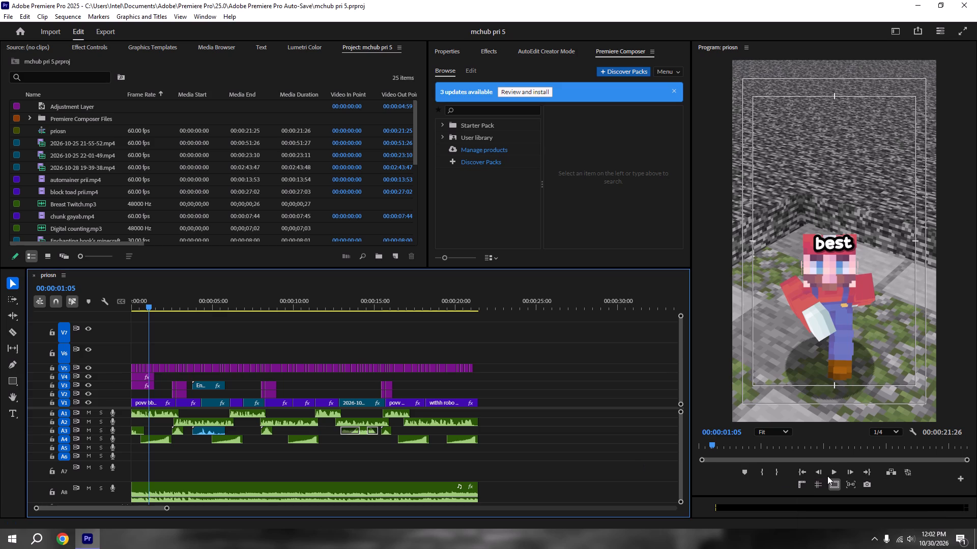
# Play the whole priosn sequence from its start to review the picture, captions and audio.
pyautogui.click(831, 474)
pyautogui.press('space')
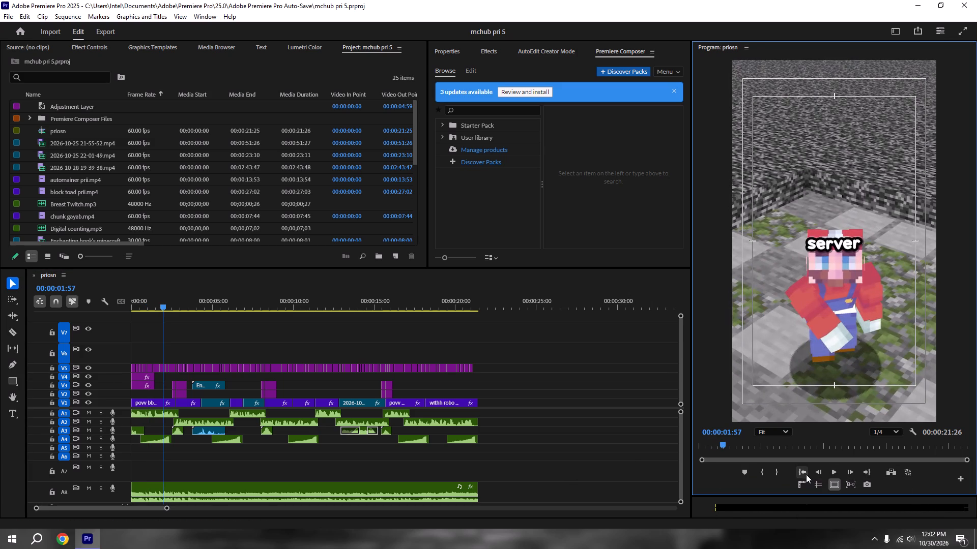
pyautogui.click(806, 474)
pyautogui.keyDown('alt'); pyautogui.scroll(10, 444, 452); pyautogui.keyUp('alt')
pyautogui.scroll(12, 386, 439)
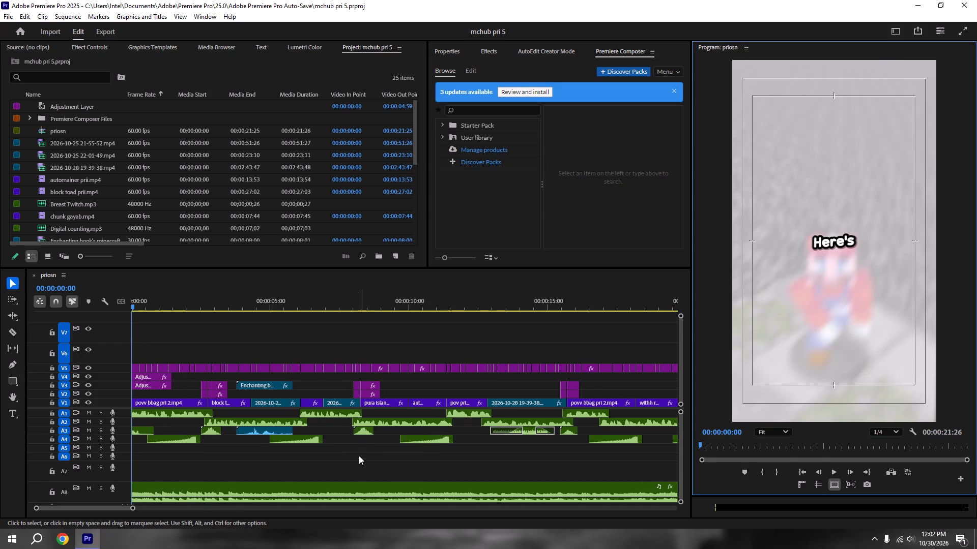
pyautogui.click(354, 457)
pyautogui.press('space')
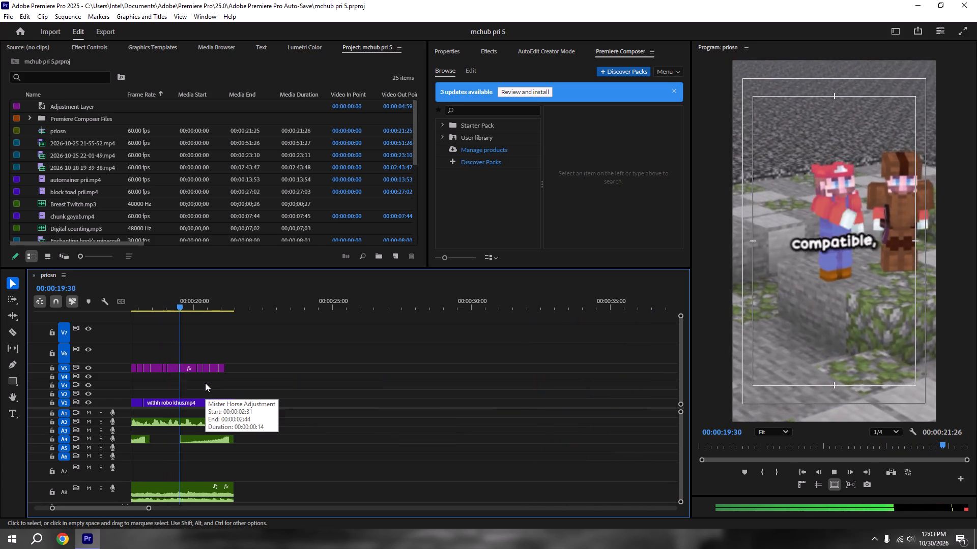
# Save the mchub pri 5 project.
pyautogui.hotkey('ctrl', 's')
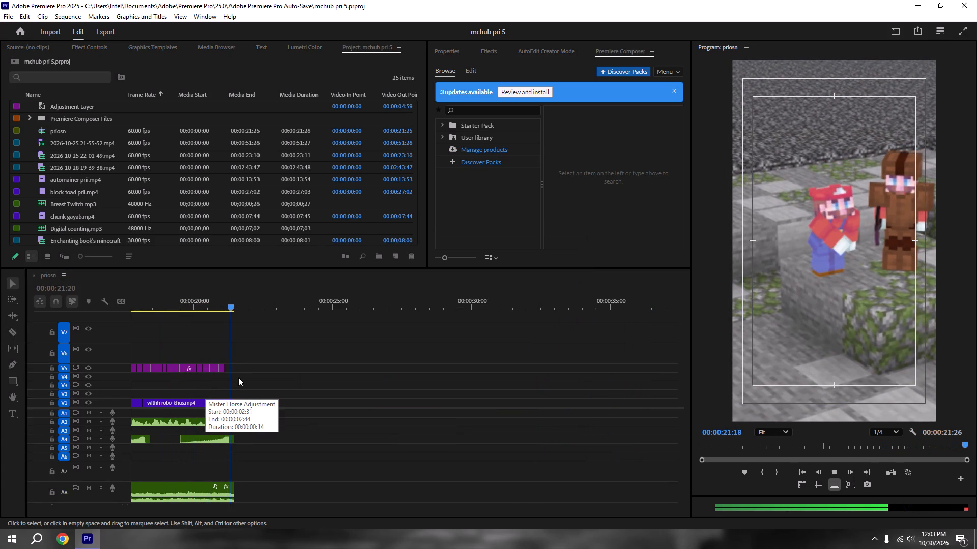
# Replay the opening of the priosn sequence from its start and stop after about three seconds.
pyautogui.keyDown('alt'); pyautogui.scroll(-6, 251, 382); pyautogui.keyUp('alt')
pyautogui.click(803, 468)
pyautogui.press('space')
pyautogui.keyDown('alt'); pyautogui.scroll(-5, 269, 385); pyautogui.keyUp('alt')
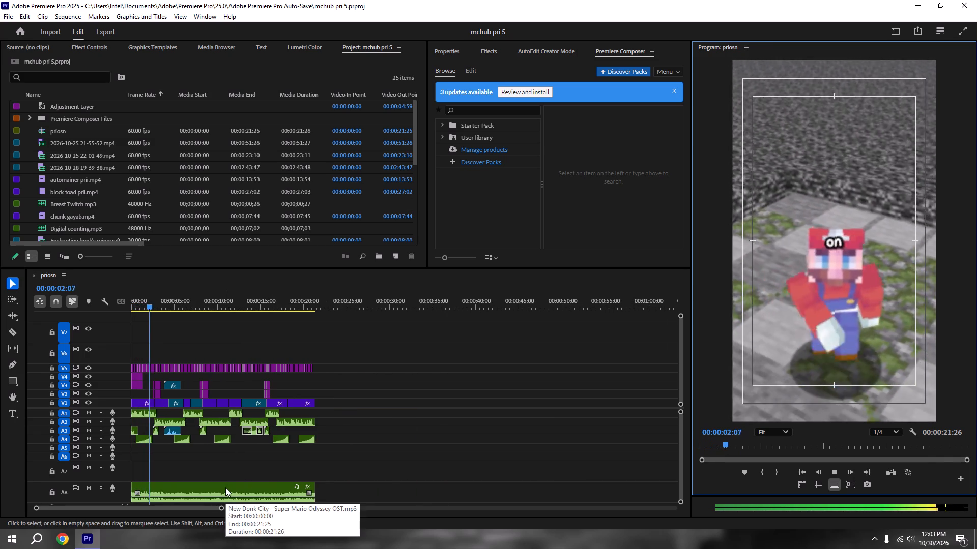
pyautogui.press('space')
# Trim the end of the New Donk City music clip on track A8 back to 00:00:02:45 and save the project.
pyautogui.keyDown('alt'); pyautogui.scroll(12, 161, 474); pyautogui.keyUp('alt')
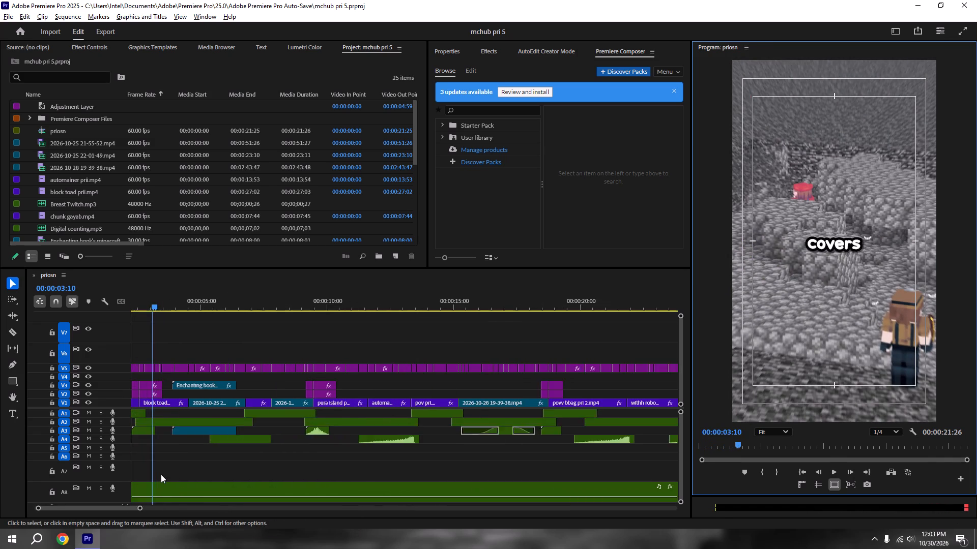
pyautogui.scroll(6, 160, 474)
pyautogui.keyDown('shift'); pyautogui.click(221, 309); pyautogui.keyUp('shift')
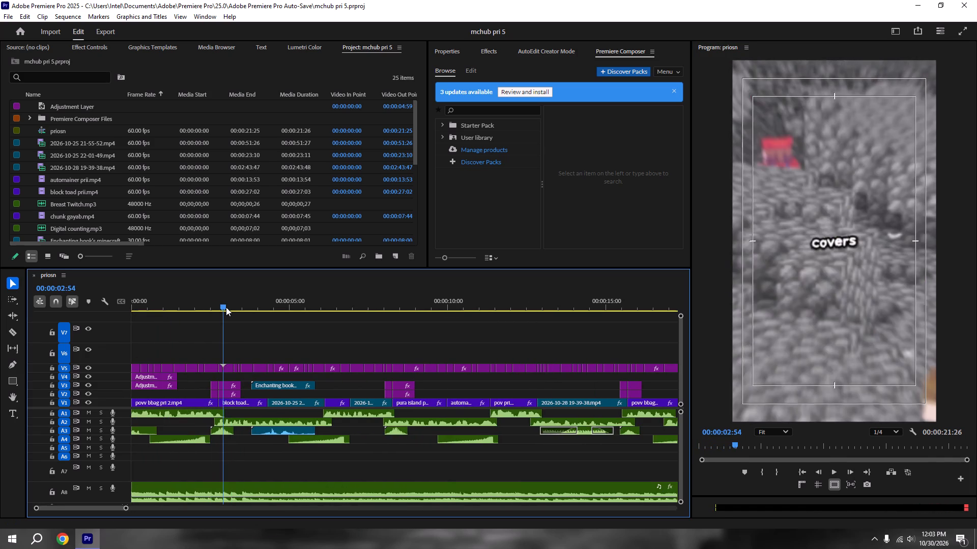
pyautogui.keyDown('alt'); pyautogui.scroll(-10, 223, 340); pyautogui.keyUp('alt')
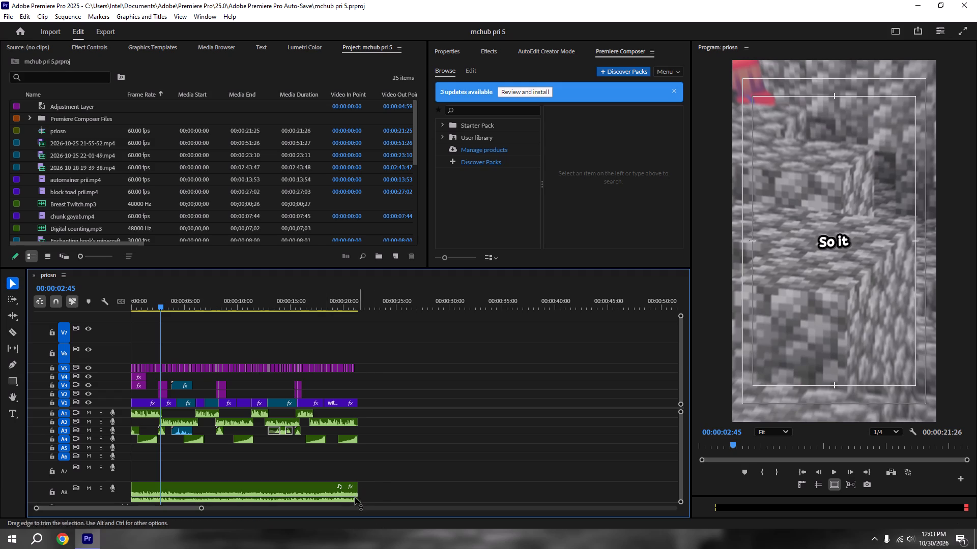
pyautogui.moveTo(359, 485); pyautogui.dragTo(164, 484)
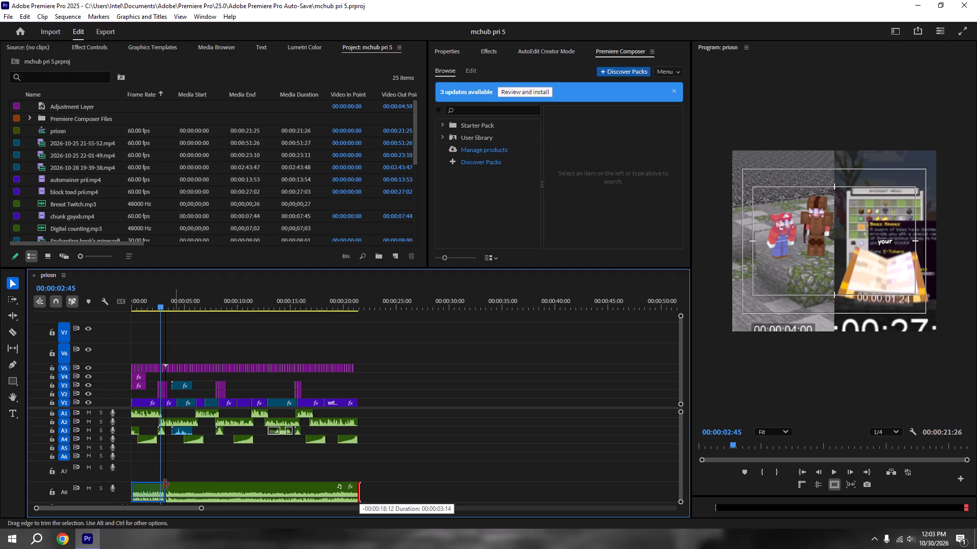
pyautogui.moveTo(164, 484); pyautogui.dragTo(162, 484)
pyautogui.click(188, 481)
pyautogui.hotkey('ctrl', 's')
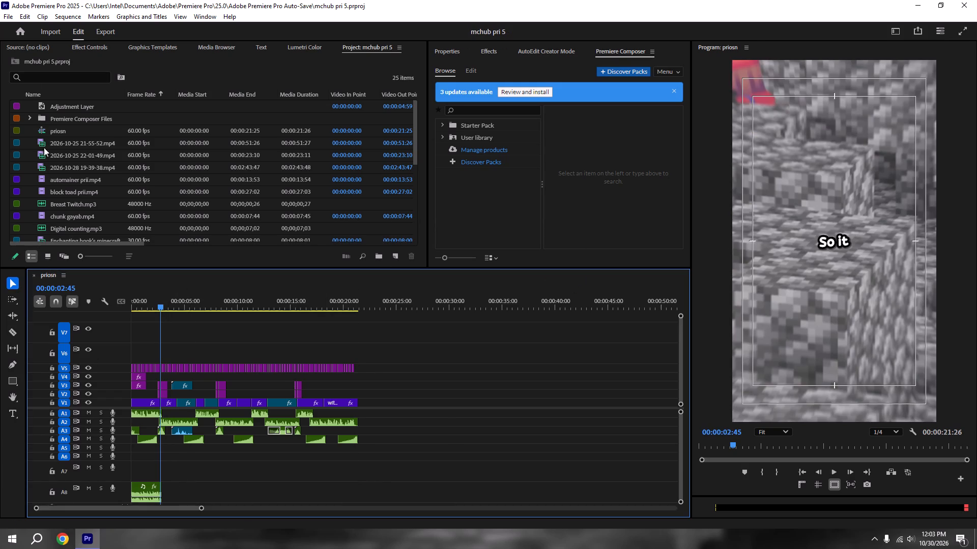
# Open the recent project McHub pri 4 alongside the current one.
pyautogui.click(26, 27)
pyautogui.click(226, 243)
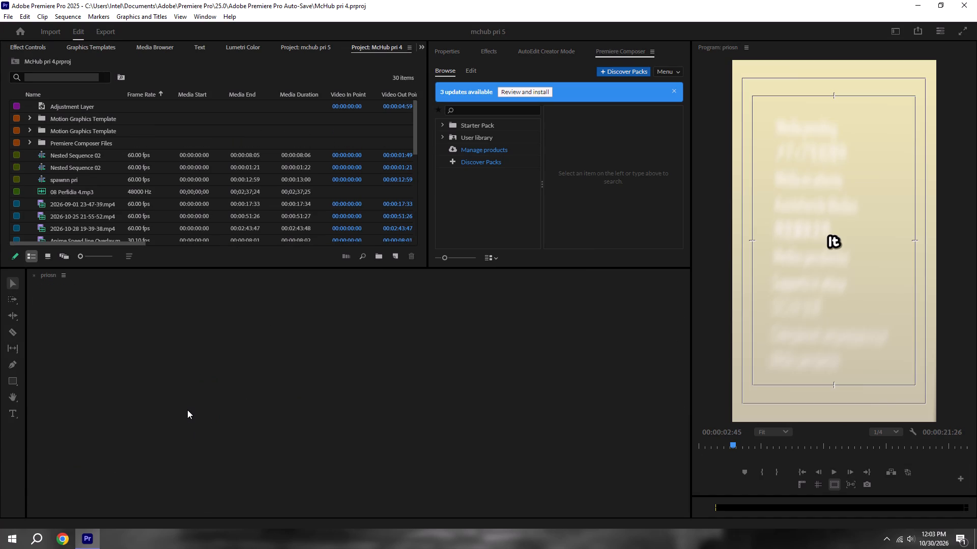
# Play the start of the spawnn pri sequence and copy its background music clip from track A8.
pyautogui.keyDown('alt'); pyautogui.scroll(-4, 187, 406); pyautogui.keyUp('alt')
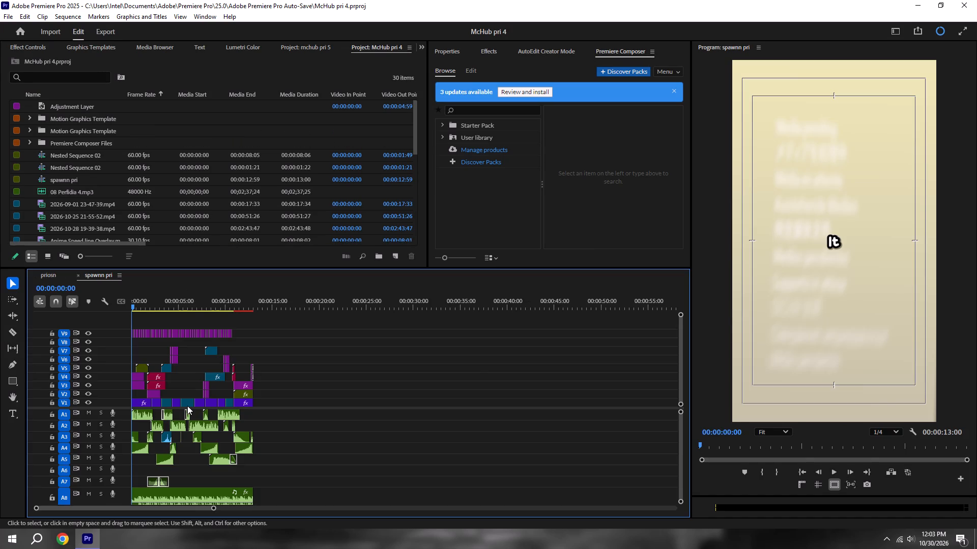
pyautogui.press('space')
pyautogui.keyDown('alt'); pyautogui.scroll(11, 177, 487); pyautogui.keyUp('alt')
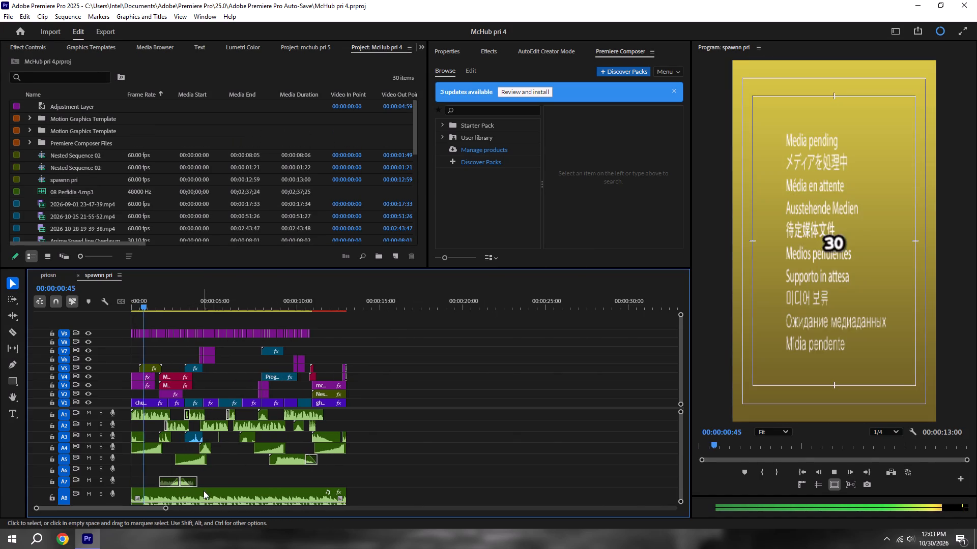
pyautogui.click(205, 496)
pyautogui.press('space')
pyautogui.hotkey('ctrl', 'c')
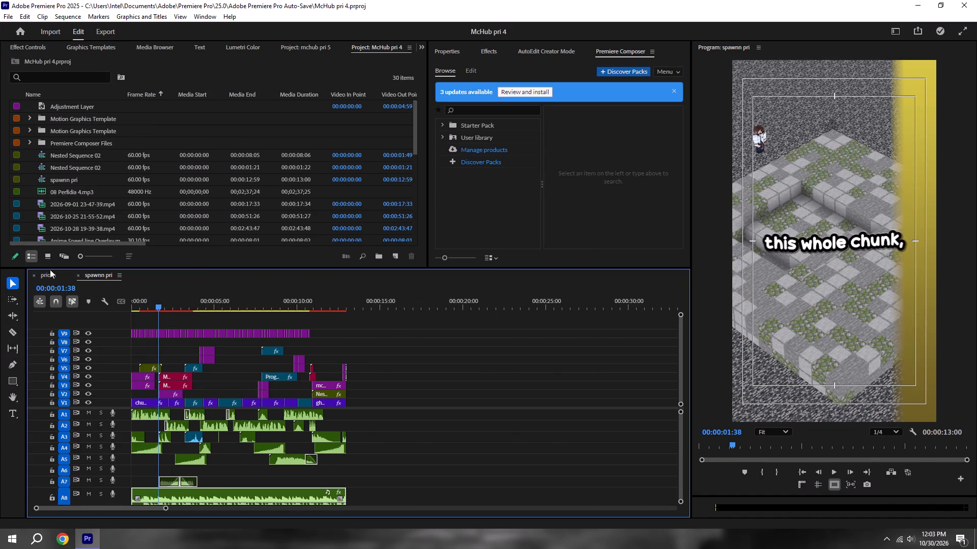
# Paste the copied music clip into the priosn sequence at 00:00:02:45, right after the trimmed music on track A8.
pyautogui.click(50, 274)
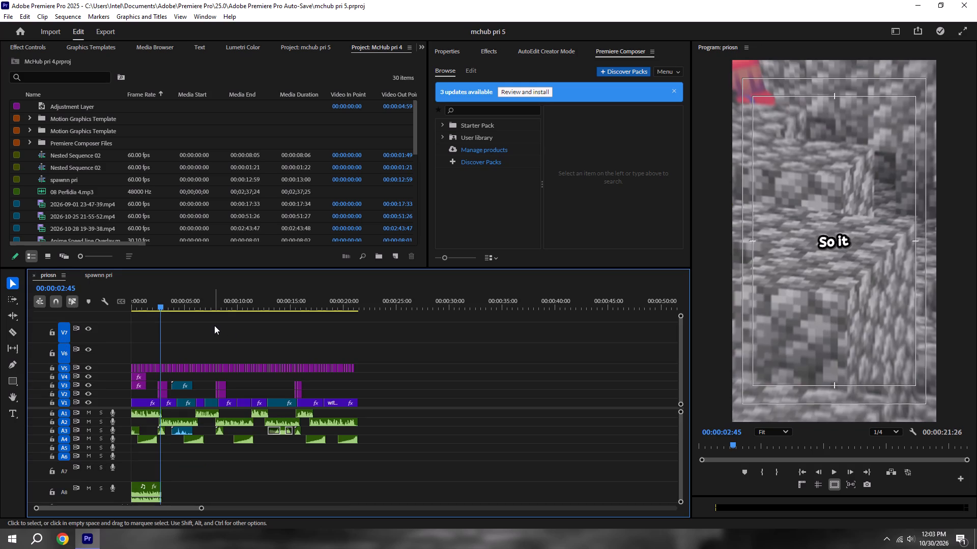
pyautogui.hotkey('ctrl', 'v')
# Extend the end of the pasted music clip on track A8 to match the end of the last video clip.
pyautogui.keyDown('alt'); pyautogui.scroll(5, 203, 468); pyautogui.keyUp('alt')
pyautogui.scroll(1, 219, 471)
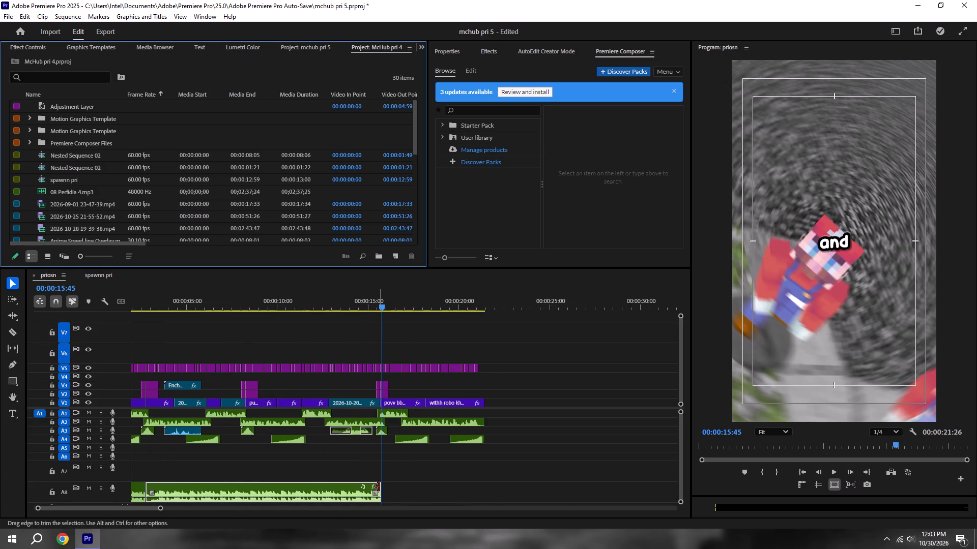
pyautogui.moveTo(379, 486); pyautogui.dragTo(486, 485)
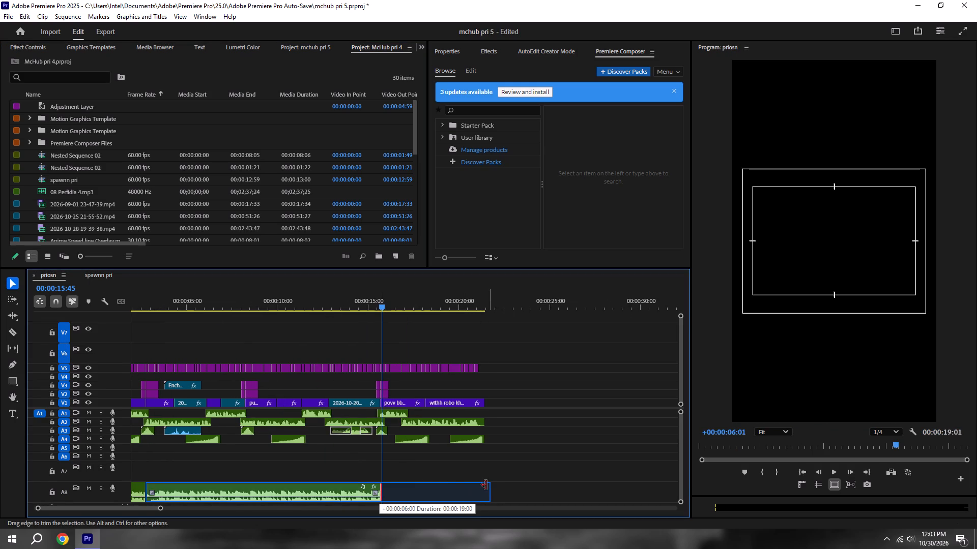
pyautogui.moveTo(486, 485); pyautogui.dragTo(485, 485)
pyautogui.click(615, 350)
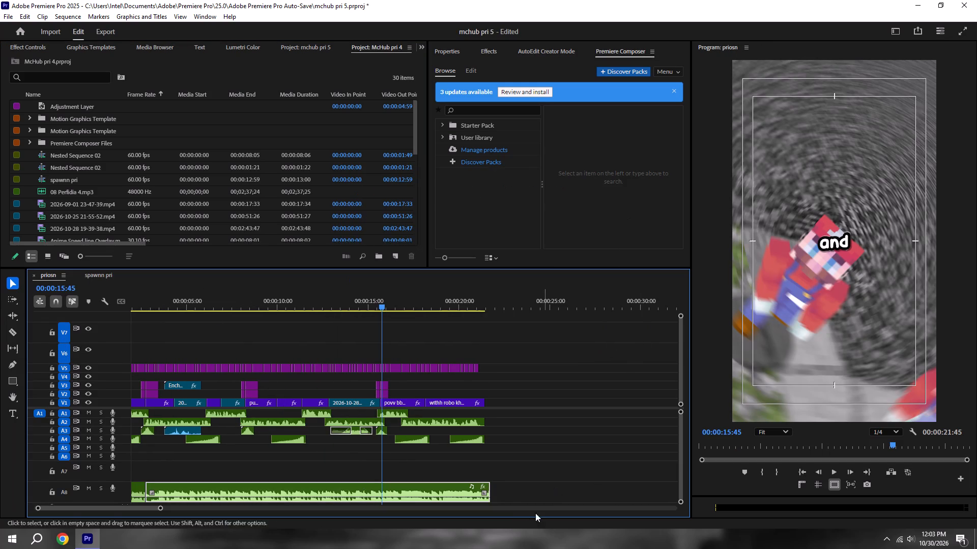
pyautogui.click(495, 489)
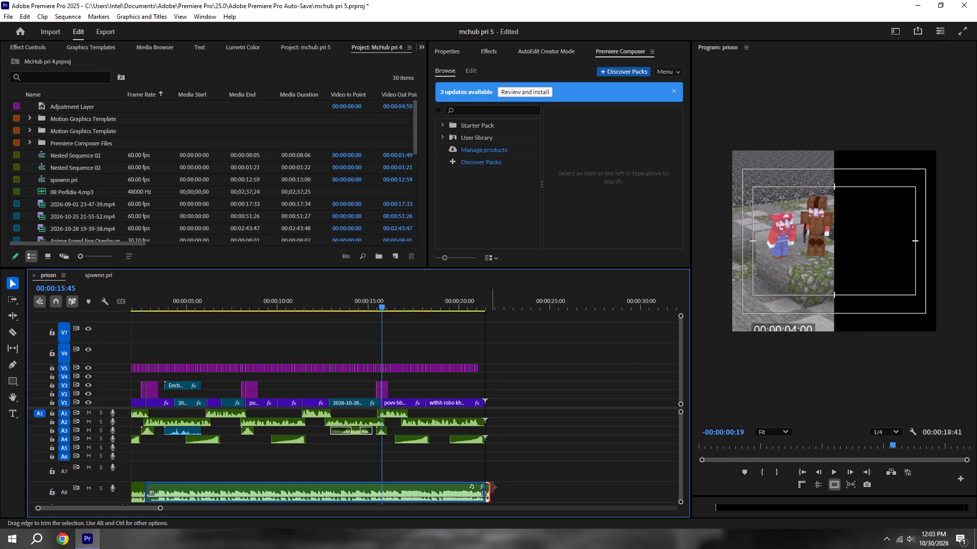
pyautogui.click(491, 487)
# Stretch the transition at the pasted music clip's start back across the cut into the preceding music, and save the project.
pyautogui.scroll(6, 305, 470)
pyautogui.moveTo(190, 493); pyautogui.dragTo(165, 491)
pyautogui.hotkey('ctrl', 's')
# Play the priosn sequence from 00:00:02:38 to hear the music change.
pyautogui.keyDown('shift'); pyautogui.click(180, 297); pyautogui.keyUp('shift')
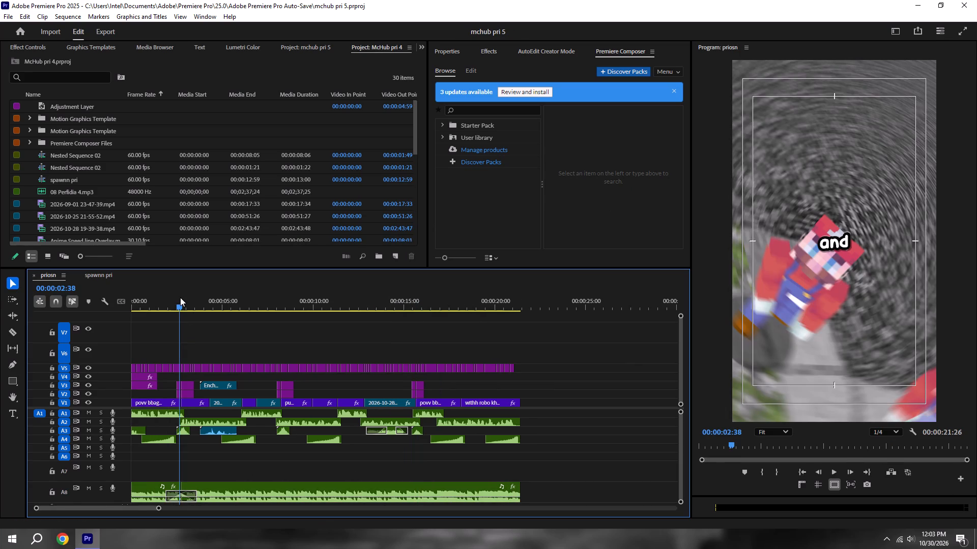
pyautogui.press('space')
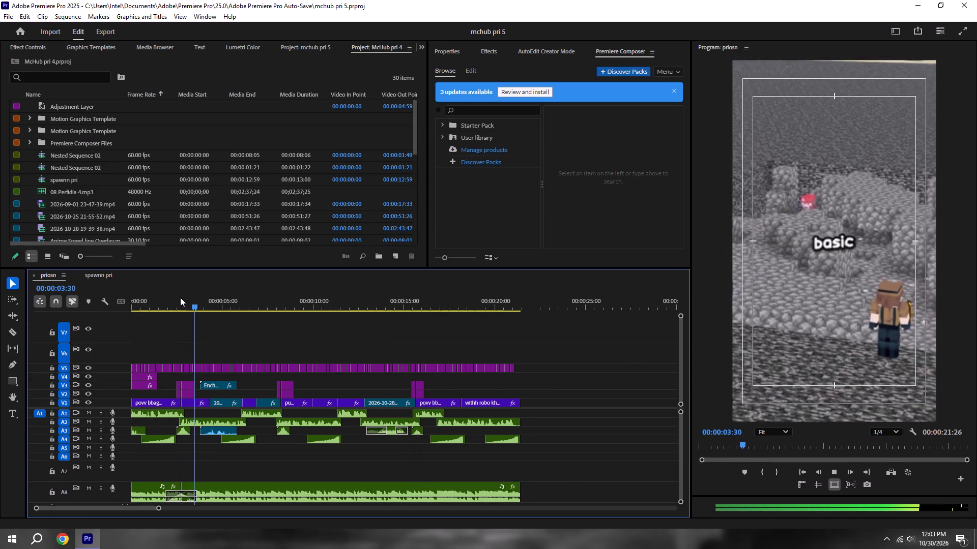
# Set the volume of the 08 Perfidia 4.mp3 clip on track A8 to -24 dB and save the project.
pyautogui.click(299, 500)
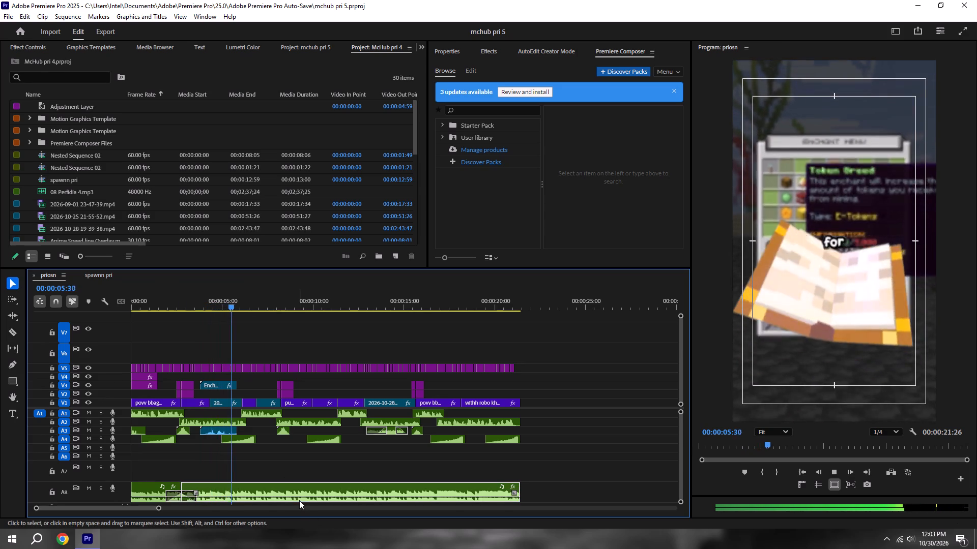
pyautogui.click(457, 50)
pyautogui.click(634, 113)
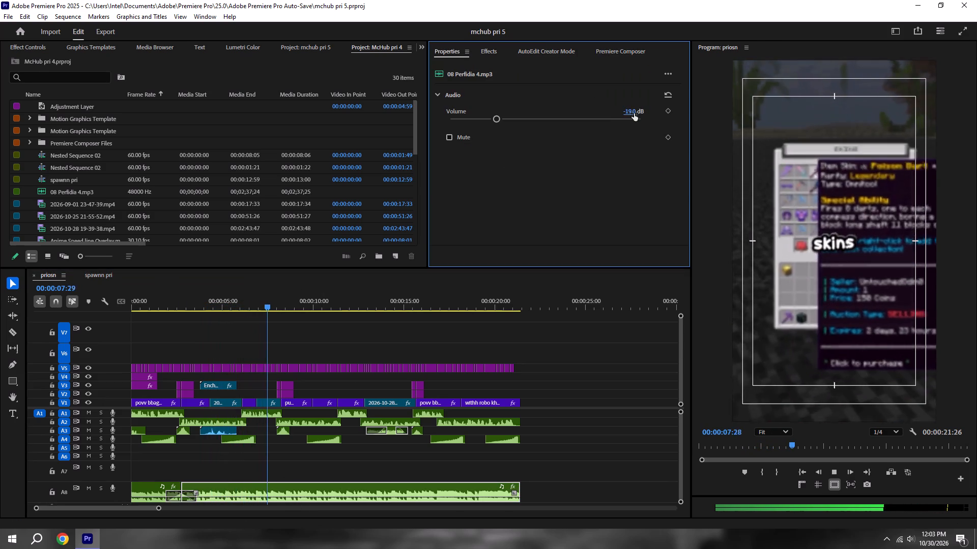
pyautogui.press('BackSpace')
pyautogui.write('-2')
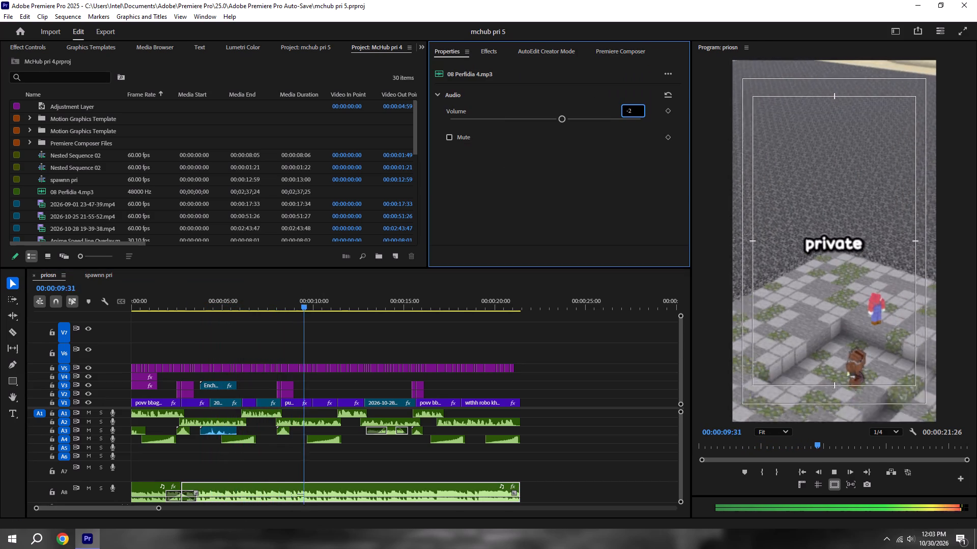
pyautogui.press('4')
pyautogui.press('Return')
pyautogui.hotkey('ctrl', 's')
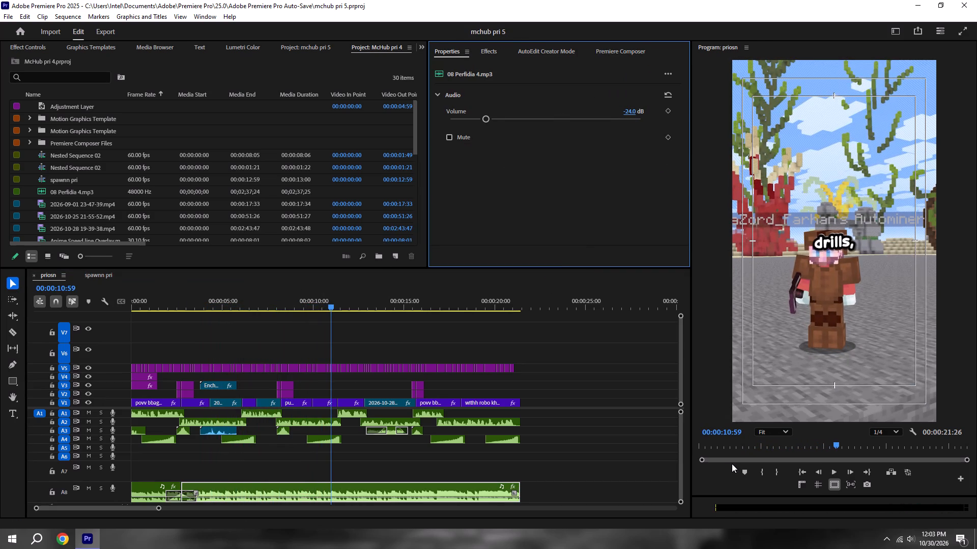
# Play the priosn sequence from its beginning to judge the music level against the voice-over.
pyautogui.press('space')
pyautogui.click(803, 473)
pyautogui.press('space')
pyautogui.keyDown('alt'); pyautogui.scroll(10, 288, 483); pyautogui.keyUp('alt')
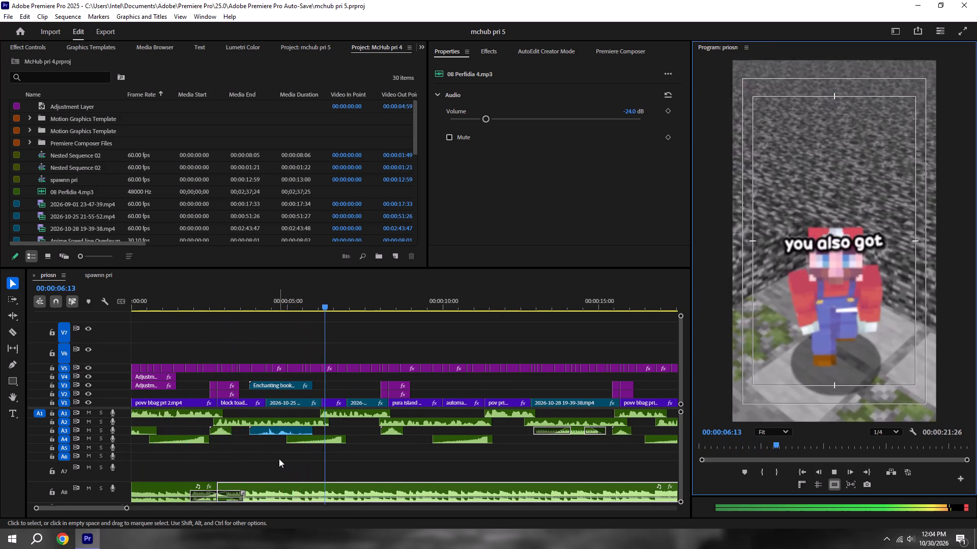
pyautogui.keyDown('alt'); pyautogui.scroll(-7, 279, 459); pyautogui.keyUp('alt')
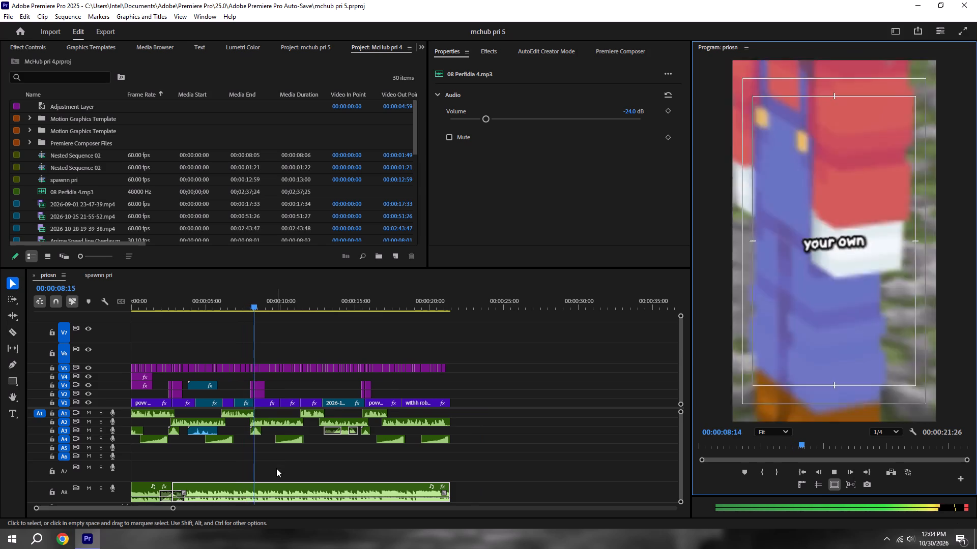
# Delete the 08 Perfidia 4.mp3 clip from track A8 and save the project.
pyautogui.click(307, 495)
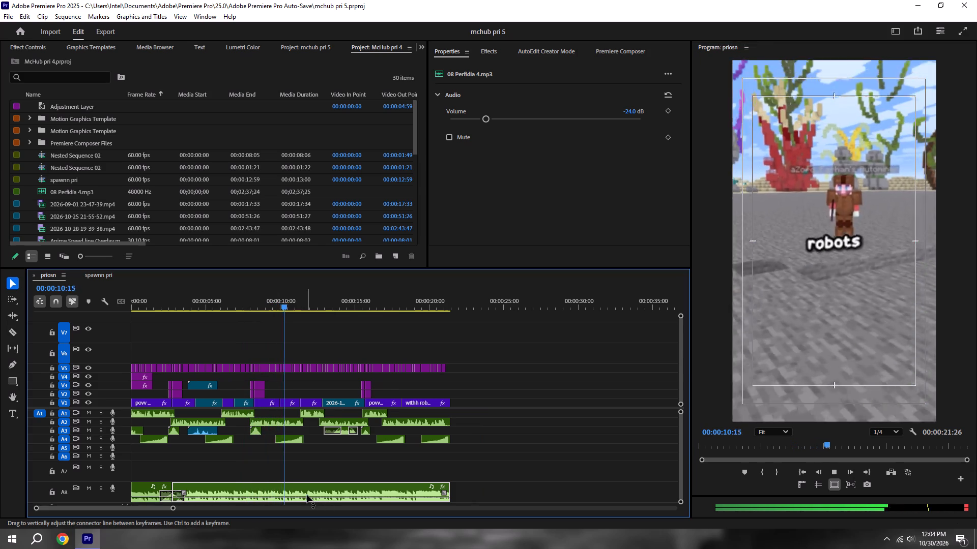
pyautogui.press('BackSpace')
pyautogui.hotkey('ctrl', 's')
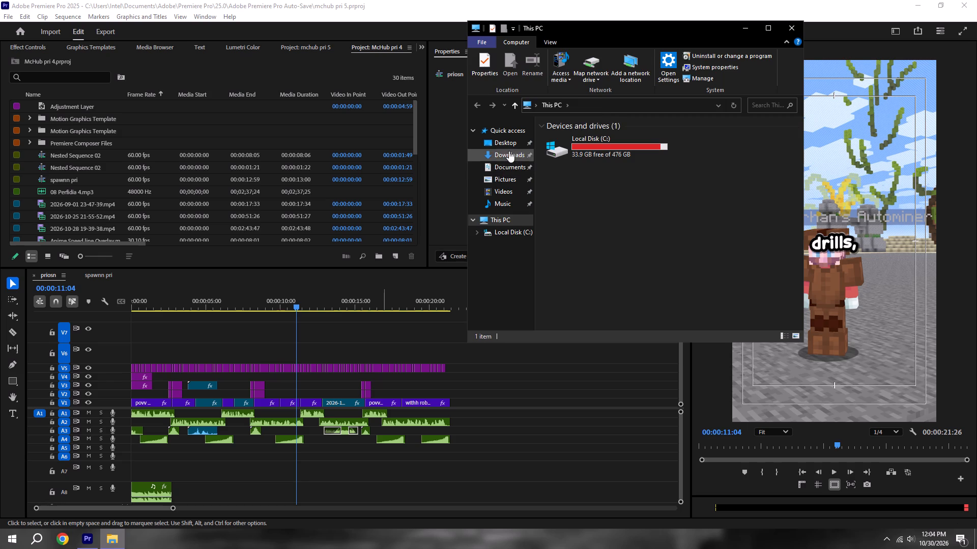
# Browse the Music folder in Downloads with File Explorer and audition 004. Fallen Down.mp3.
pyautogui.click(509, 151)
pyautogui.doubleClick(585, 164)
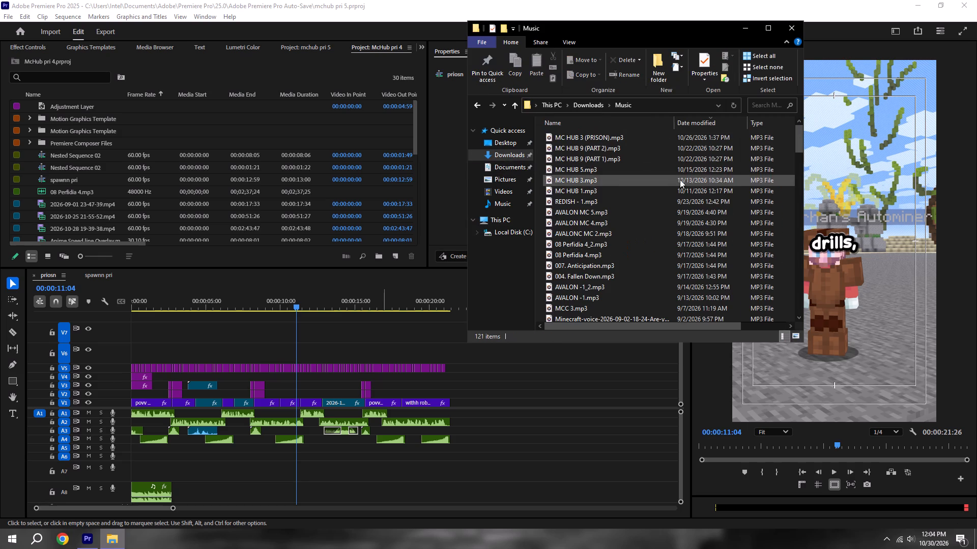
pyautogui.scroll(-4, 667, 179)
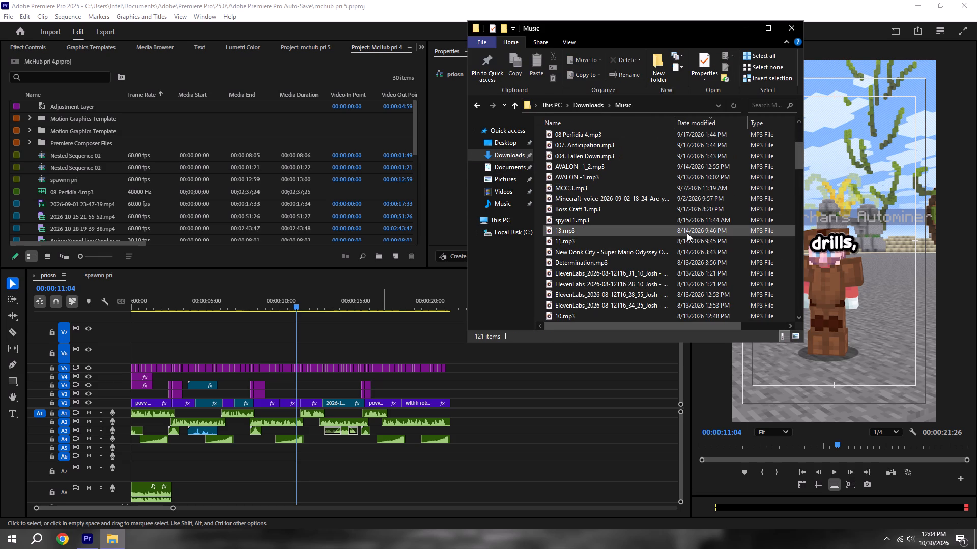
pyautogui.scroll(-3, 687, 233)
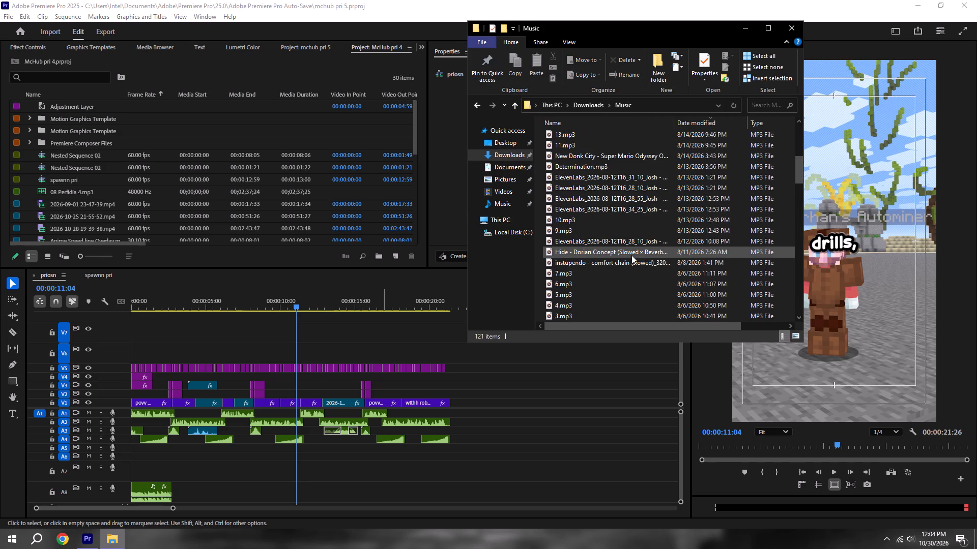
pyautogui.scroll(9, 631, 255)
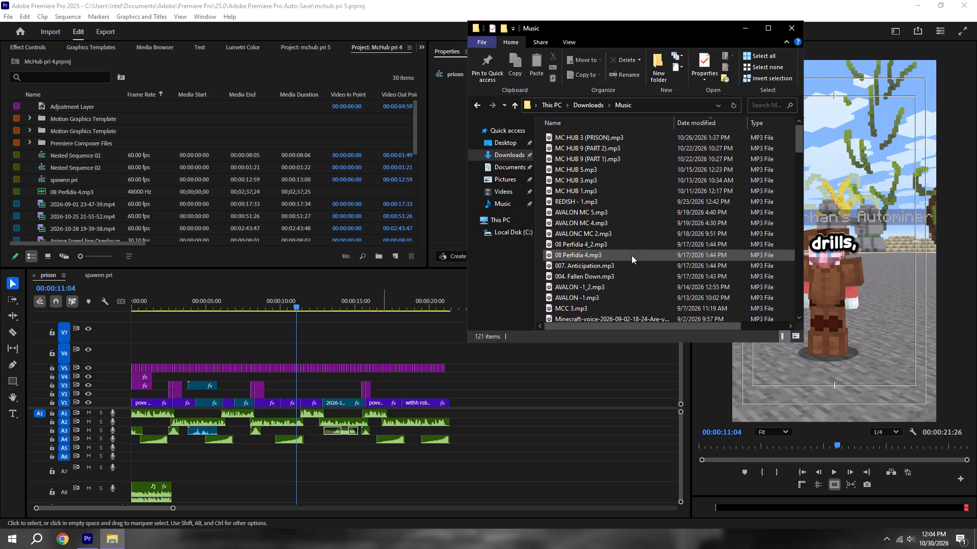
pyautogui.doubleClick(622, 274)
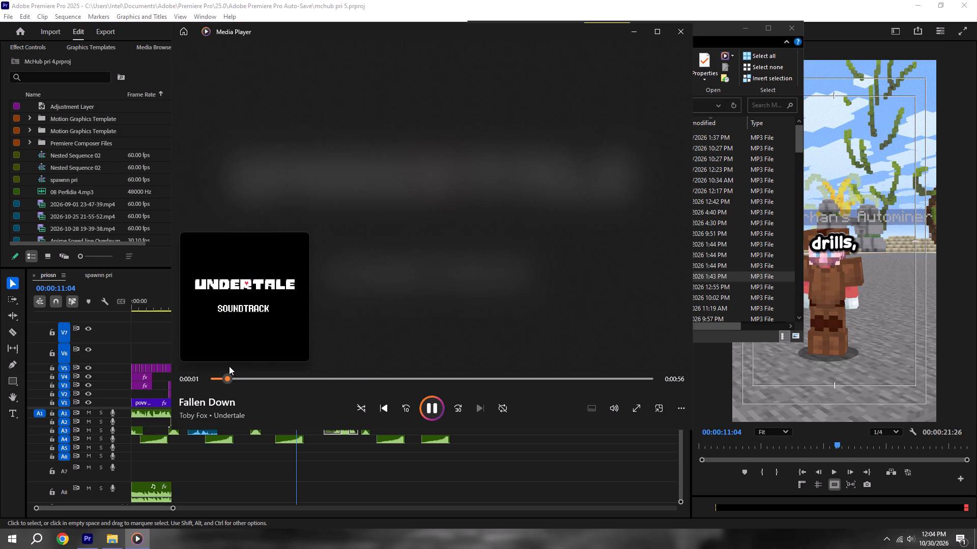
pyautogui.click(672, 32)
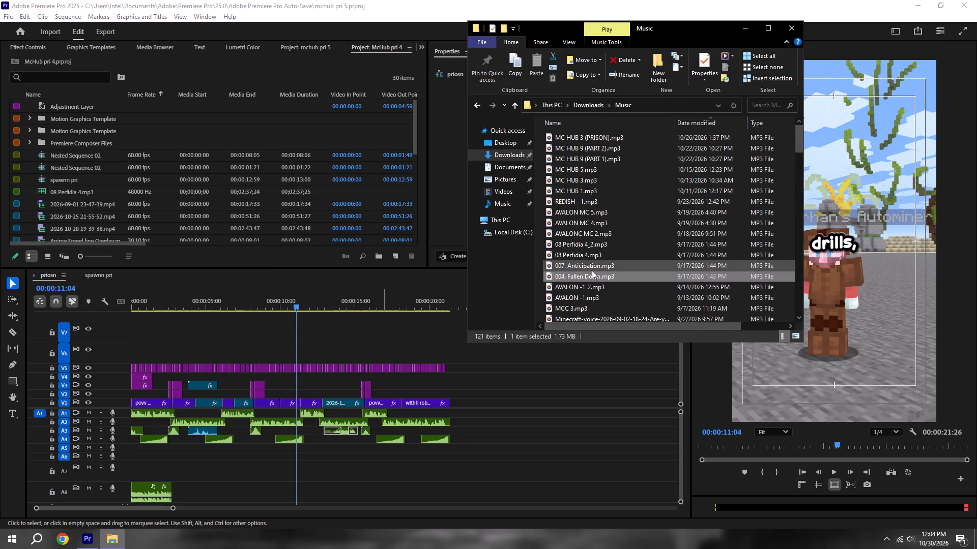
# Audition 007. Anticipation.mp3 from the Music folder, skipping ahead in the track.
pyautogui.doubleClick(592, 270)
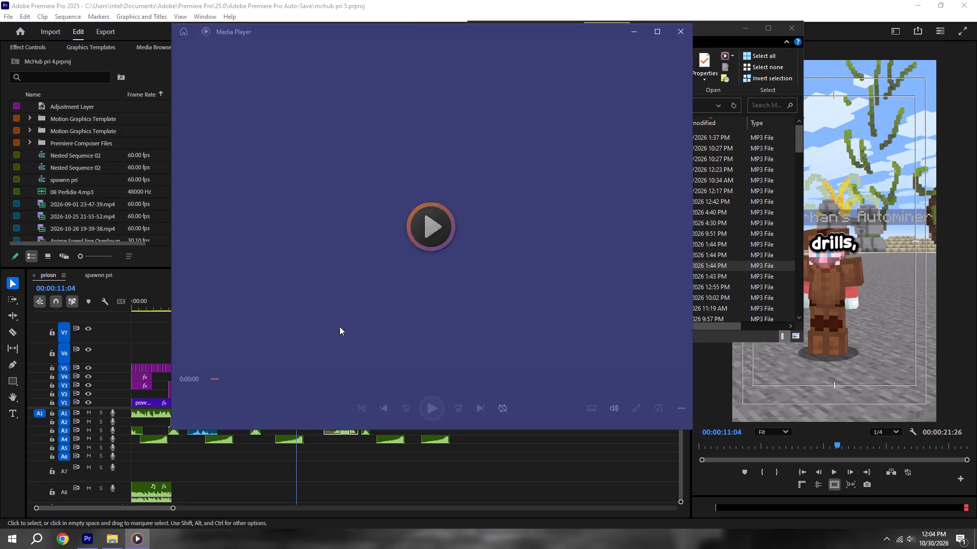
pyautogui.click(255, 373)
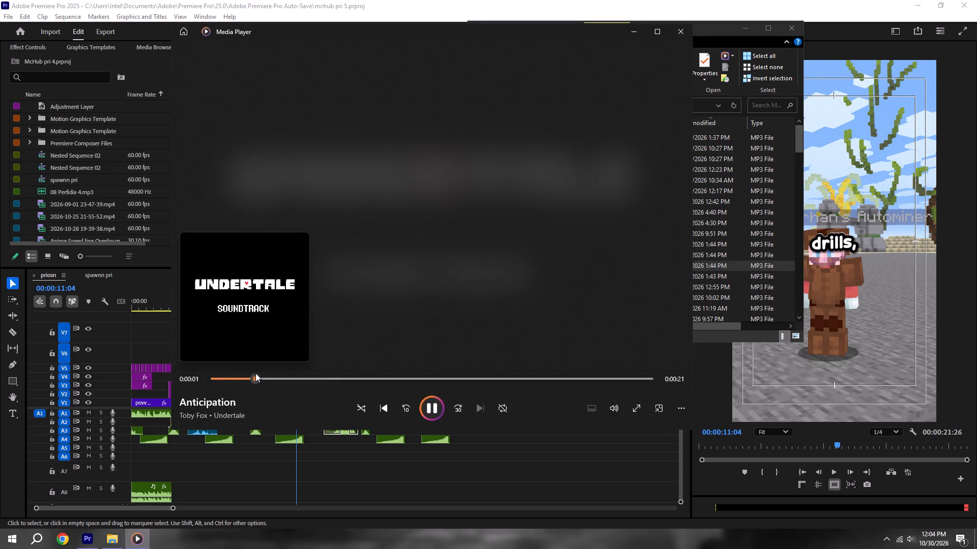
pyautogui.click(290, 383)
pyautogui.click(684, 35)
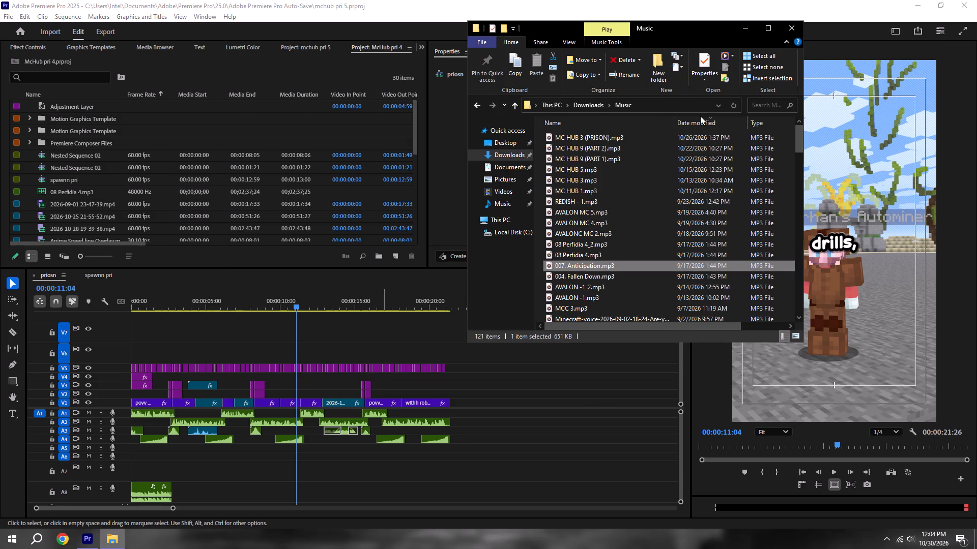
# Find the New Donk City - Super Mario Odyssey track further down the Music folder and audition it.
pyautogui.scroll(-3, 612, 273)
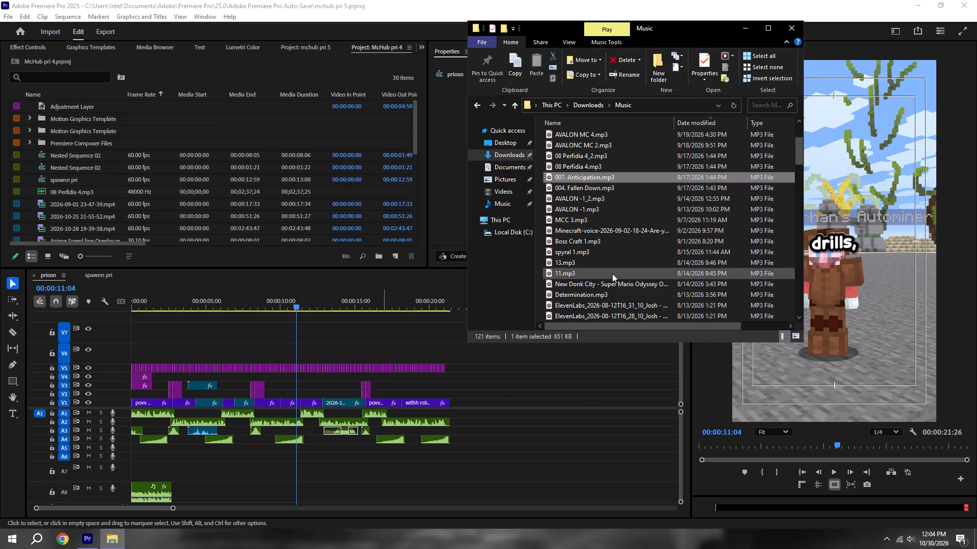
pyautogui.scroll(-2, 613, 265)
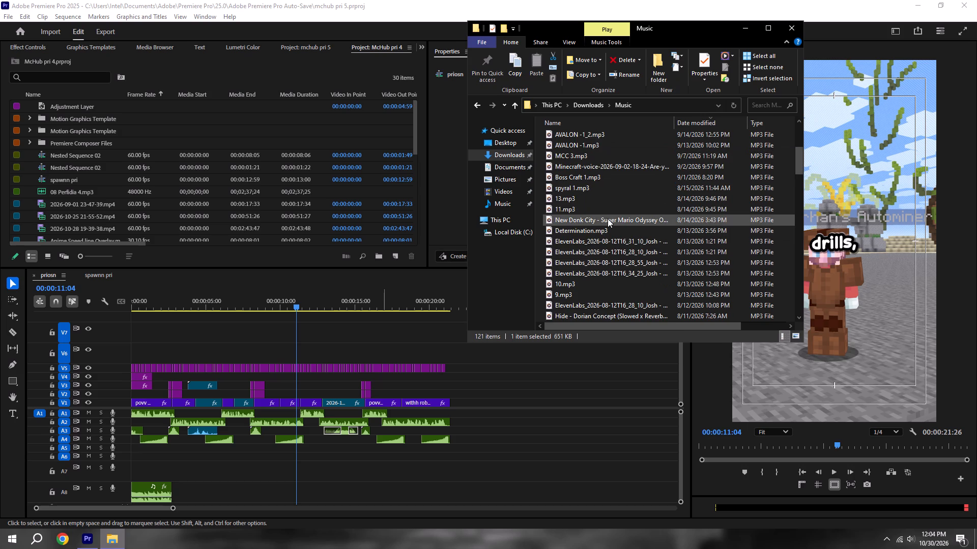
pyautogui.doubleClick(608, 219)
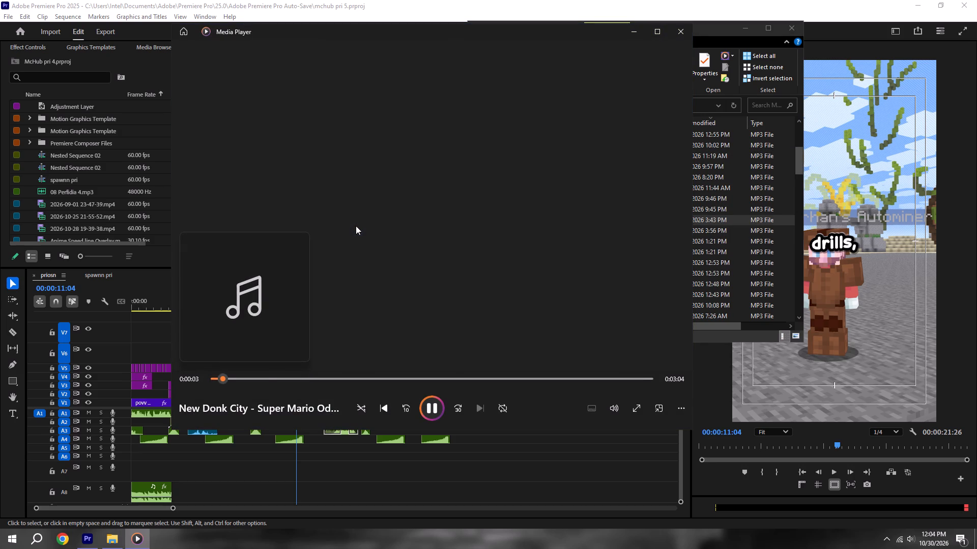
# Switch back to Premiere Pro, select the remaining music clip on track A8, and look through the McHub pri 4 project's media items.
pyautogui.click(154, 496)
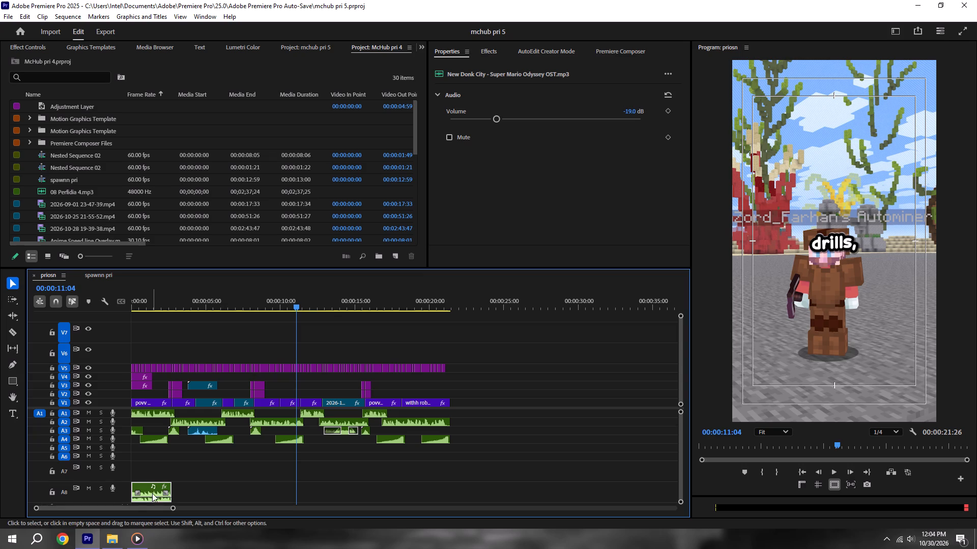
pyautogui.scroll(-8, 79, 169)
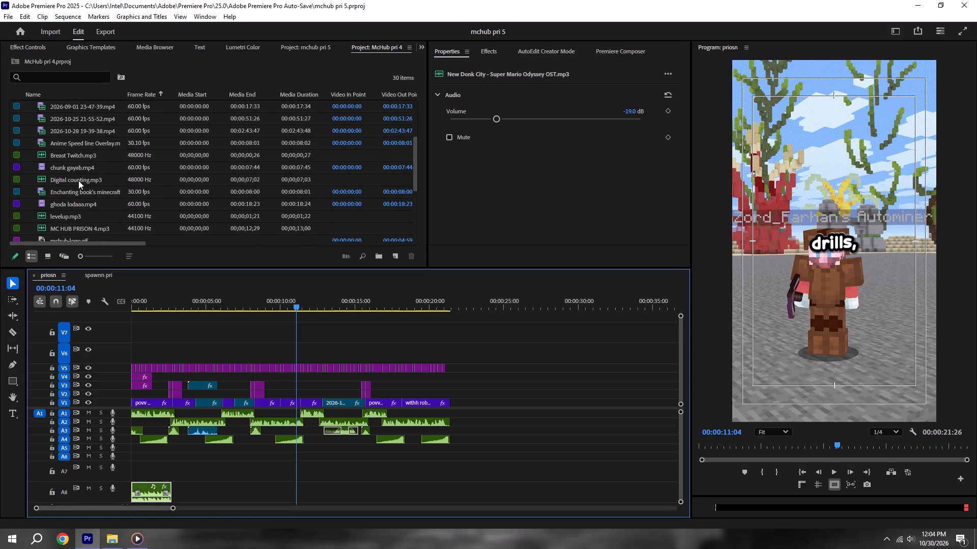
pyautogui.scroll(-4, 78, 195)
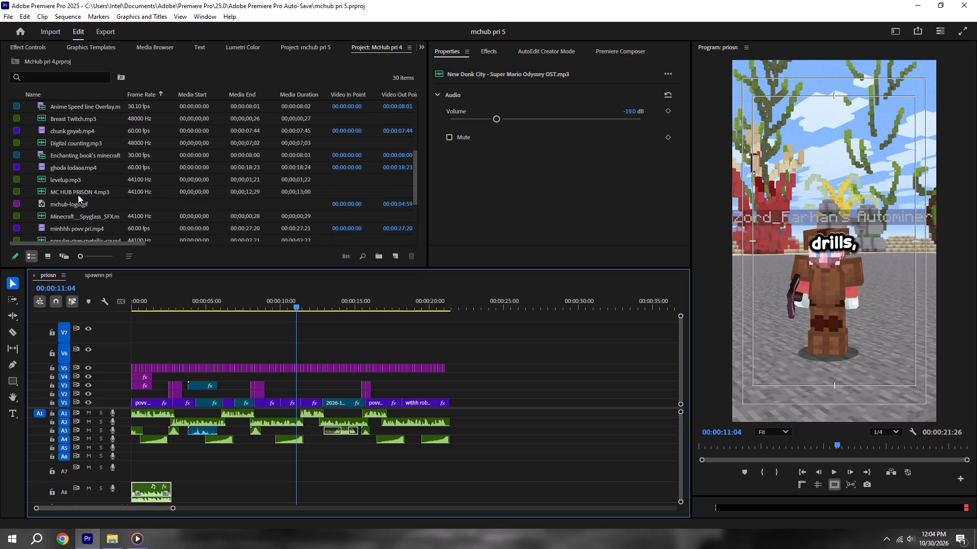
pyautogui.scroll(-9, 78, 195)
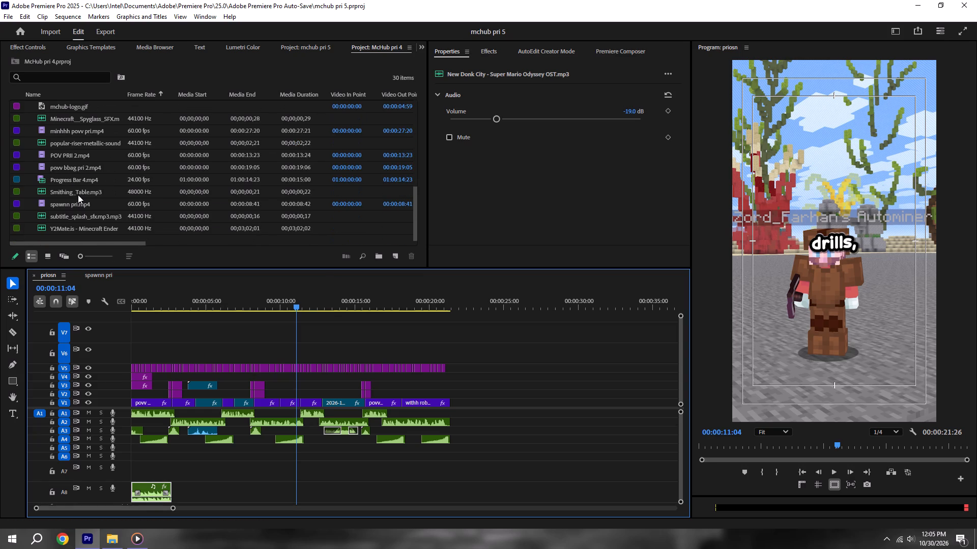
pyautogui.scroll(-4, 78, 195)
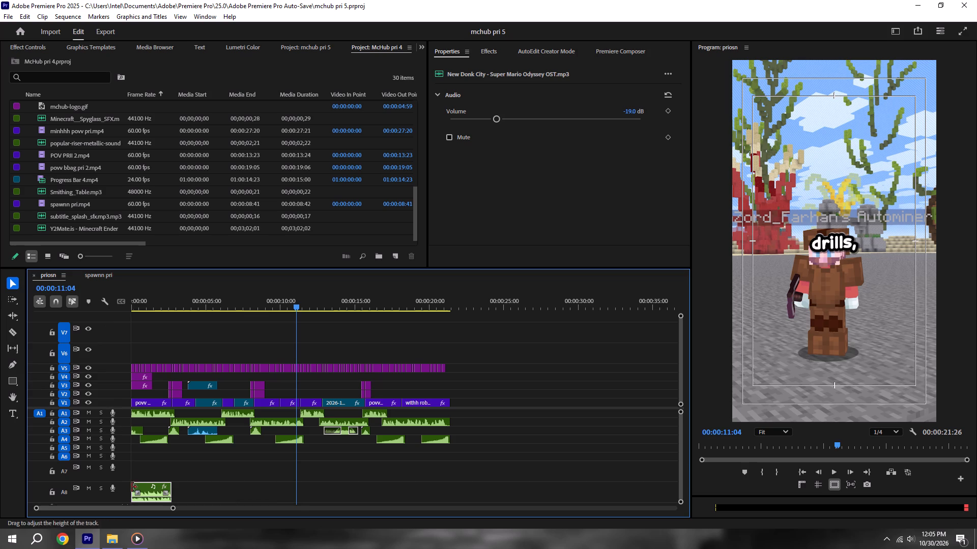
# Open the New Donk City clip from track A8 in the Source monitor, play it briefly, and close Media Player.
pyautogui.doubleClick(146, 488)
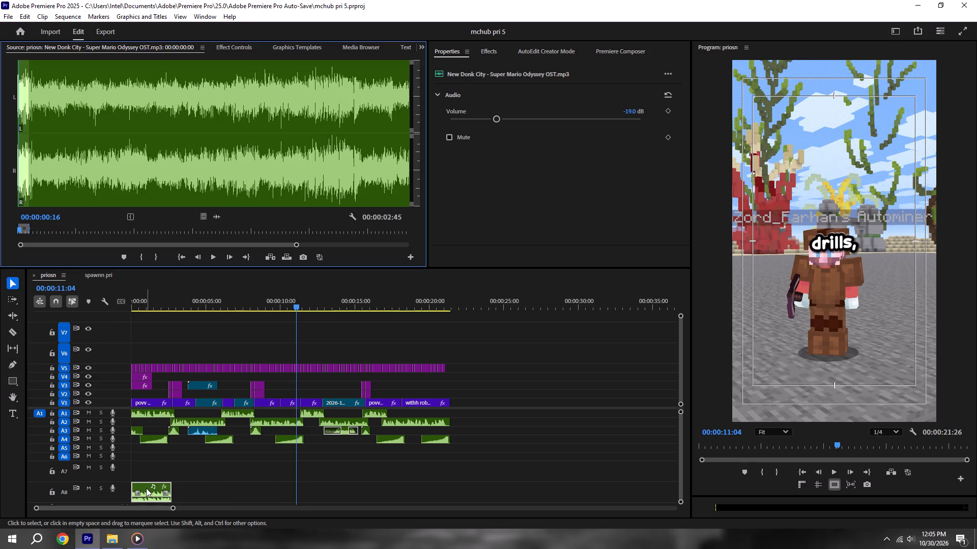
pyautogui.click(313, 476)
pyautogui.click(116, 536)
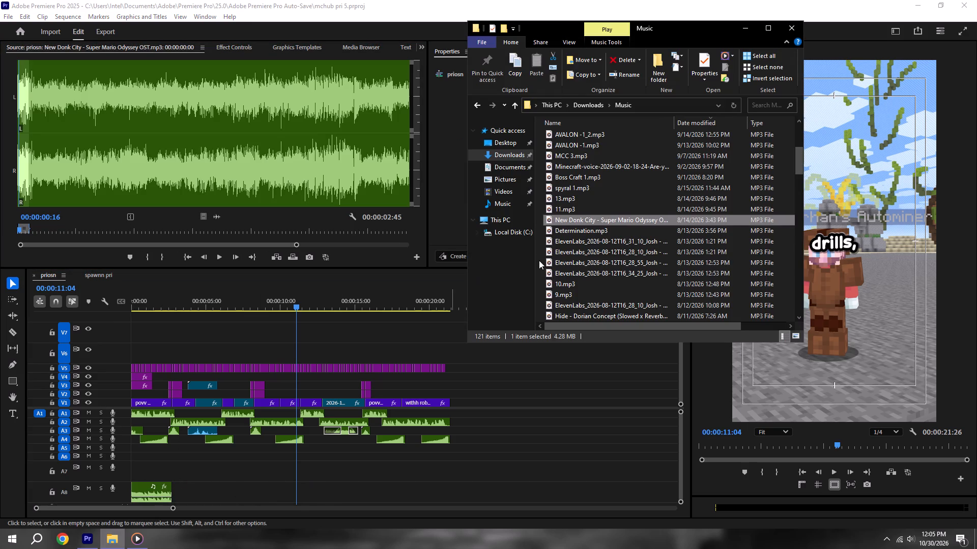
pyautogui.click(216, 259)
pyautogui.click(216, 259)
pyautogui.click(216, 259)
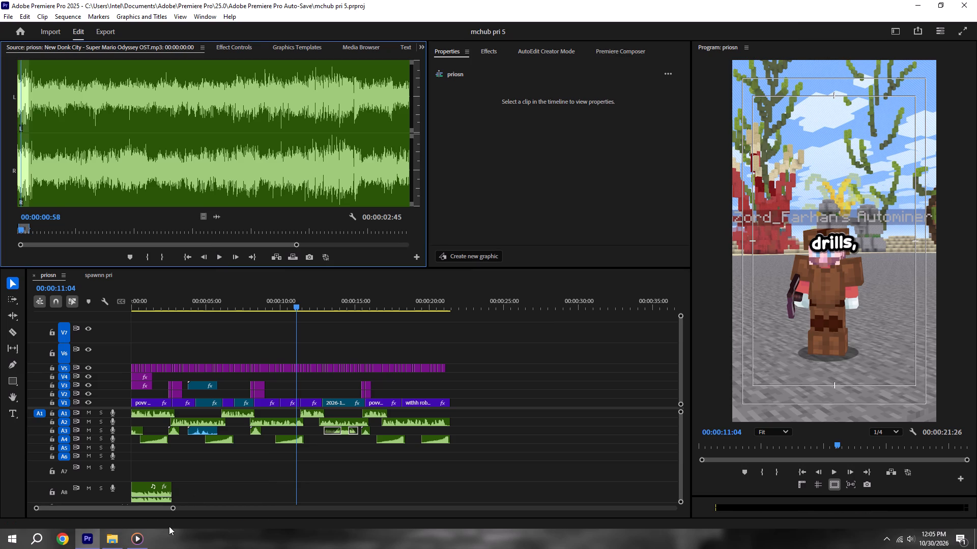
pyautogui.click(133, 543)
pyautogui.click(684, 29)
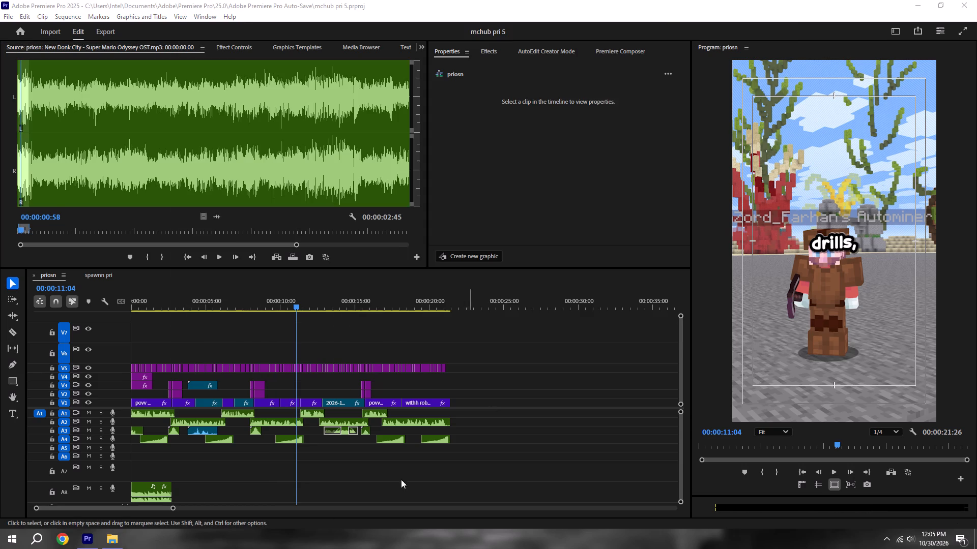
# Find 2-38. Champion's Road.mp3 in the Music folder and add it to track A8 just after the New Donk City clip.
pyautogui.click(113, 547)
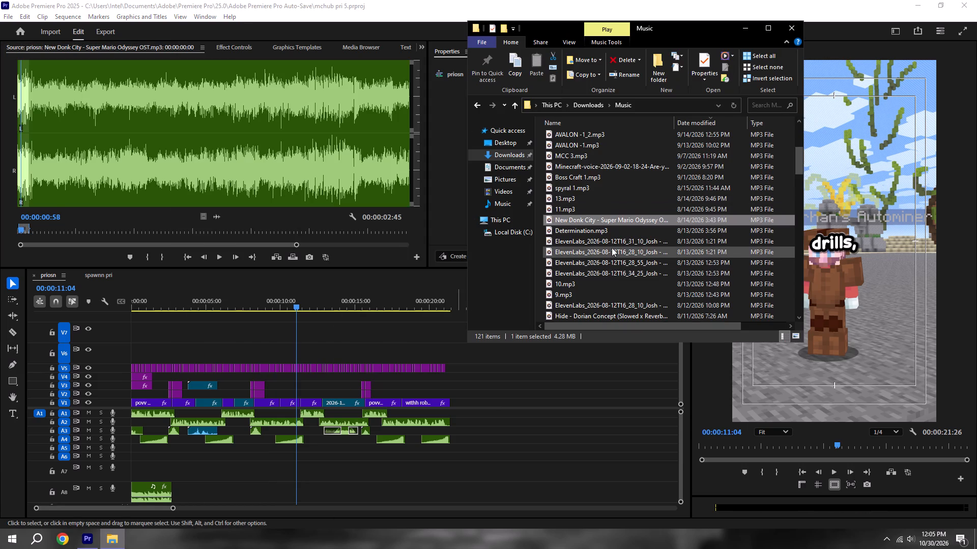
pyautogui.scroll(-3, 605, 267)
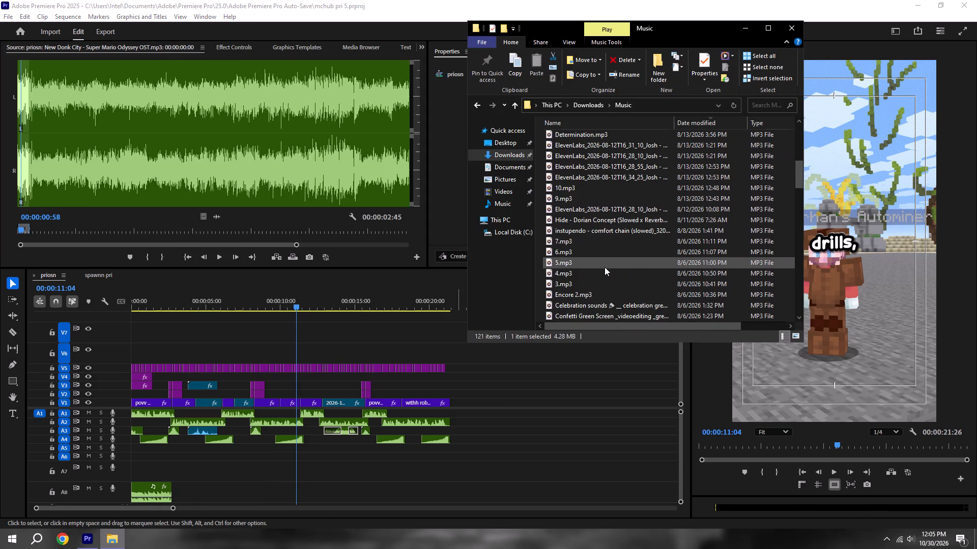
pyautogui.scroll(-3, 605, 267)
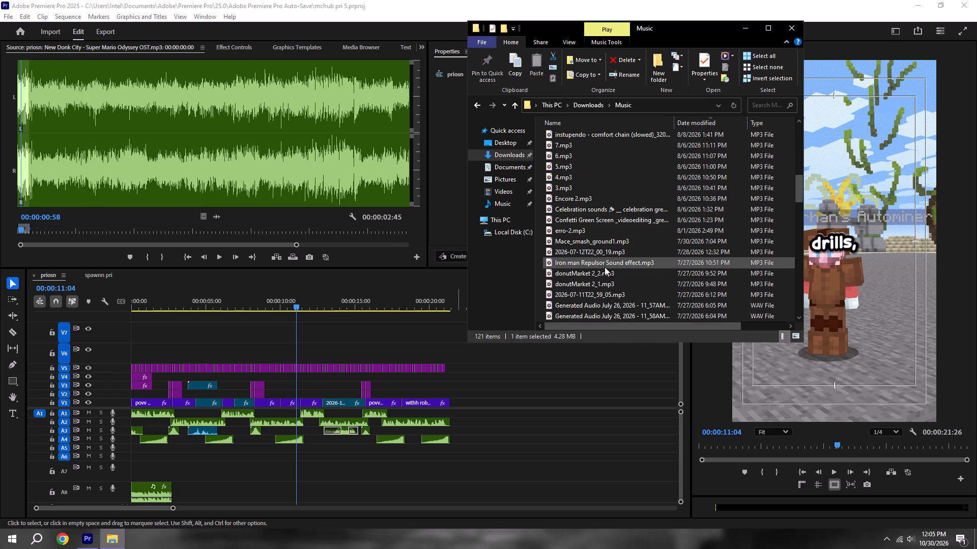
pyautogui.scroll(-3, 605, 267)
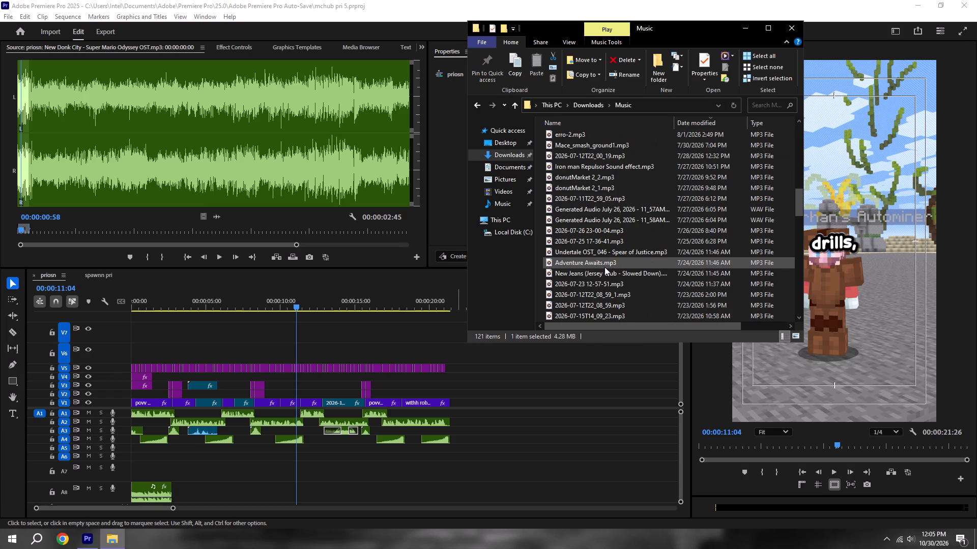
pyautogui.scroll(-4, 605, 264)
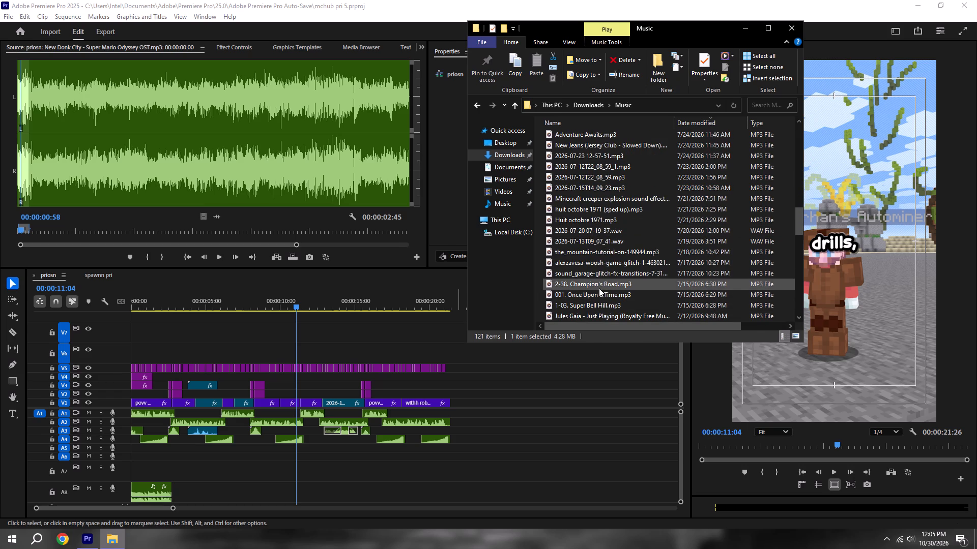
pyautogui.moveTo(599, 288); pyautogui.dragTo(156, 490)
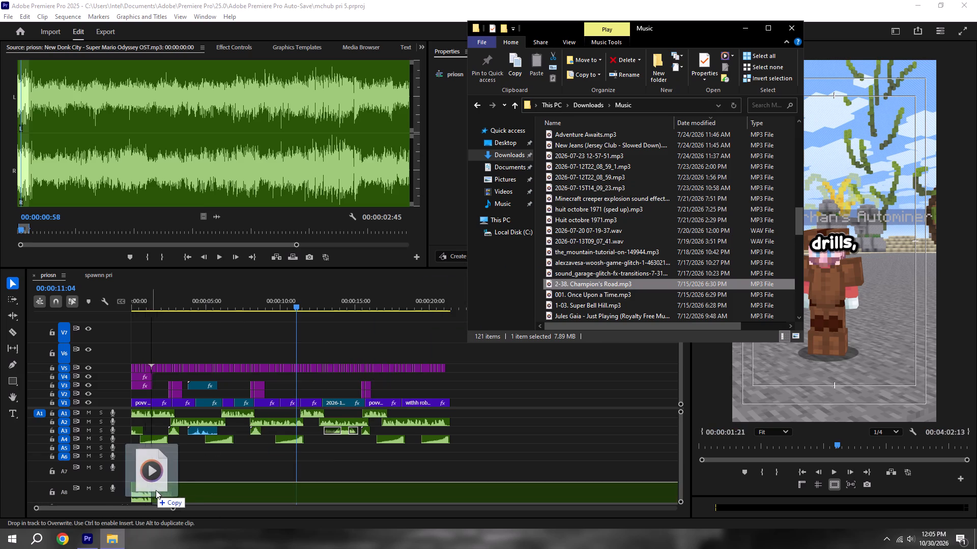
pyautogui.moveTo(156, 490); pyautogui.dragTo(176, 489)
pyautogui.click(220, 478)
# Trim about half a second off the start of the Champion's Road clip and butt it against the New Donk City clip.
pyautogui.click(181, 483)
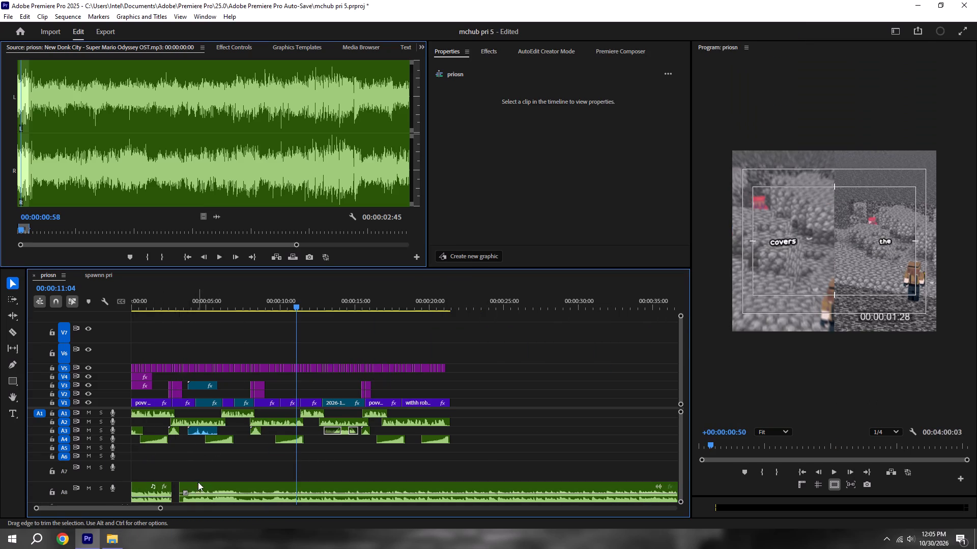
pyautogui.moveTo(181, 487); pyautogui.dragTo(188, 486)
pyautogui.moveTo(198, 486); pyautogui.dragTo(184, 486)
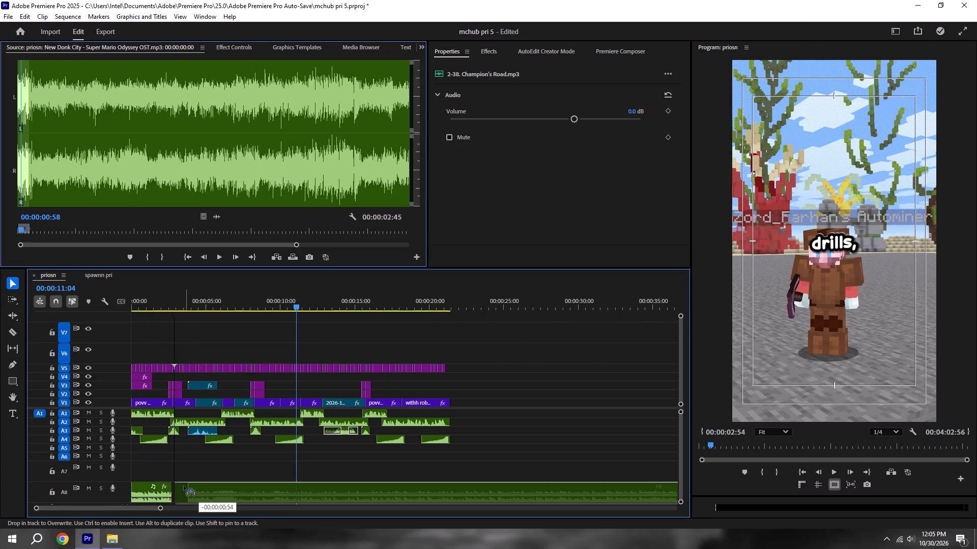
pyautogui.moveTo(184, 486); pyautogui.dragTo(183, 486)
# Add a short audio crossfade at the cut between the New Donk City and Champion's Road clips on track A8.
pyautogui.moveTo(180, 492); pyautogui.dragTo(148, 492)
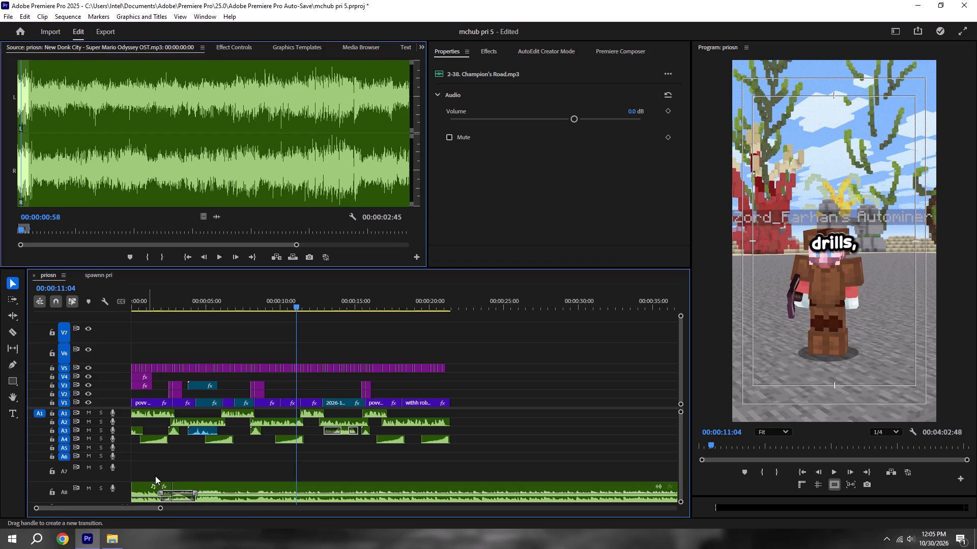
pyautogui.keyDown('alt'); pyautogui.scroll(9, 187, 492); pyautogui.keyUp('alt')
pyautogui.click(228, 487)
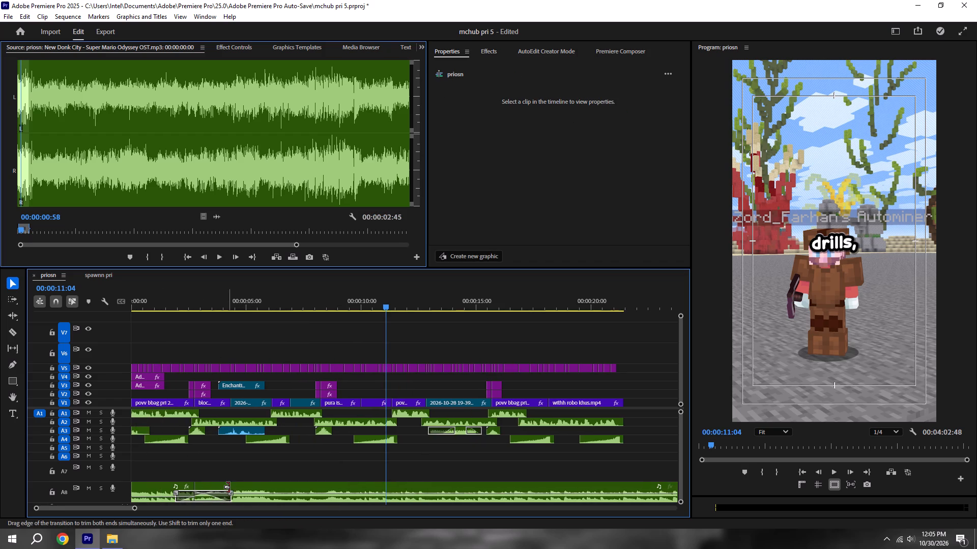
pyautogui.click(249, 484)
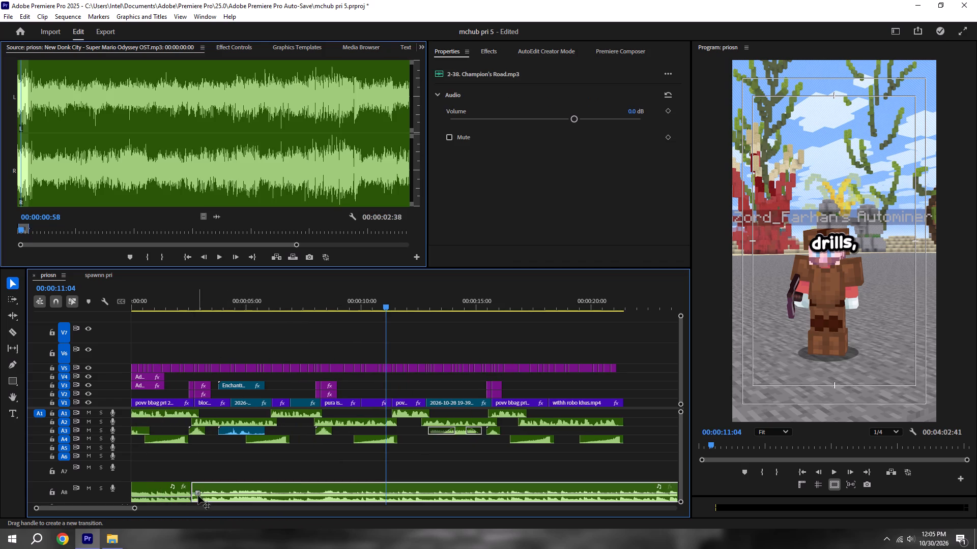
pyautogui.moveTo(199, 492); pyautogui.dragTo(178, 486)
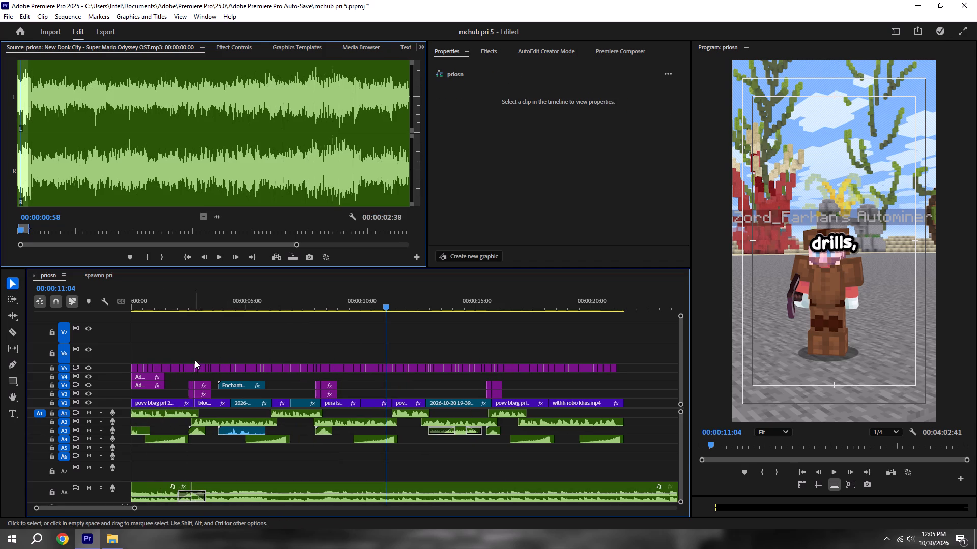
# Play through the new crossfade, set the Champion's Road clip's volume to -24 dB, and save the project.
pyautogui.keyDown('shift'); pyautogui.moveTo(197, 302); pyautogui.dragTo(193, 300); pyautogui.keyUp('shift')
pyautogui.moveTo(193, 300); pyautogui.dragTo(159, 300)
pyautogui.press('space')
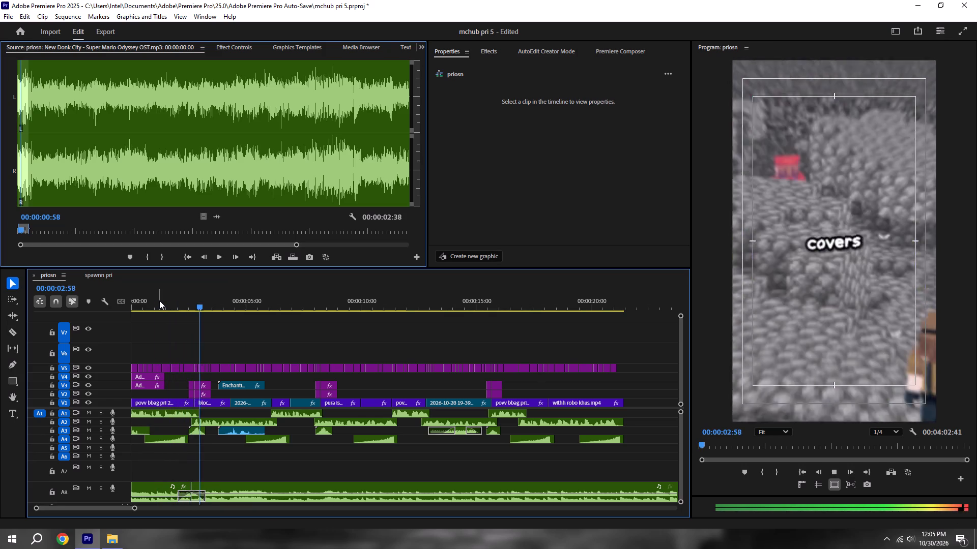
pyautogui.click(313, 492)
pyautogui.keyDown('alt'); pyautogui.scroll(-5, 330, 483); pyautogui.keyUp('alt')
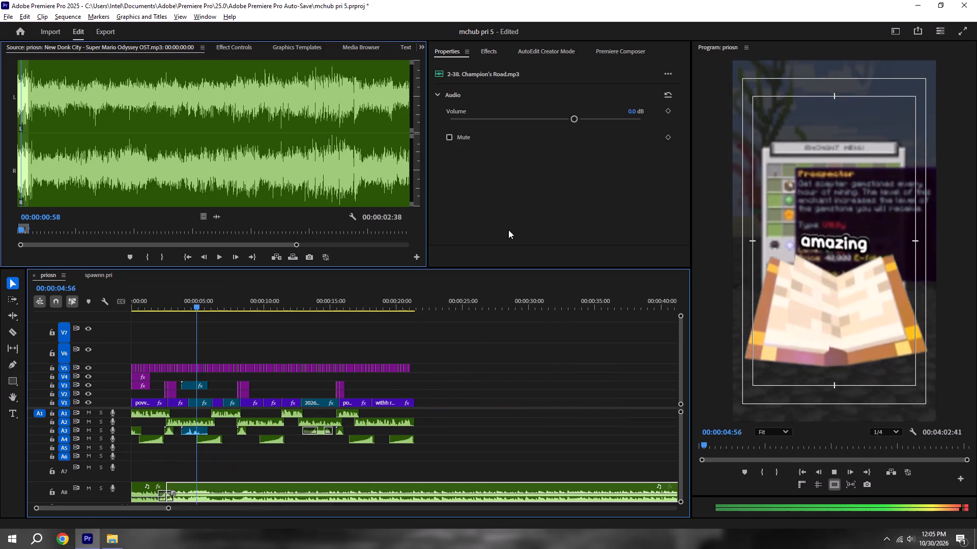
pyautogui.press('space')
pyautogui.click(634, 111)
pyautogui.press('BackSpace')
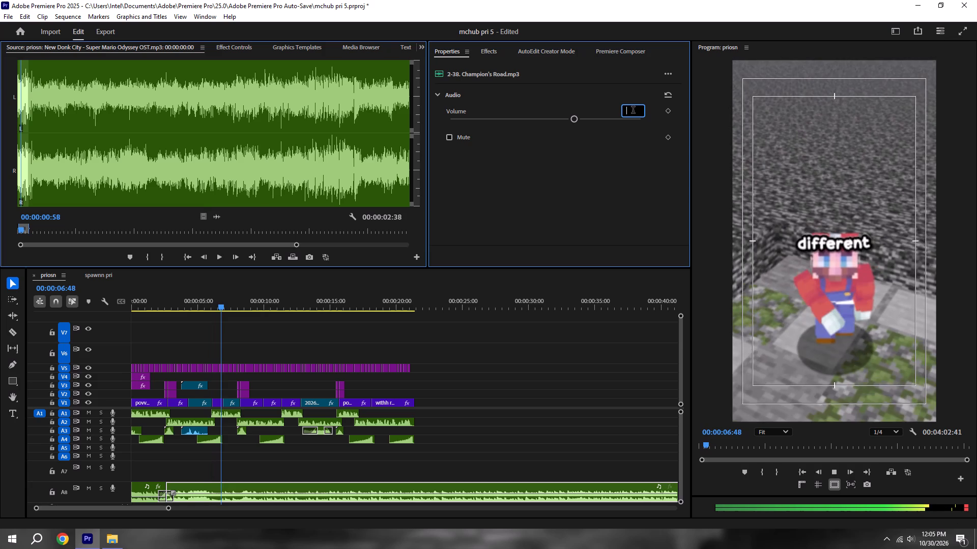
pyautogui.write('-24')
pyautogui.press('Return')
pyautogui.hotkey('ctrl', 's')
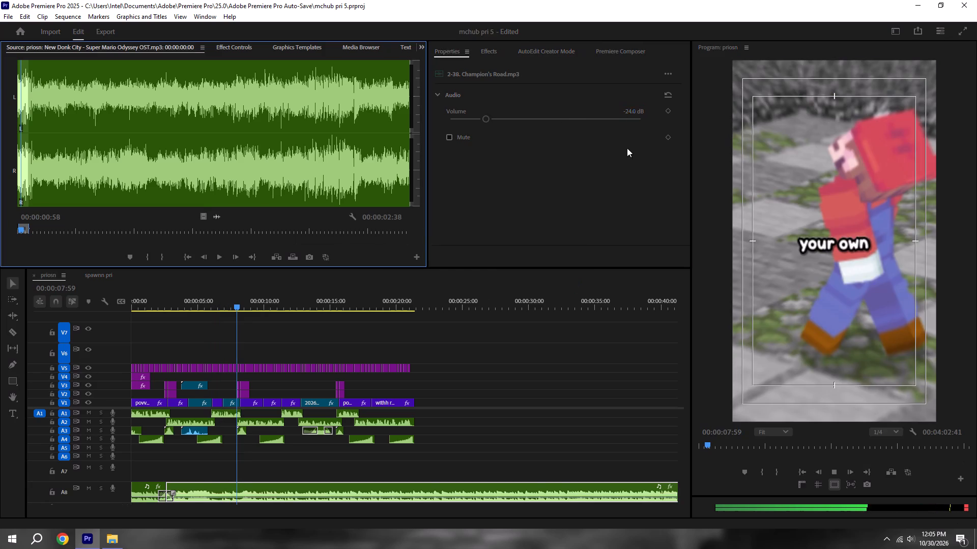
# Play the priosn sequence from the beginning to check the music balance.
pyautogui.press('space')
pyautogui.click(801, 469)
pyautogui.press('space')
pyautogui.keyDown('alt'); pyautogui.scroll(-1, 336, 451); pyautogui.keyUp('alt')
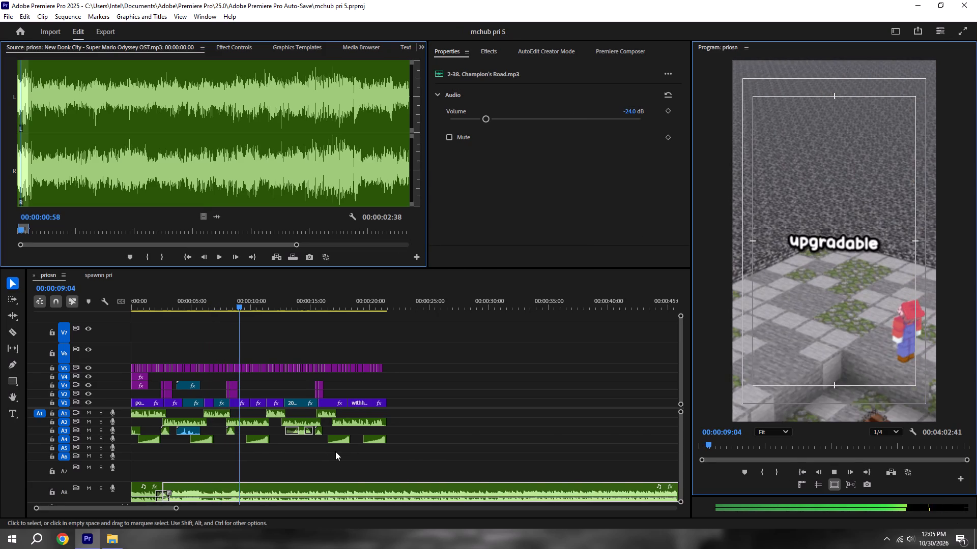
pyautogui.scroll(5, 305, 452)
pyautogui.click(803, 464)
pyautogui.click(803, 465)
pyautogui.click(803, 468)
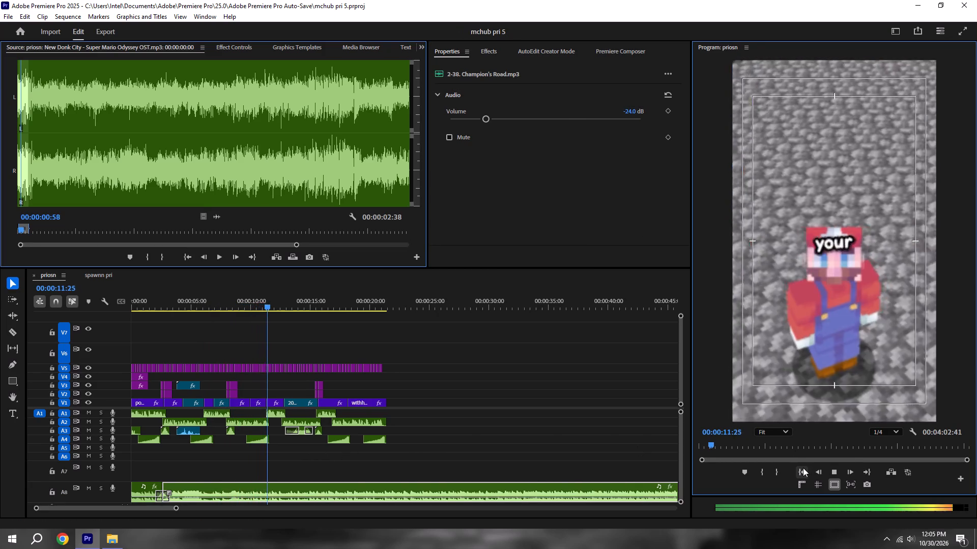
pyautogui.press('space')
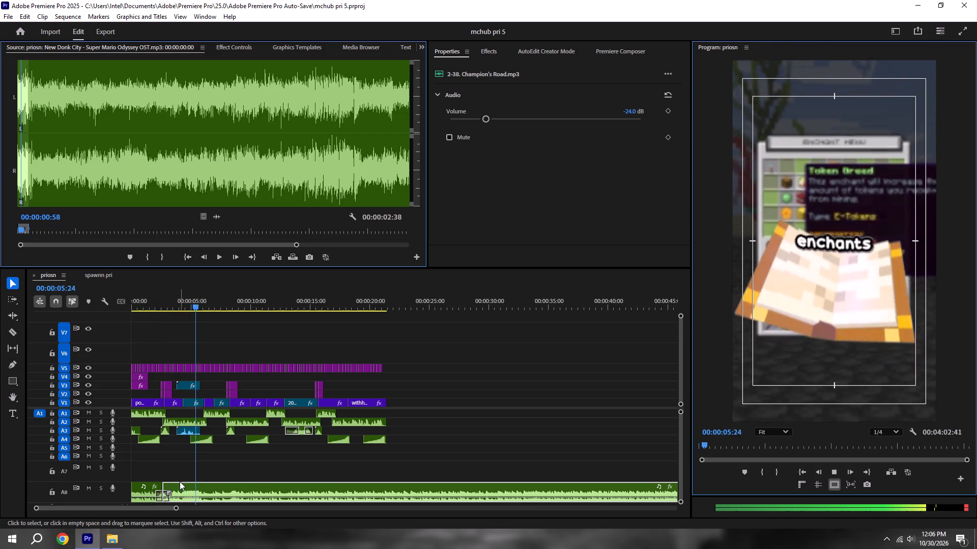
# Split the Champion's Road clip where the withh robo khus.mp4 video clip begins, delete the remainder, and save the project.
pyautogui.press('c')
pyautogui.keyDown('alt'); pyautogui.scroll(6, 202, 465); pyautogui.keyUp('alt')
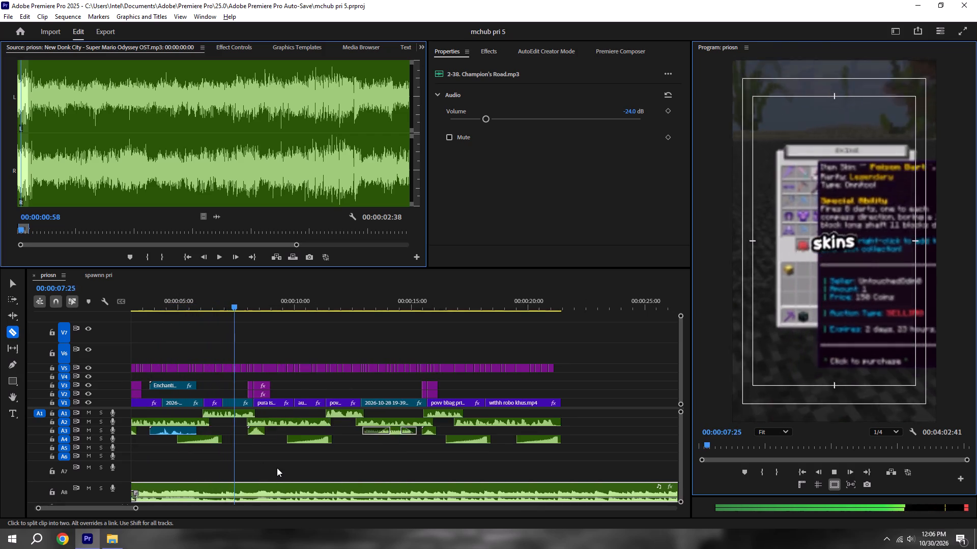
pyautogui.scroll(2, 277, 468)
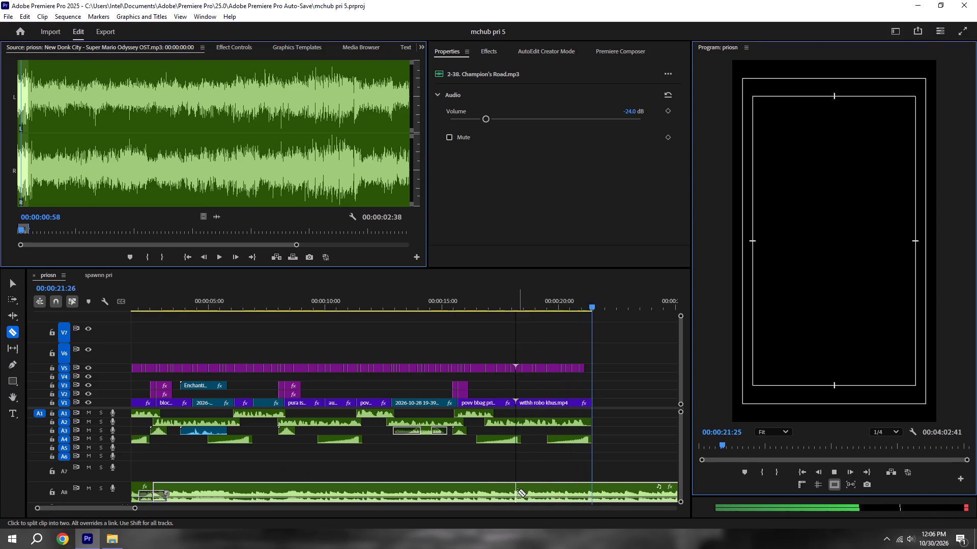
pyautogui.click(517, 491)
pyautogui.press('space')
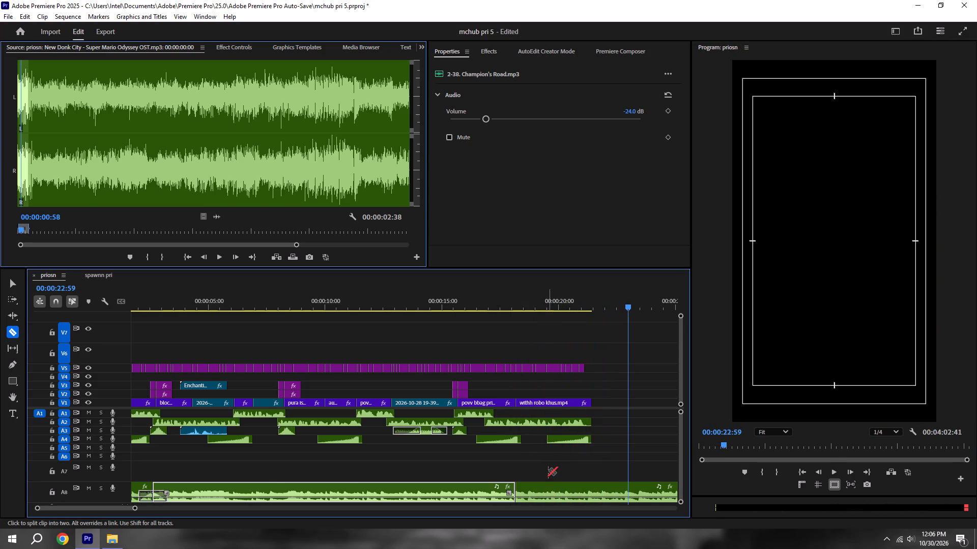
pyautogui.press('v')
pyautogui.moveTo(548, 469); pyautogui.dragTo(579, 504)
pyautogui.press('BackSpace')
pyautogui.hotkey('ctrl', 's')
# Close the Source monitor panel that holds the New Donk City track.
pyautogui.keyDown('alt'); pyautogui.scroll(-4, 581, 505); pyautogui.keyUp('alt')
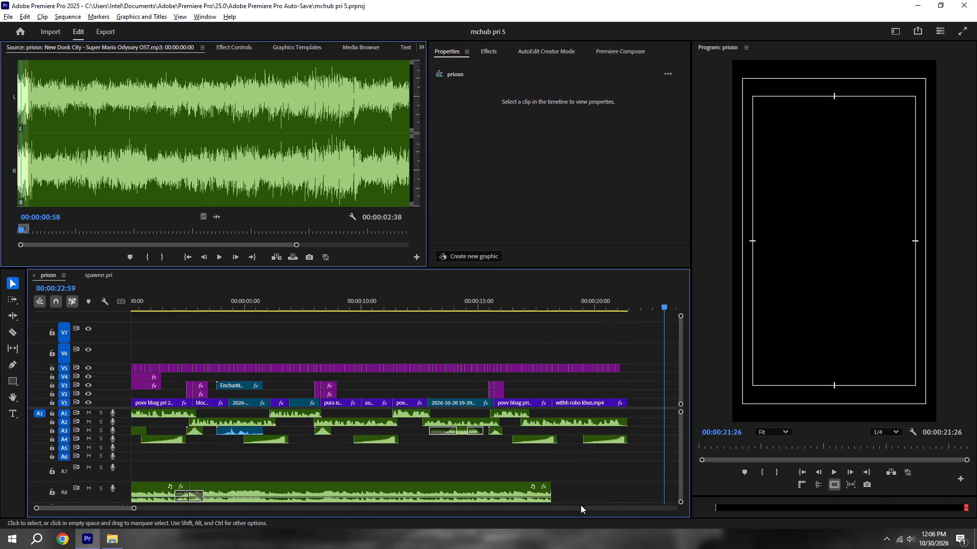
pyautogui.keyDown('alt'); pyautogui.scroll(-3, 581, 505); pyautogui.keyUp('alt')
pyautogui.rightClick(200, 51)
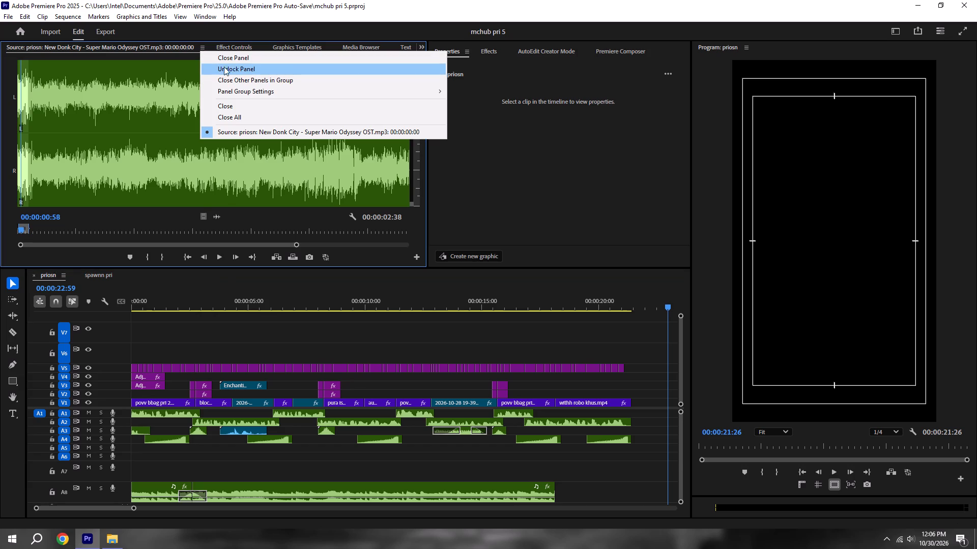
pyautogui.click(237, 61)
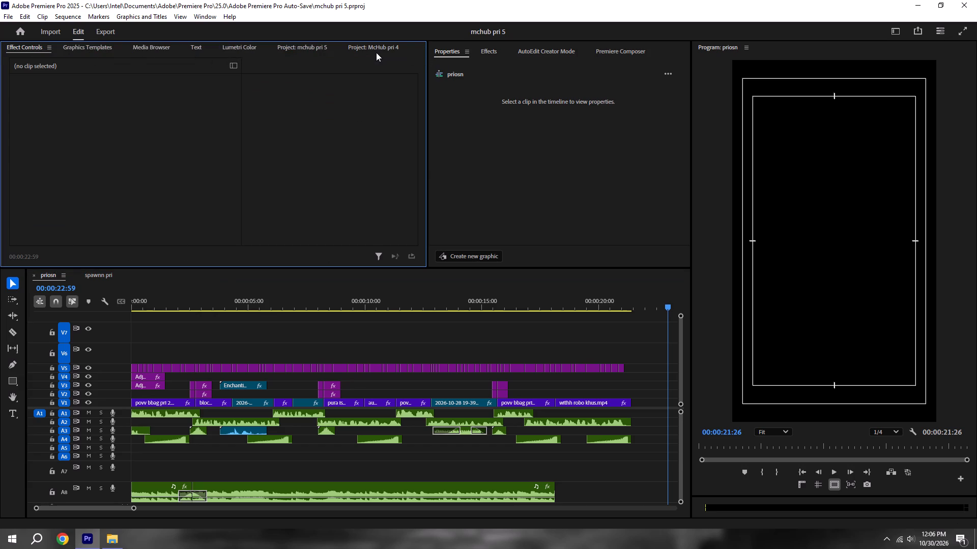
# Find 08 Perfidia 4.mp3 in the McHub pri 4 project and add it to track A8 after the Champion's Road clip.
pyautogui.click(376, 52)
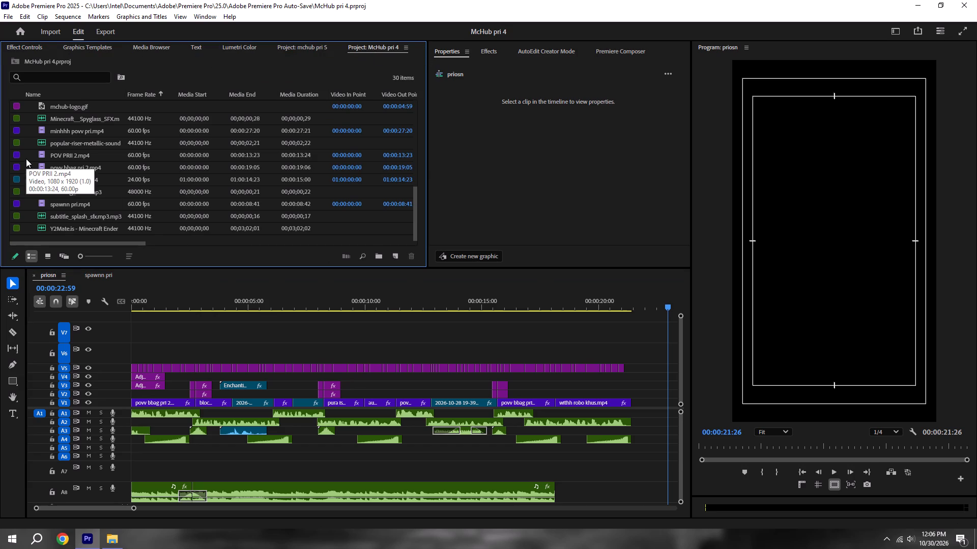
pyautogui.scroll(-7, 159, 227)
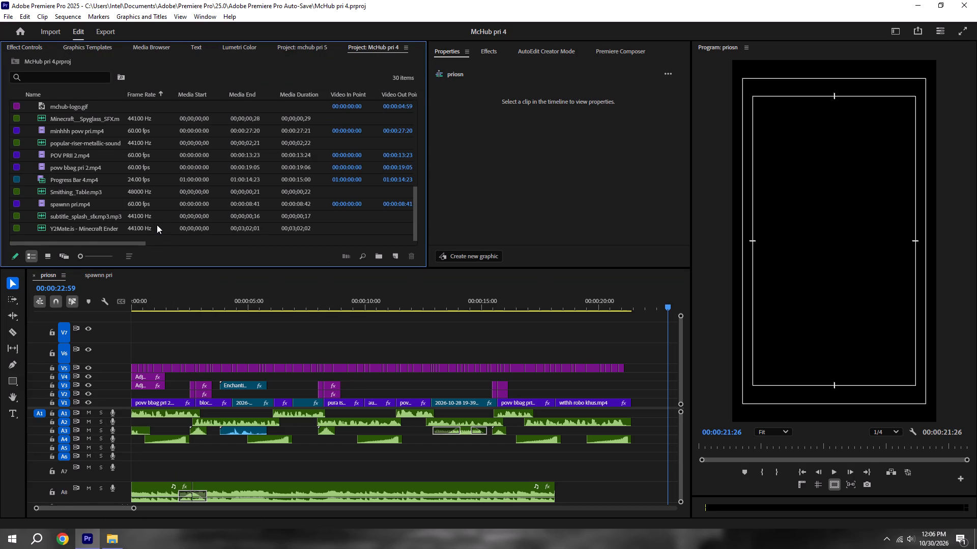
pyautogui.scroll(-2, 157, 225)
pyautogui.scroll(8, 153, 224)
pyautogui.scroll(5, 94, 184)
pyautogui.moveTo(56, 118); pyautogui.dragTo(442, 452)
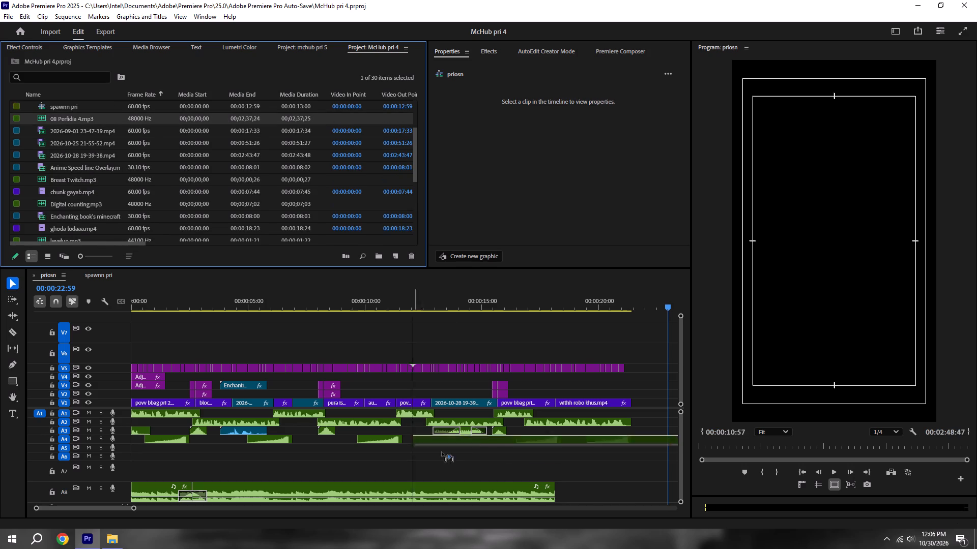
pyautogui.moveTo(442, 452); pyautogui.dragTo(583, 494)
pyautogui.keyDown('alt'); pyautogui.scroll(-7, 553, 453); pyautogui.keyUp('alt')
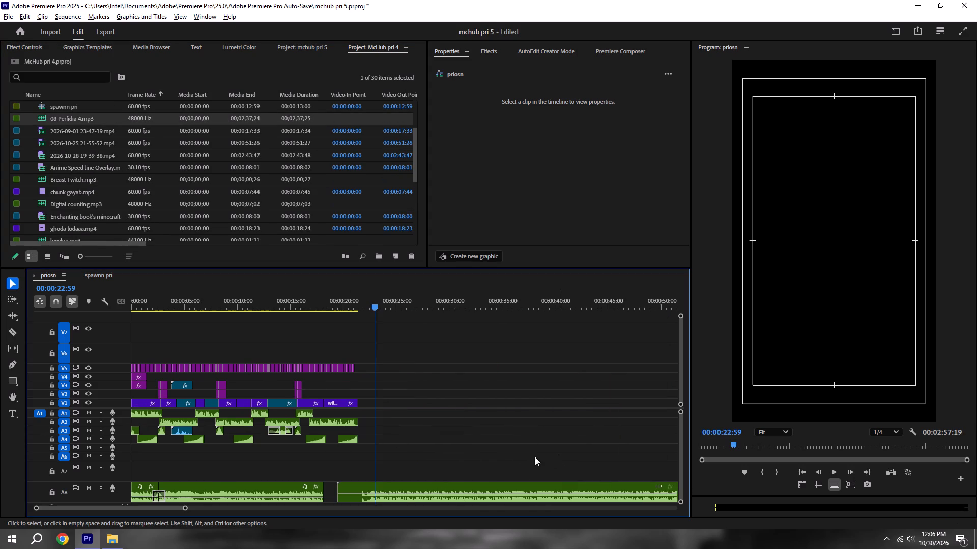
# Trim about the first 4 seconds off the 08 Perfidia 4.mp3 clip on track A8 and save the project.
pyautogui.moveTo(342, 486); pyautogui.dragTo(383, 485)
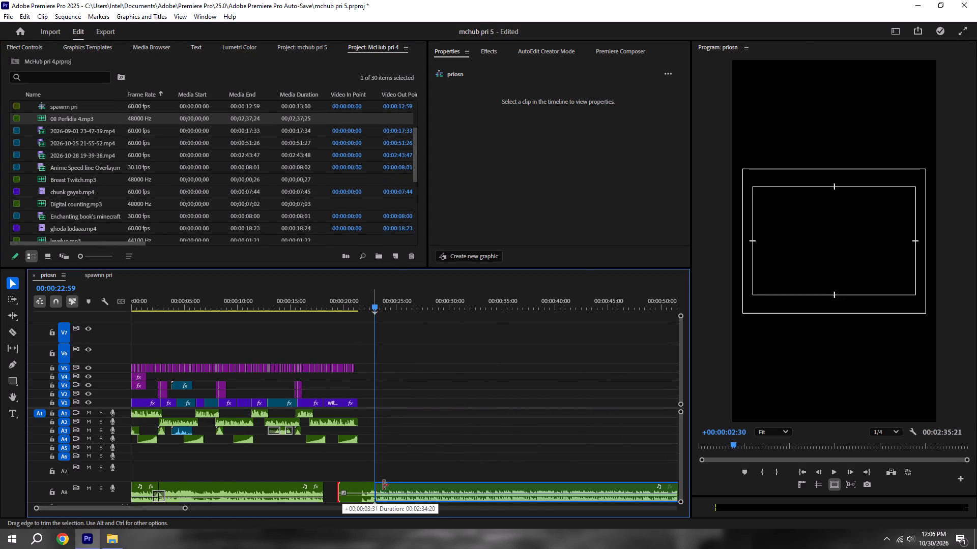
pyautogui.moveTo(383, 485); pyautogui.dragTo(384, 485)
pyautogui.hotkey('ctrl', 's')
# Butt the 08 Perfidia 4.mp3 clip against the end of the Champion's Road clip and add a short crossfade between them.
pyautogui.moveTo(396, 485); pyautogui.dragTo(341, 489)
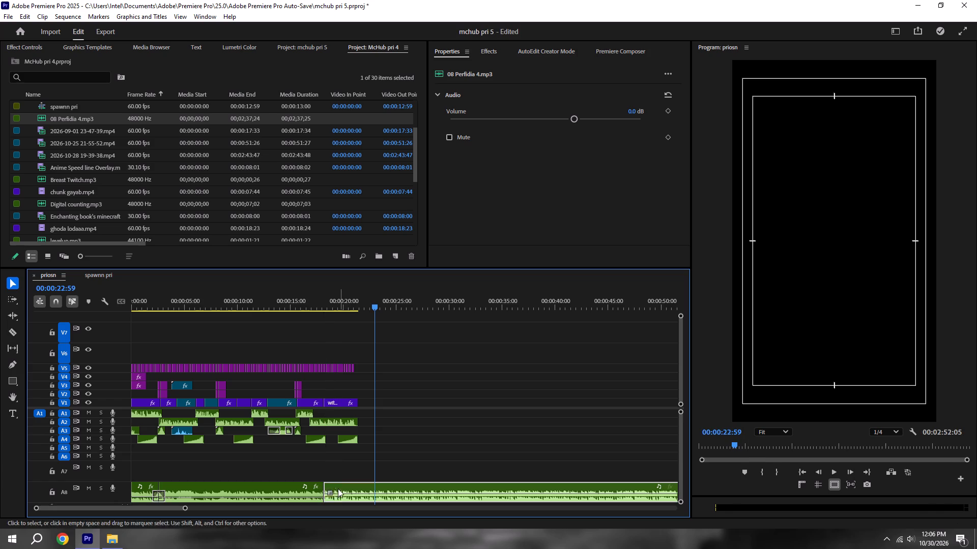
pyautogui.moveTo(330, 493); pyautogui.dragTo(310, 495)
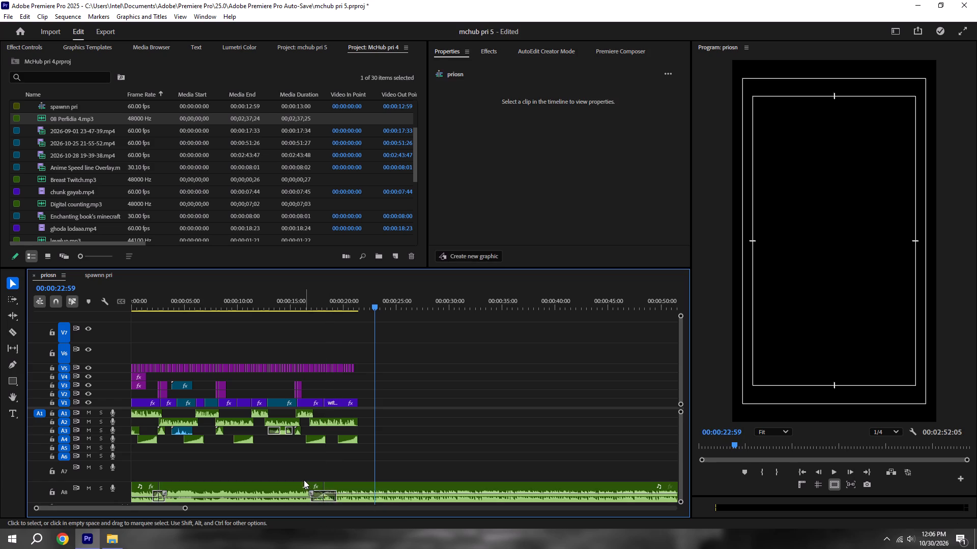
# Split the 08 Perfidia 4.mp3 clip at the end of the video, delete the excess, and save the project.
pyautogui.press('c')
pyautogui.click(361, 490)
pyautogui.press('v')
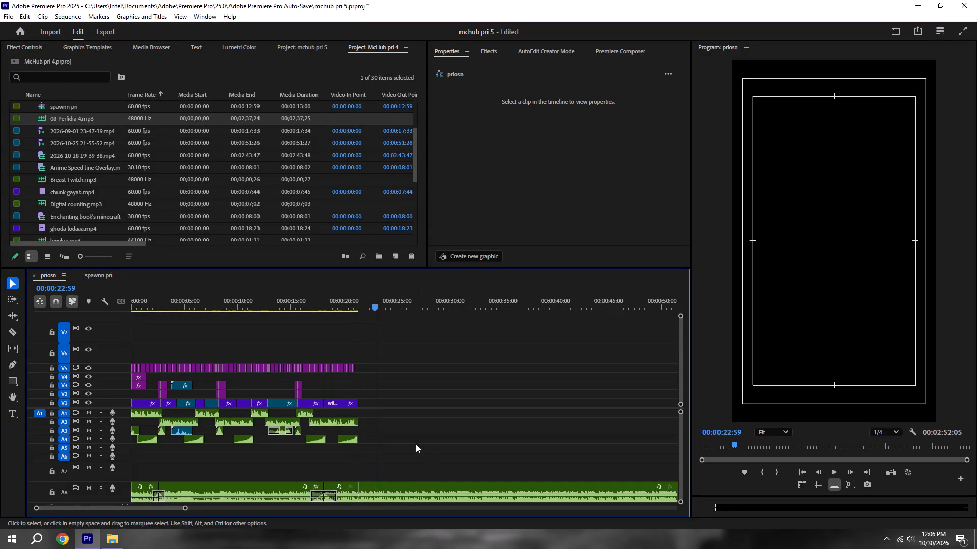
pyautogui.moveTo(416, 441); pyautogui.dragTo(447, 540)
pyautogui.press('BackSpace')
pyautogui.keyDown('alt'); pyautogui.scroll(-7, 449, 539); pyautogui.keyUp('alt')
pyautogui.hotkey('ctrl', 's')
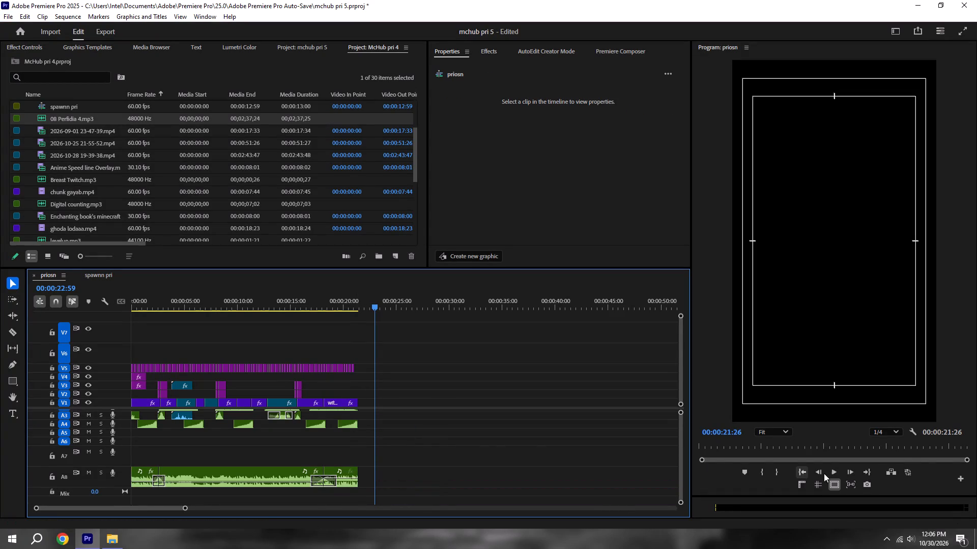
# Play the priosn sequence from the start through the Perfidia section to check the music transitions and levels.
pyautogui.click(807, 472)
pyautogui.keyDown('alt'); pyautogui.scroll(-5, 562, 449); pyautogui.keyUp('alt')
pyautogui.press('space')
pyautogui.scroll(5, 296, 465)
pyautogui.keyDown('alt'); pyautogui.scroll(6, 307, 449); pyautogui.keyUp('alt')
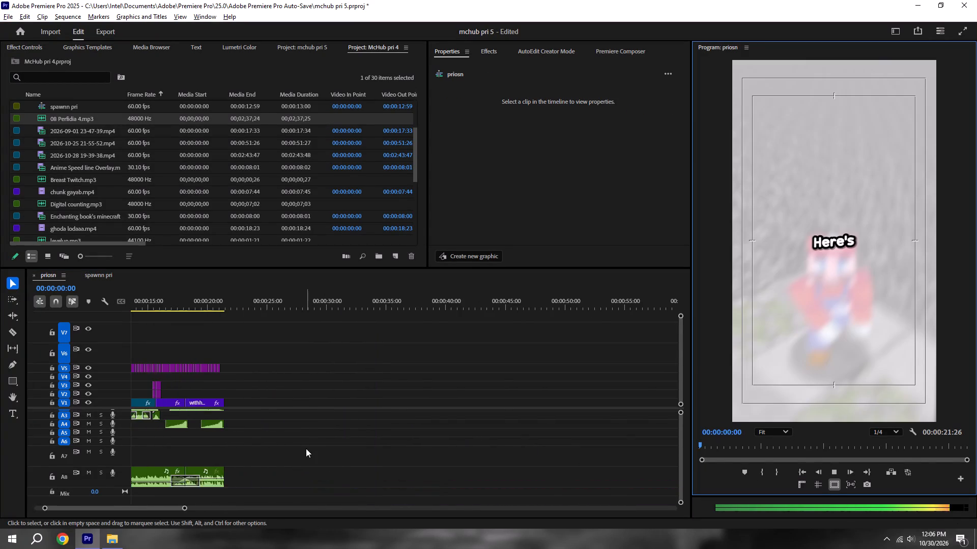
pyautogui.keyDown('alt'); pyautogui.scroll(6, 306, 448); pyautogui.keyUp('alt')
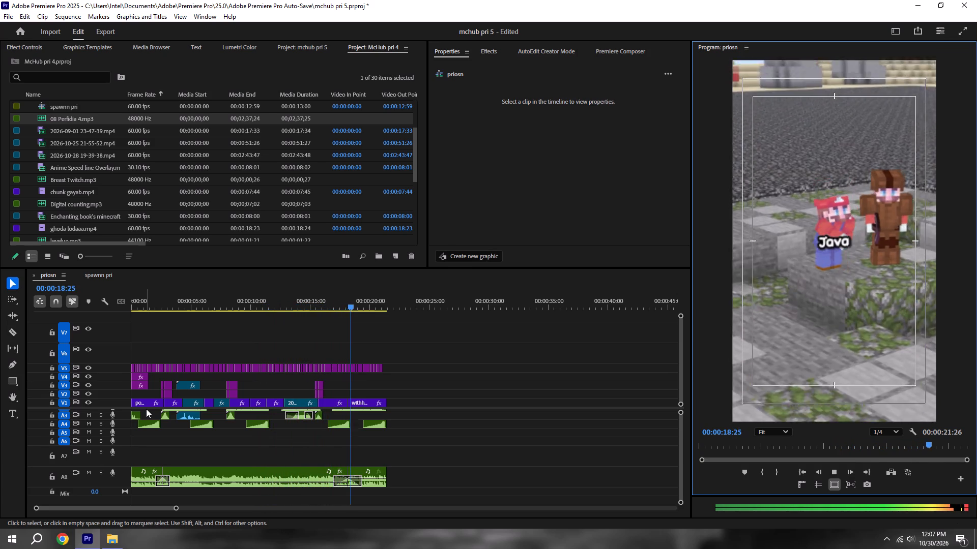
pyautogui.press('space')
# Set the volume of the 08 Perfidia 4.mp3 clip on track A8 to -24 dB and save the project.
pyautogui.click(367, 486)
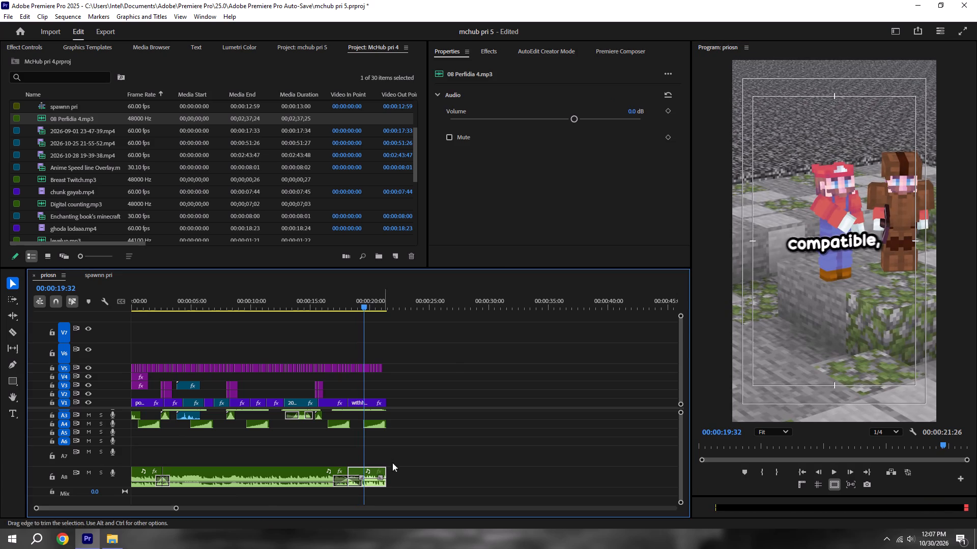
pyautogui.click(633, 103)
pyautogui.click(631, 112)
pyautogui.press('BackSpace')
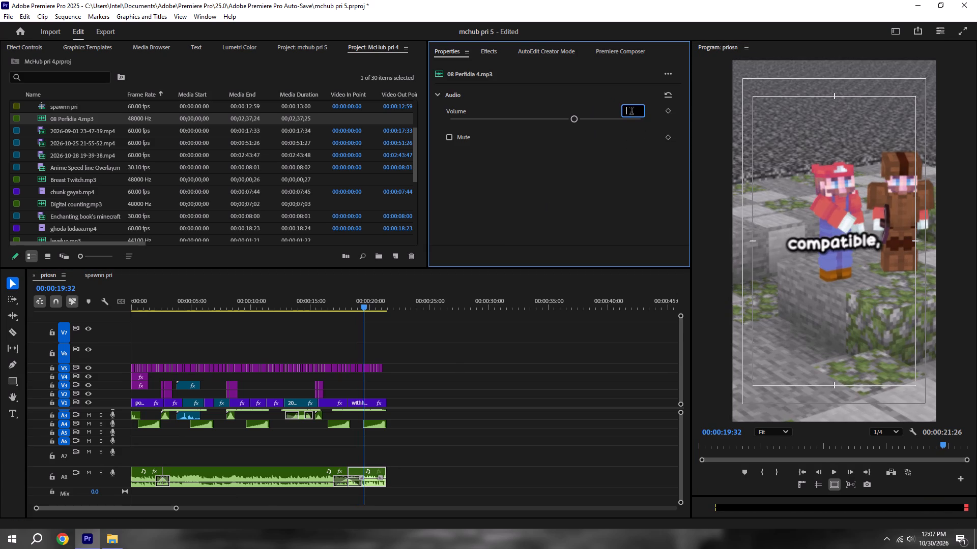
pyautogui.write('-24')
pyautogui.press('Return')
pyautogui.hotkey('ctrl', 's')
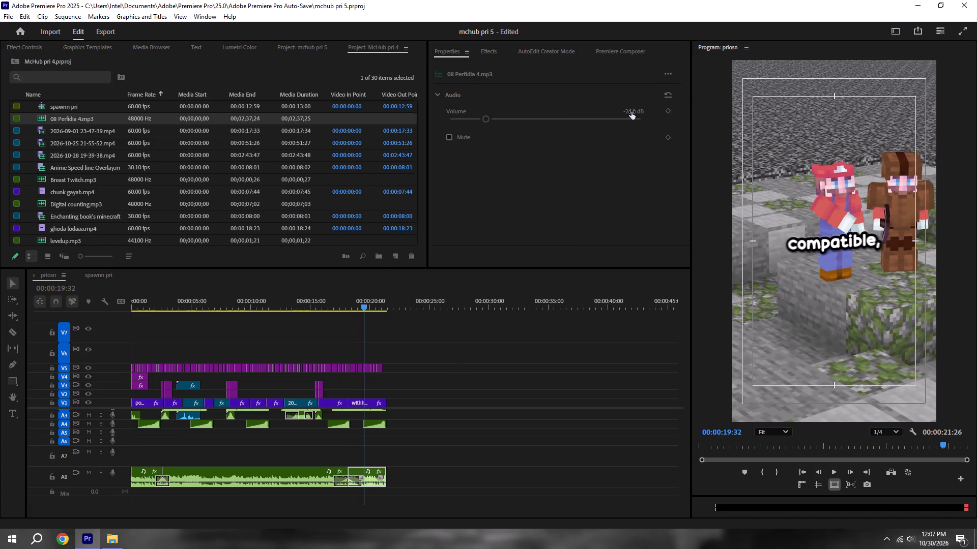
# Play the last few seconds of the priosn sequence to check the Perfidia level, and save the project.
pyautogui.click(322, 297)
pyautogui.press('space')
pyautogui.keyDown('alt'); pyautogui.scroll(5, 389, 421); pyautogui.keyUp('alt')
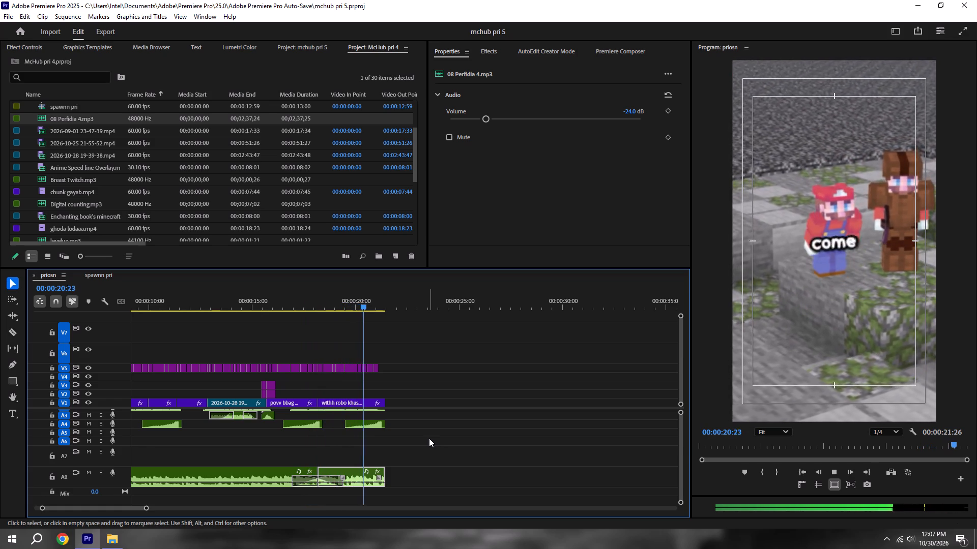
pyautogui.hotkey('ctrl', 's')
pyautogui.keyDown('alt'); pyautogui.scroll(-5, 407, 431); pyautogui.keyUp('alt')
pyautogui.hotkey('ctrl', 's')
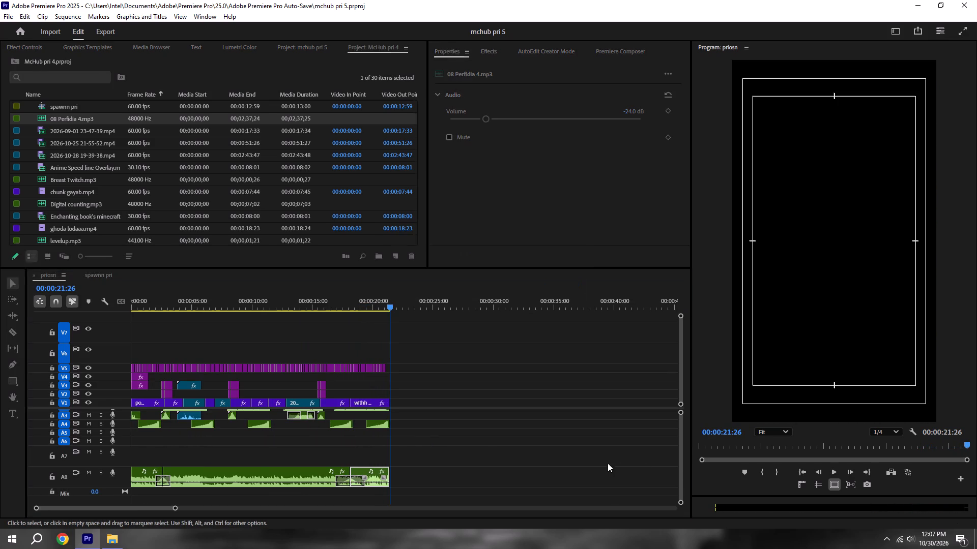
# Select all the music clips on track A8, set their volume to -25 dB, and save the project.
pyautogui.click(802, 473)
pyautogui.press('space')
pyautogui.keyDown('alt'); pyautogui.scroll(-4, 548, 465); pyautogui.keyUp('alt')
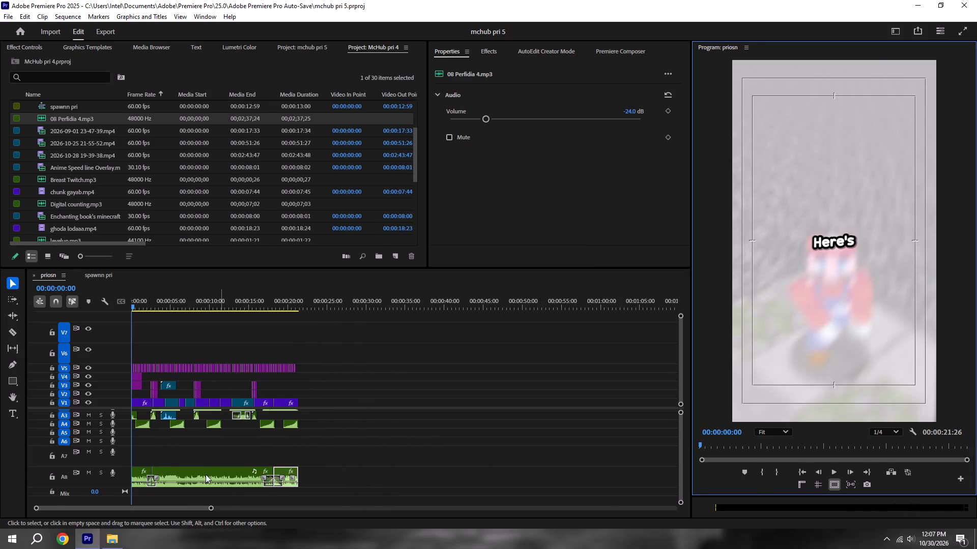
pyautogui.keyDown('alt'); pyautogui.scroll(10, 174, 466); pyautogui.keyUp('alt')
pyautogui.moveTo(499, 457); pyautogui.dragTo(306, 483)
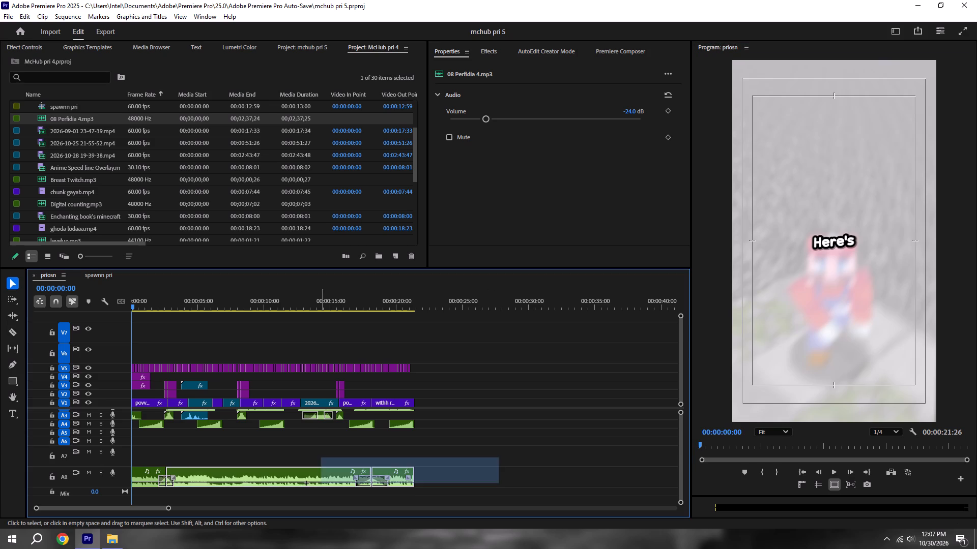
pyautogui.moveTo(306, 483); pyautogui.dragTo(132, 484)
pyautogui.click(634, 109)
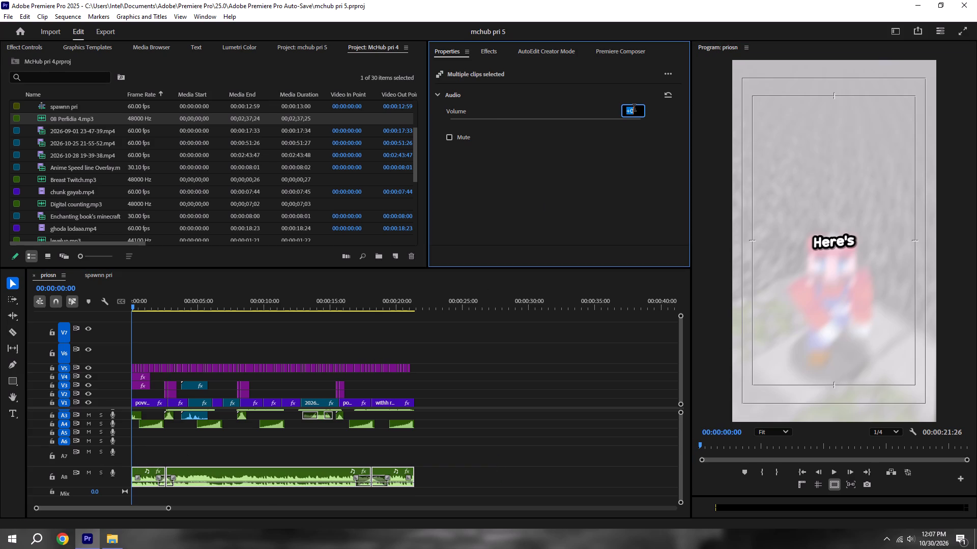
pyautogui.press('BackSpace')
pyautogui.write('-25')
pyautogui.press('Return')
pyautogui.hotkey('ctrl', 's')
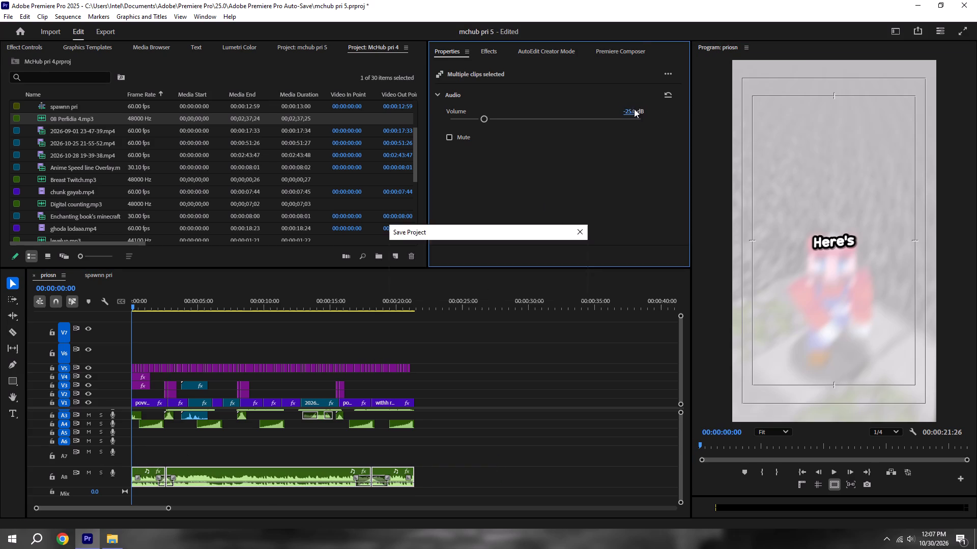
# Play the whole priosn sequence to review the music mix, and save the project.
pyautogui.press('space')
pyautogui.click(544, 468)
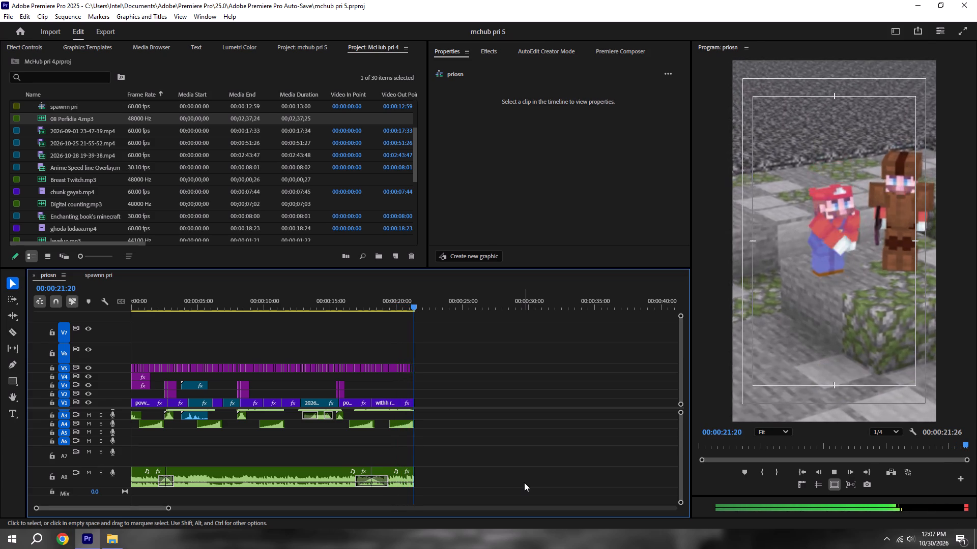
pyautogui.press('space')
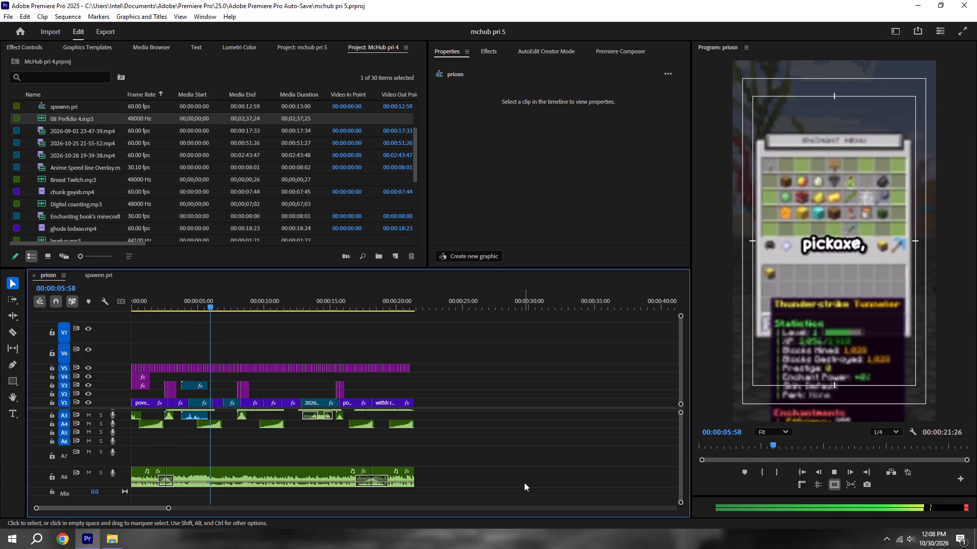
pyautogui.press('space')
pyautogui.hotkey('ctrl', 's')
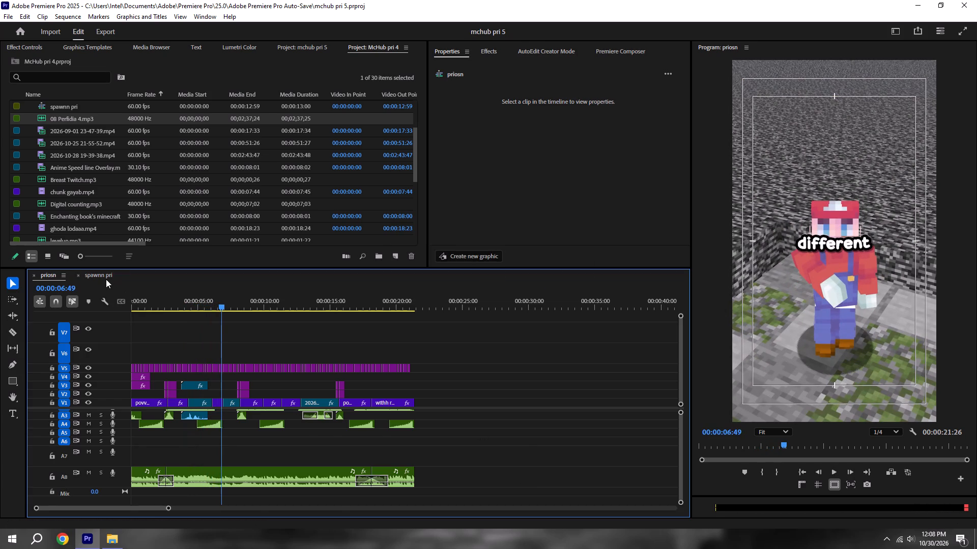
# Copy the Nested Sequence 02 clip from track V5 of spawnn pri and return to the start of the priosn sequence.
pyautogui.click(103, 278)
pyautogui.keyDown('alt'); pyautogui.scroll(12, 169, 356); pyautogui.keyUp('alt')
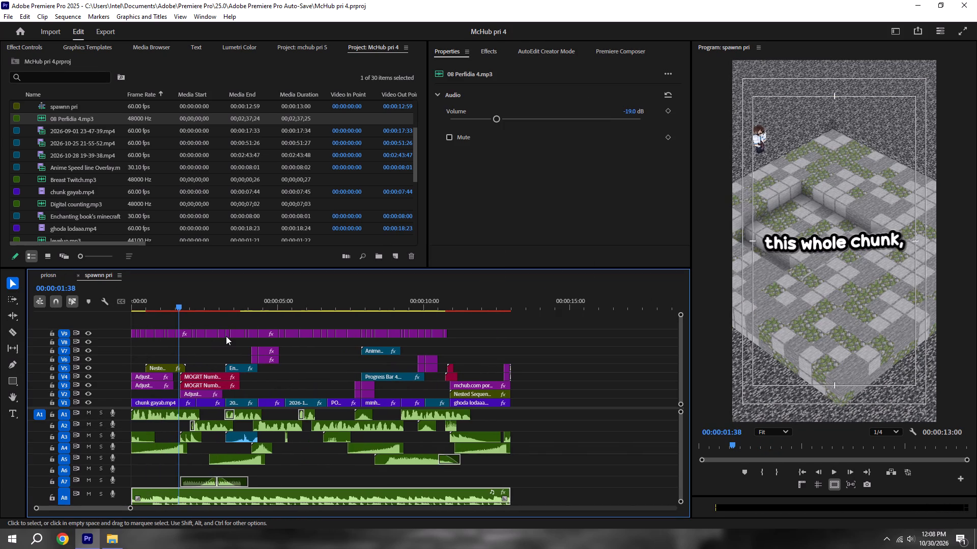
pyautogui.press('space')
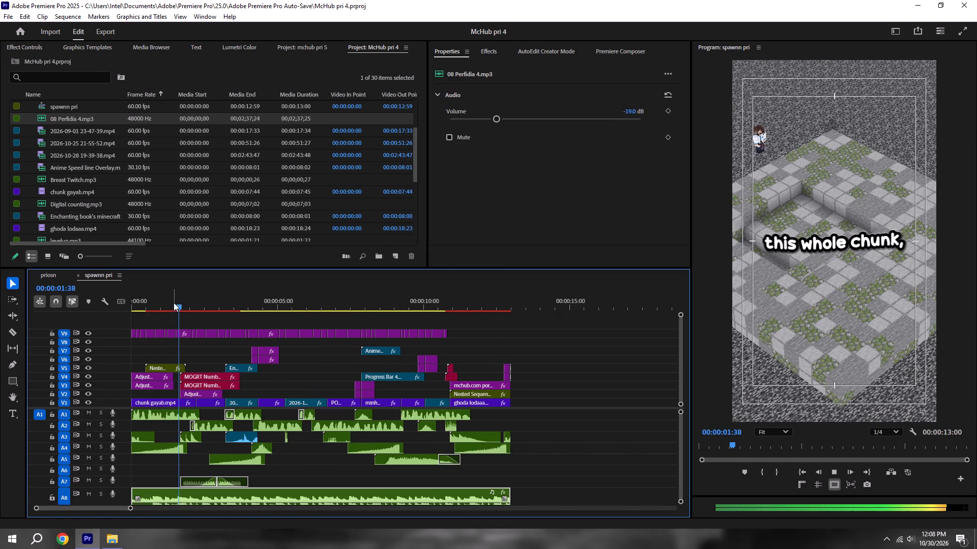
pyautogui.moveTo(174, 302); pyautogui.dragTo(147, 304)
pyautogui.click(163, 368)
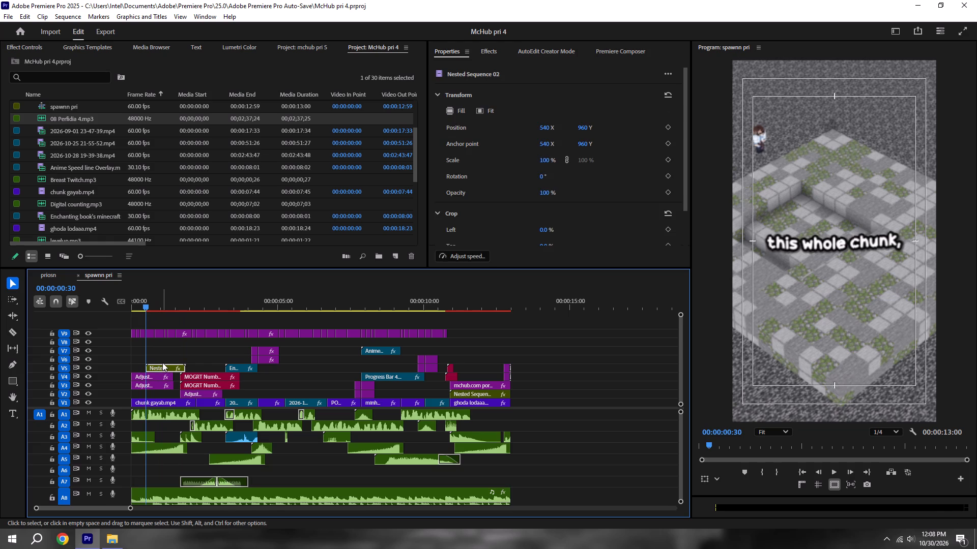
pyautogui.hotkey('ctrl', 'c')
pyautogui.click(45, 270)
pyautogui.moveTo(180, 303); pyautogui.dragTo(157, 307)
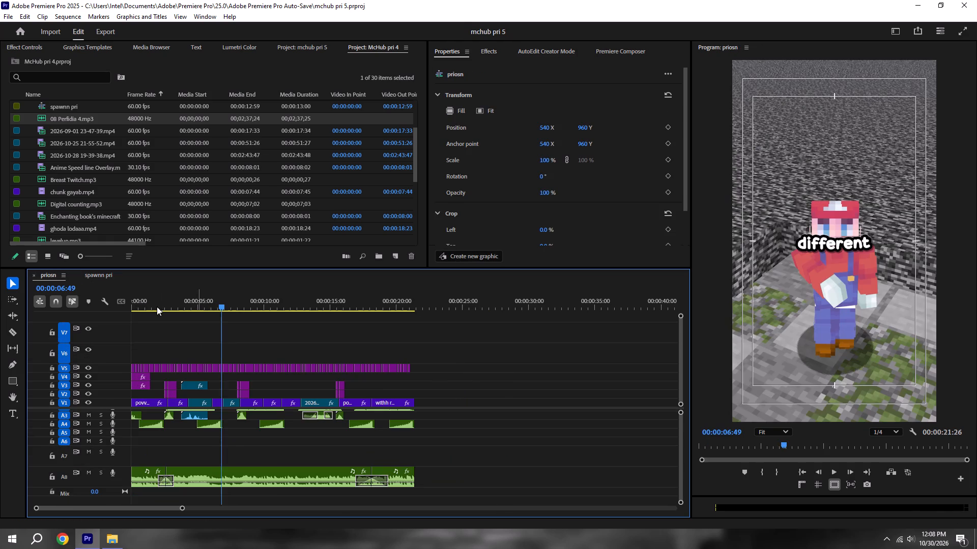
pyautogui.moveTo(157, 307); pyautogui.dragTo(32, 318)
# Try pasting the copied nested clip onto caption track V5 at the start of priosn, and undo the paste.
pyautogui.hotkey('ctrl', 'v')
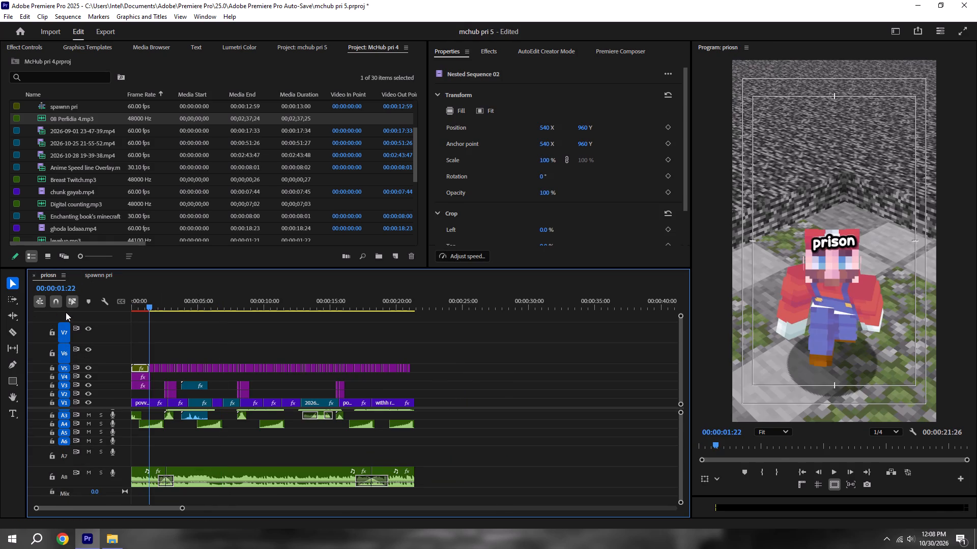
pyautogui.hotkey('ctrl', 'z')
# Select all the caption clips on track V5 and move them up to track V7, keeping their timing.
pyautogui.moveTo(452, 373); pyautogui.dragTo(156, 312)
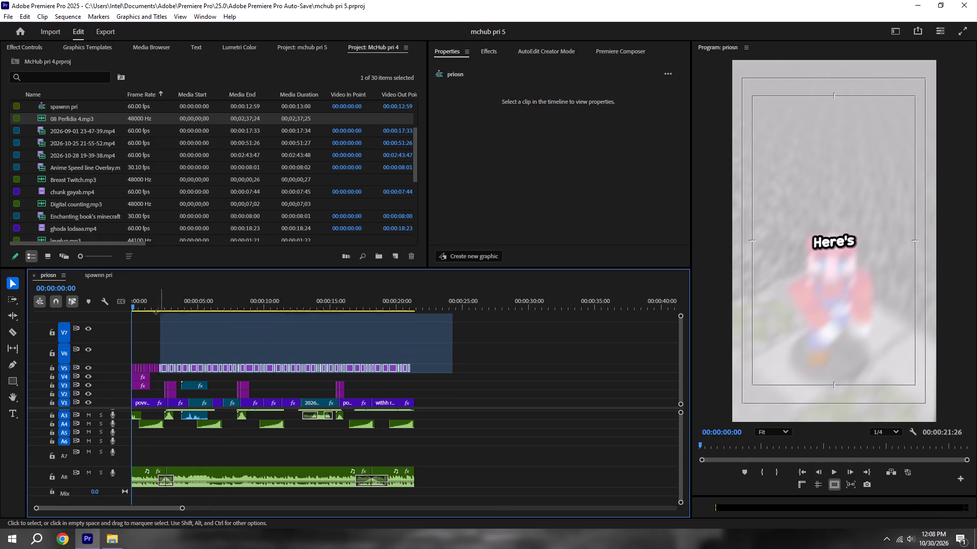
pyautogui.moveTo(156, 312); pyautogui.dragTo(89, 302)
pyautogui.moveTo(437, 360); pyautogui.dragTo(173, 352)
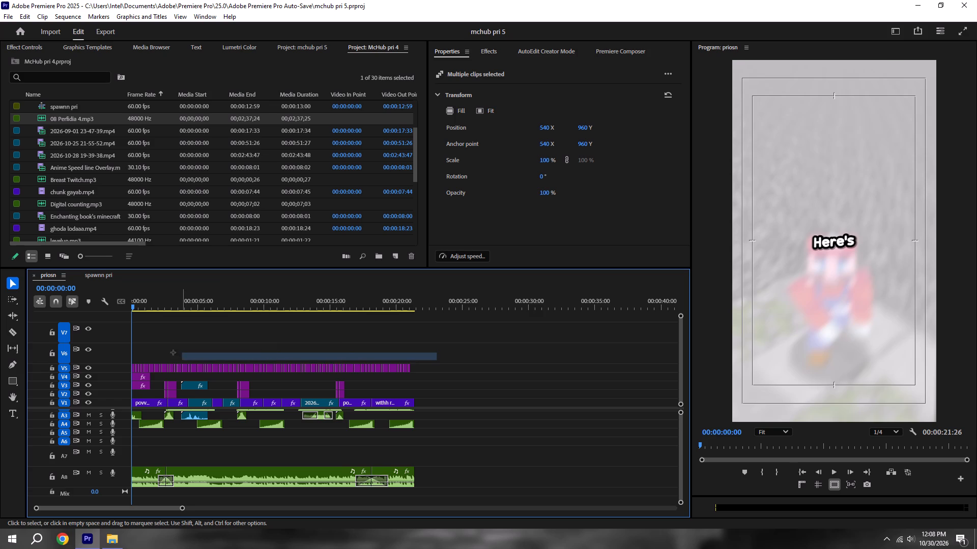
pyautogui.moveTo(173, 352); pyautogui.dragTo(62, 365)
pyautogui.moveTo(190, 369); pyautogui.dragTo(169, 353)
pyautogui.moveTo(187, 355); pyautogui.dragTo(169, 331)
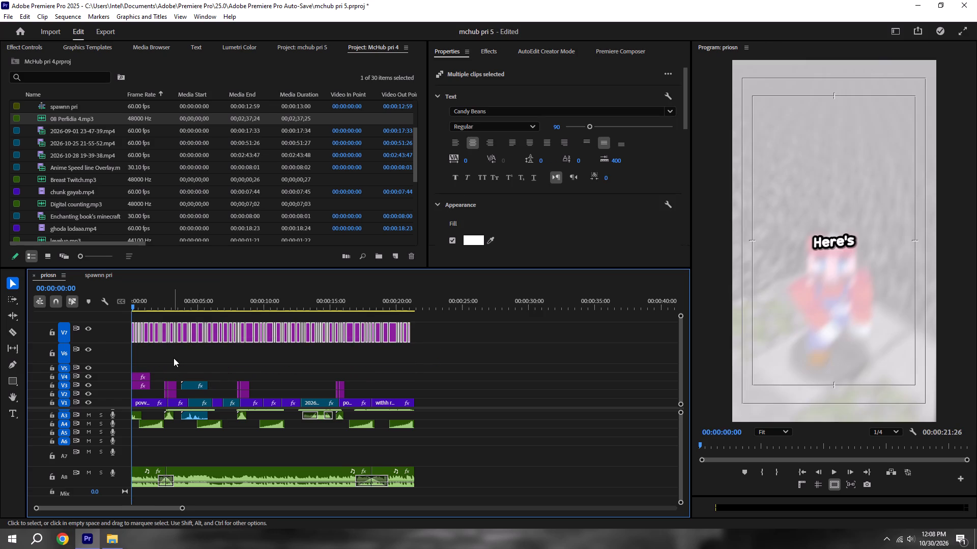
# Paste the copied Nested Sequence 02 clip onto the cleared track V5 at the start of priosn and preview it.
pyautogui.click(174, 358)
pyautogui.hotkey('ctrl', 'v')
pyautogui.click(181, 355)
pyautogui.moveTo(147, 303); pyautogui.dragTo(47, 303)
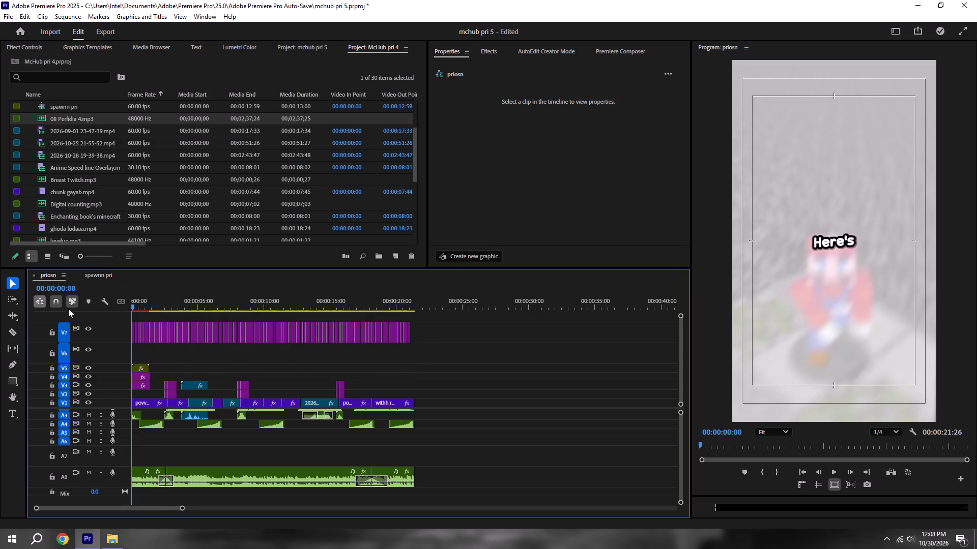
pyautogui.press('space')
pyautogui.keyDown('alt'); pyautogui.scroll(9, 130, 374); pyautogui.keyUp('alt')
pyautogui.scroll(6, 200, 378)
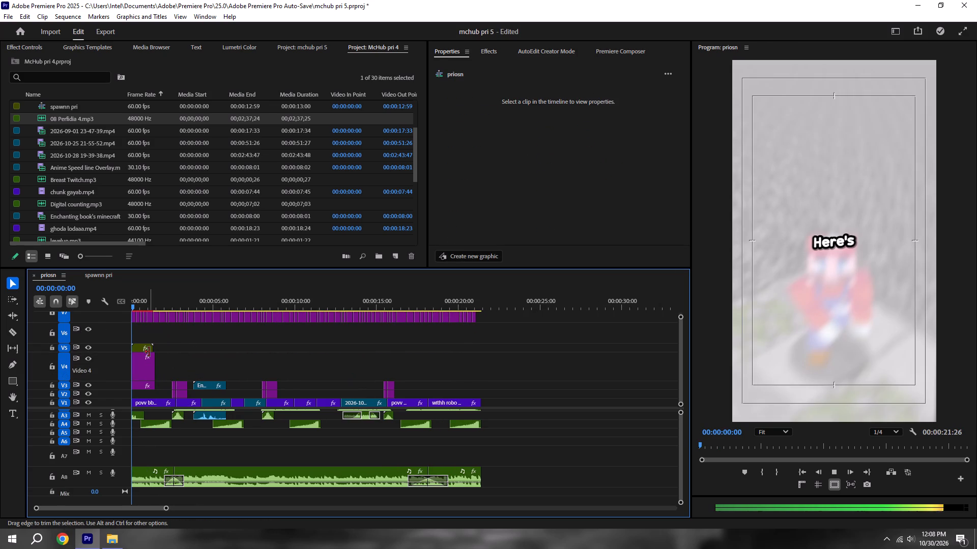
pyautogui.press('space')
# Open Nested Sequence 02, change the Overshoot title's text to "Best Server", and save the project.
pyautogui.doubleClick(137, 345)
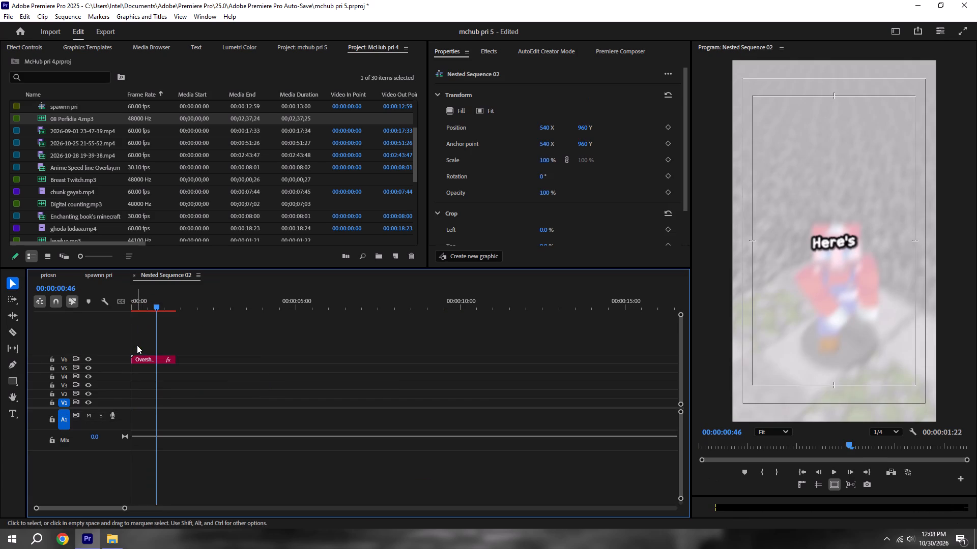
pyautogui.click(138, 355)
pyautogui.click(145, 358)
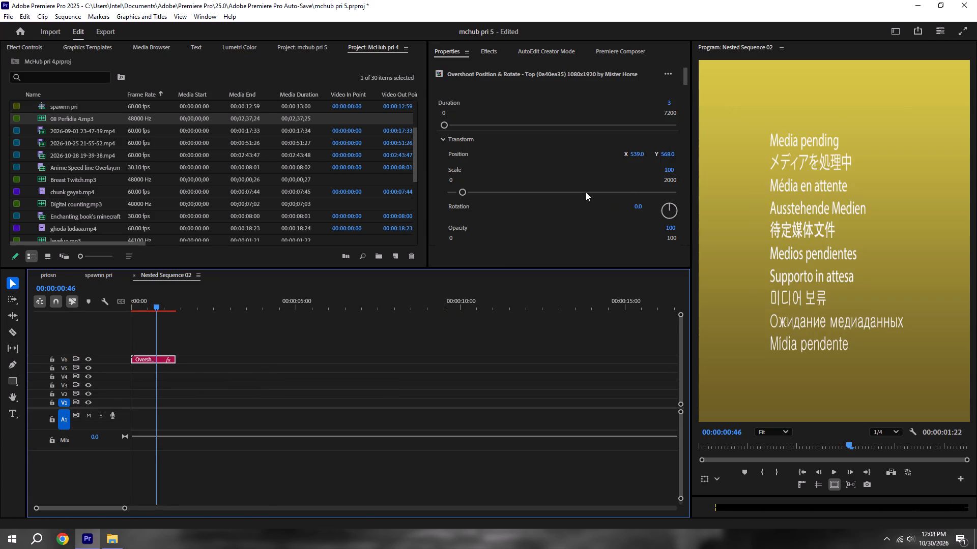
pyautogui.scroll(-3, 569, 203)
pyautogui.scroll(10, 562, 218)
pyautogui.scroll(-16, 562, 218)
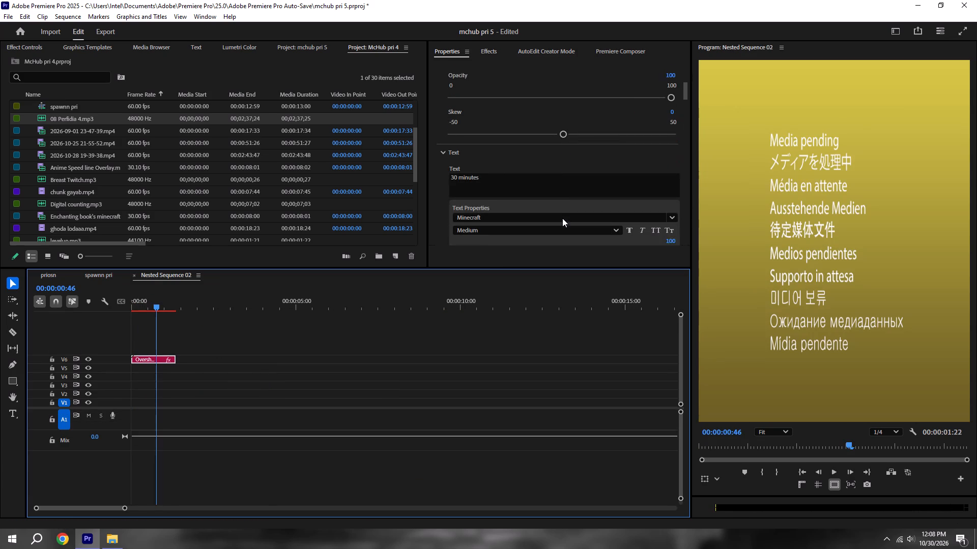
pyautogui.moveTo(510, 171); pyautogui.dragTo(396, 172)
pyautogui.press('BackSpace')
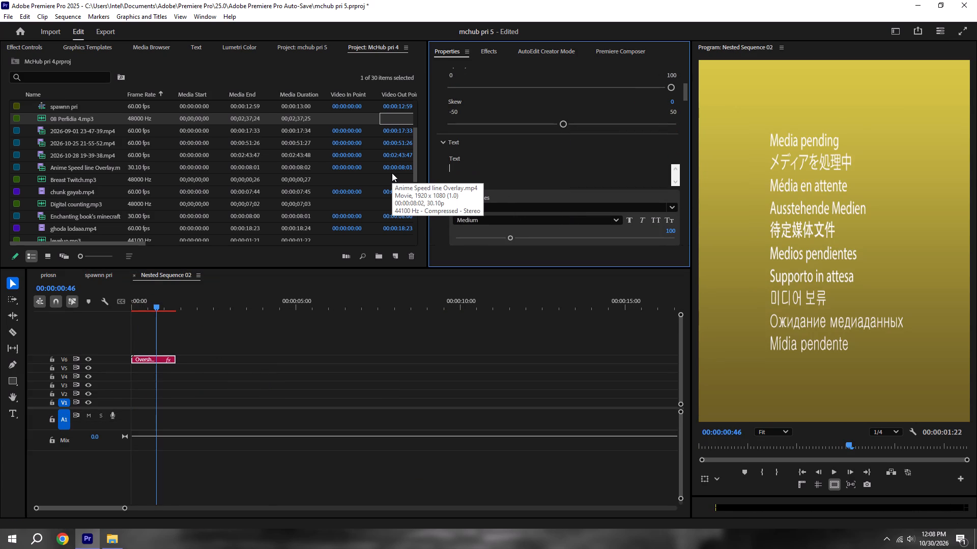
pyautogui.write('Bst')
pyautogui.press('space')
pyautogui.press('BackSpace')
pyautogui.press('BackSpace')
pyautogui.press('BackSpace')
pyautogui.write('est Server')
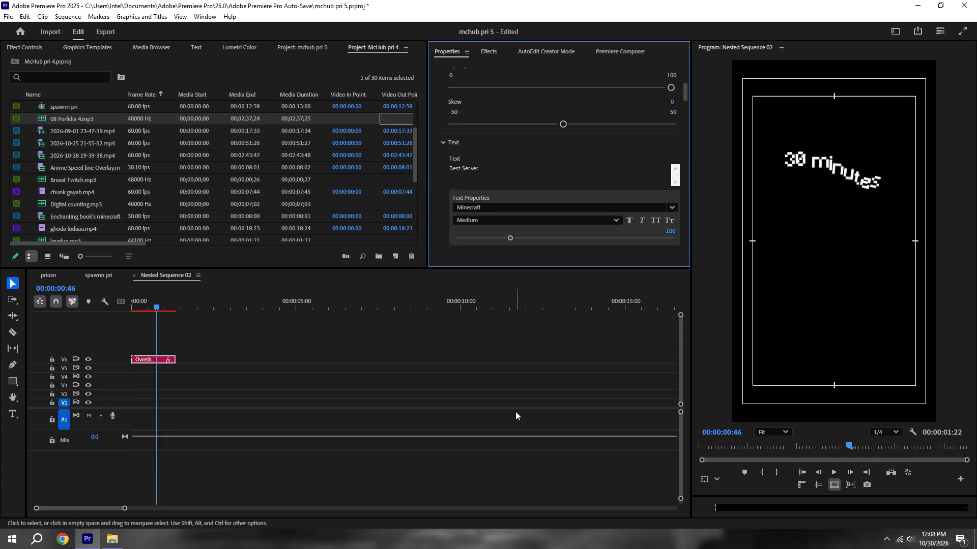
pyautogui.click(515, 411)
pyautogui.hotkey('ctrl', 's')
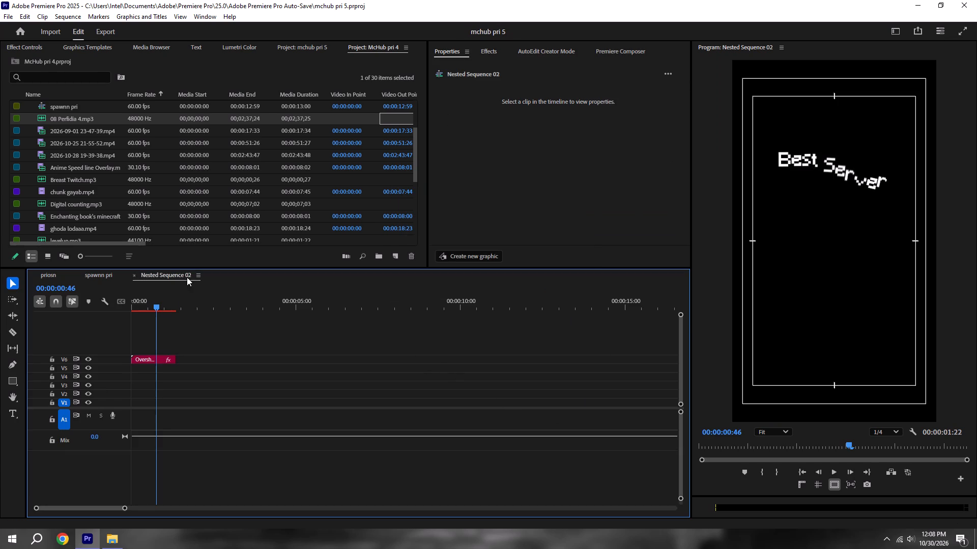
# Play Nested Sequence 02 from its start to check the title animation.
pyautogui.moveTo(157, 304); pyautogui.dragTo(127, 306)
pyautogui.press('space')
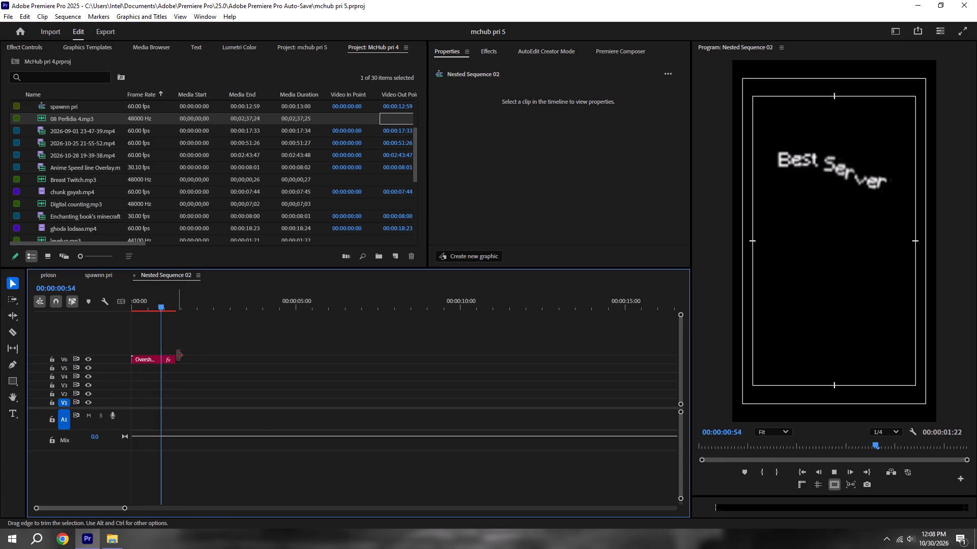
pyautogui.press('space')
# Return to the priosn sequence and play its opening from the start to check the Best Server title in context.
pyautogui.click(98, 274)
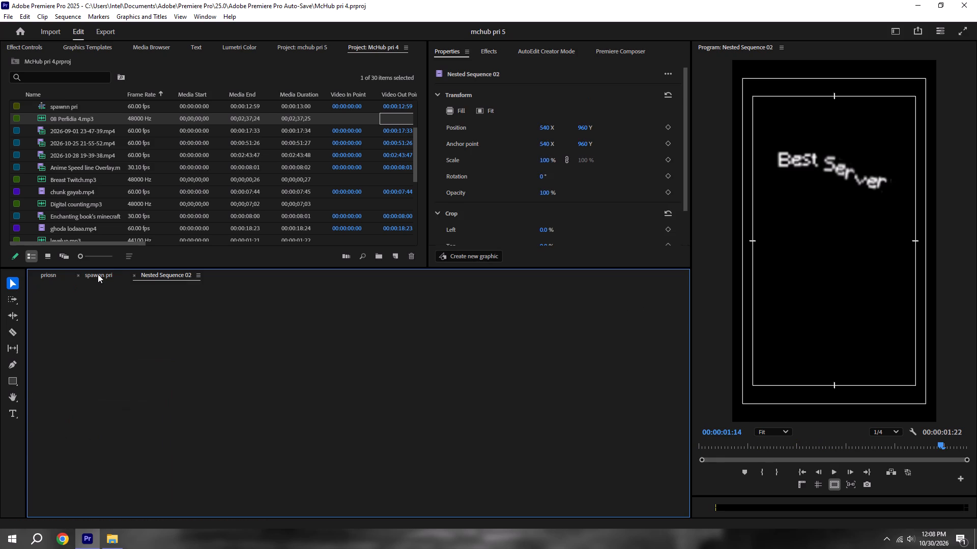
pyautogui.click(51, 271)
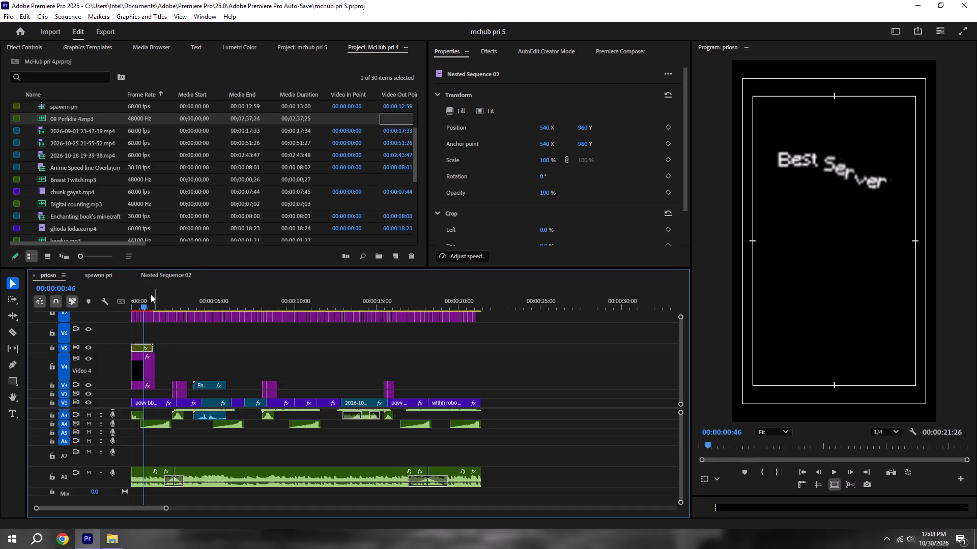
pyautogui.moveTo(142, 295); pyautogui.dragTo(68, 295)
pyautogui.click(219, 344)
pyautogui.press('space')
pyautogui.keyDown('alt'); pyautogui.scroll(11, 199, 340); pyautogui.keyUp('alt')
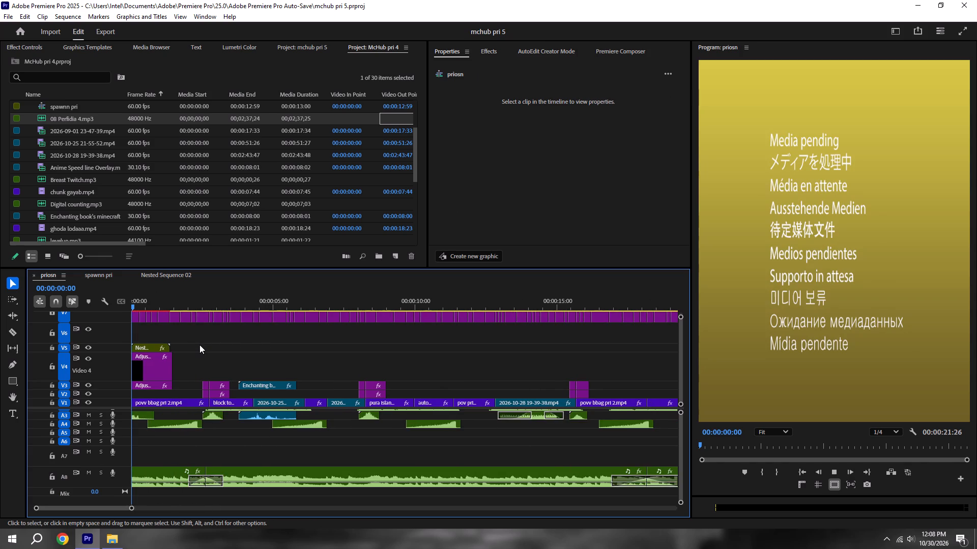
pyautogui.press('space')
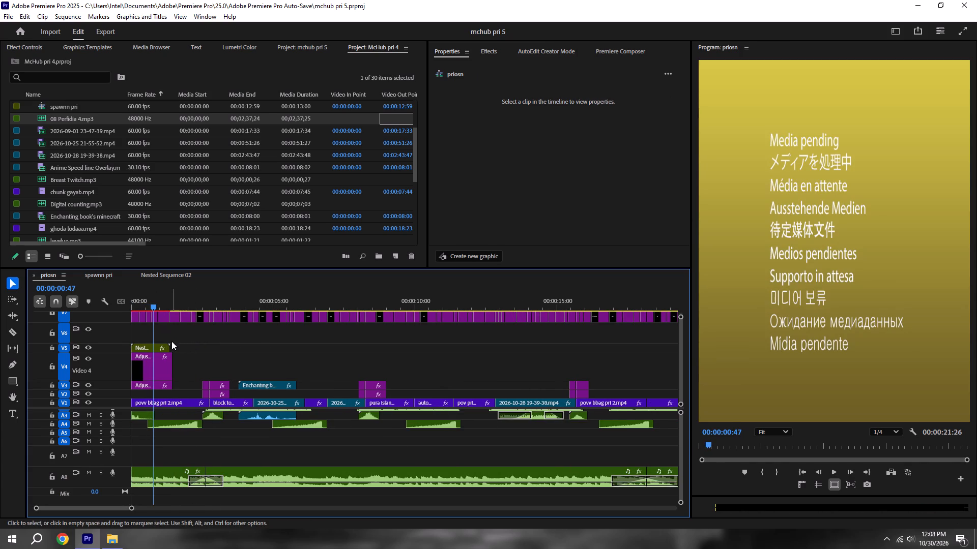
# Try to extend the end of the Nested Sequence 02 clip on track V5.
pyautogui.moveTo(173, 344); pyautogui.dragTo(175, 344)
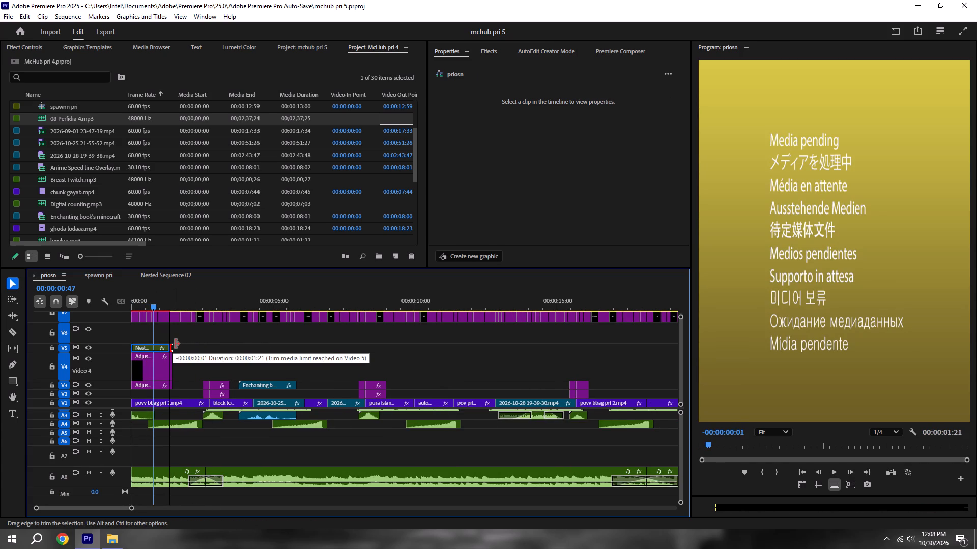
pyautogui.moveTo(175, 344); pyautogui.dragTo(179, 344)
pyautogui.click(201, 348)
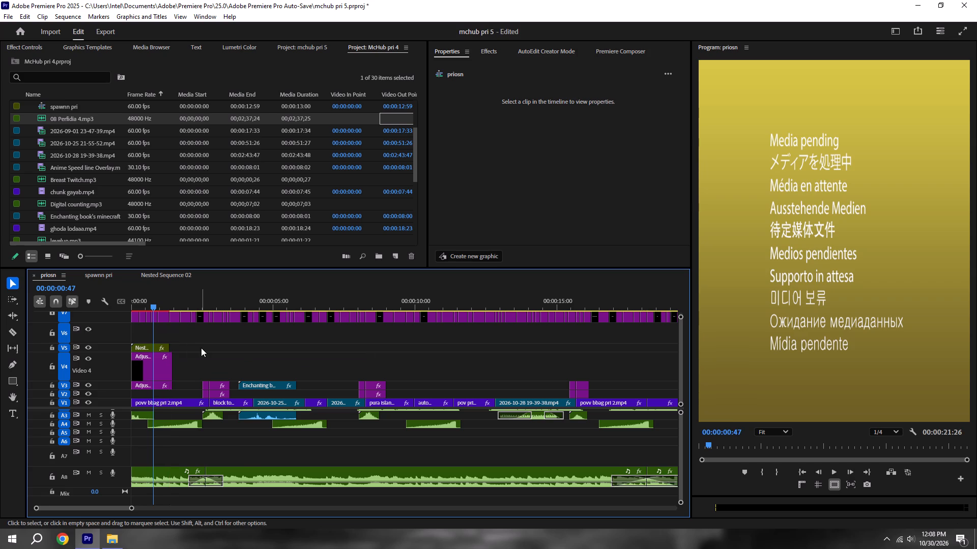
# Move the Nested Sequence 02 clip on track V5 about 0.3 seconds later and save the project.
pyautogui.keyDown('alt'); pyautogui.scroll(11, 148, 348); pyautogui.keyUp('alt')
pyautogui.moveTo(170, 348); pyautogui.dragTo(175, 347)
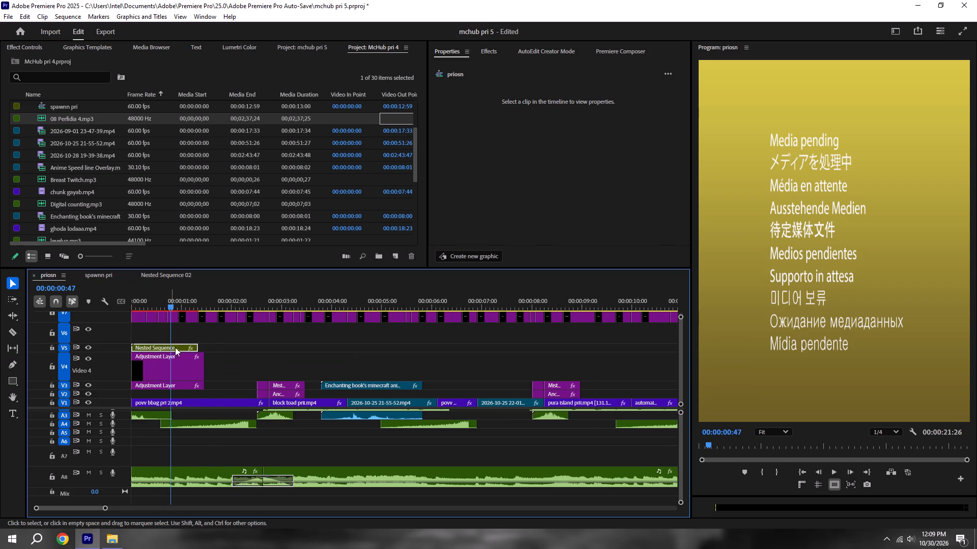
pyautogui.moveTo(175, 347); pyautogui.dragTo(183, 347)
pyautogui.hotkey('ctrl', 's')
# Play the opening of priosn from the start to check the title's new timing, saving the project along the way.
pyautogui.moveTo(153, 301); pyautogui.dragTo(90, 297)
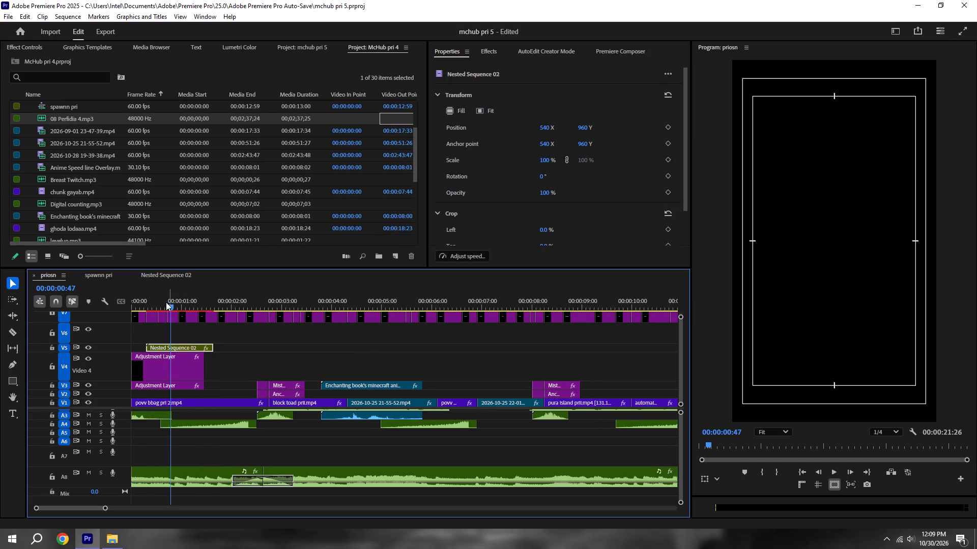
pyautogui.moveTo(164, 300); pyautogui.dragTo(71, 301)
pyautogui.keyDown('alt'); pyautogui.scroll(-4, 221, 344); pyautogui.keyUp('alt')
pyautogui.click(304, 362)
pyautogui.press('space')
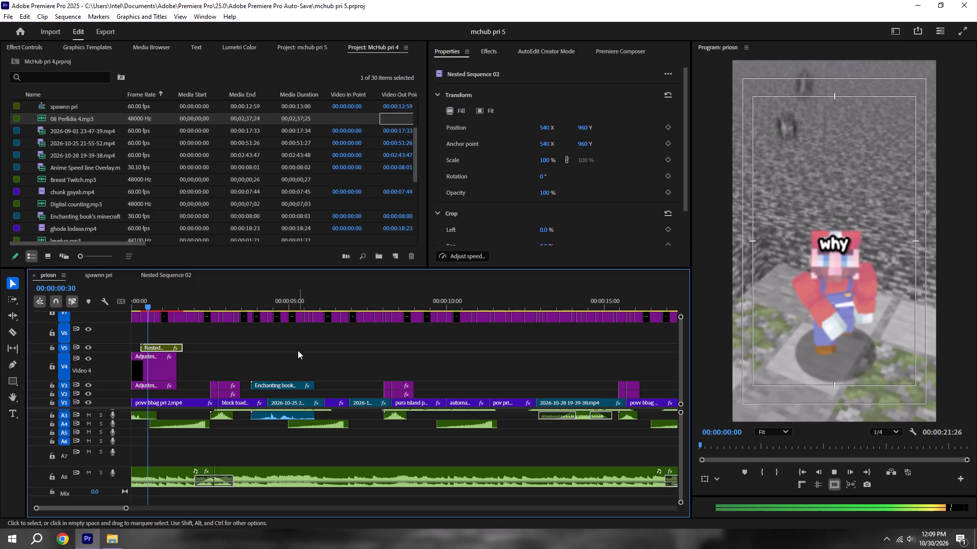
pyautogui.press('space')
pyautogui.keyDown('alt'); pyautogui.scroll(5, 190, 344); pyautogui.keyUp('alt')
pyautogui.scroll(4, 190, 344)
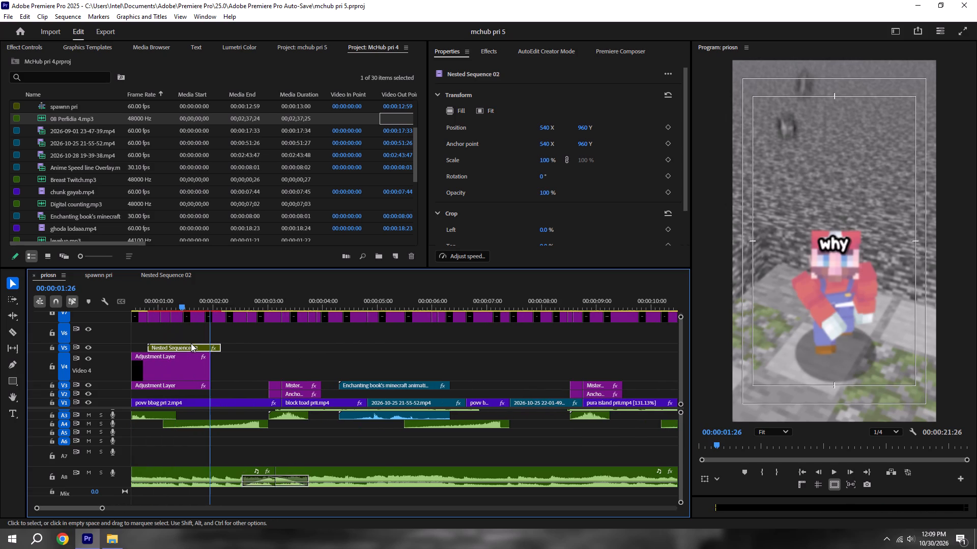
pyautogui.scroll(5, 237, 350)
pyautogui.keyDown('alt'); pyautogui.scroll(6, 235, 341); pyautogui.keyUp('alt')
pyautogui.hotkey('ctrl', 's')
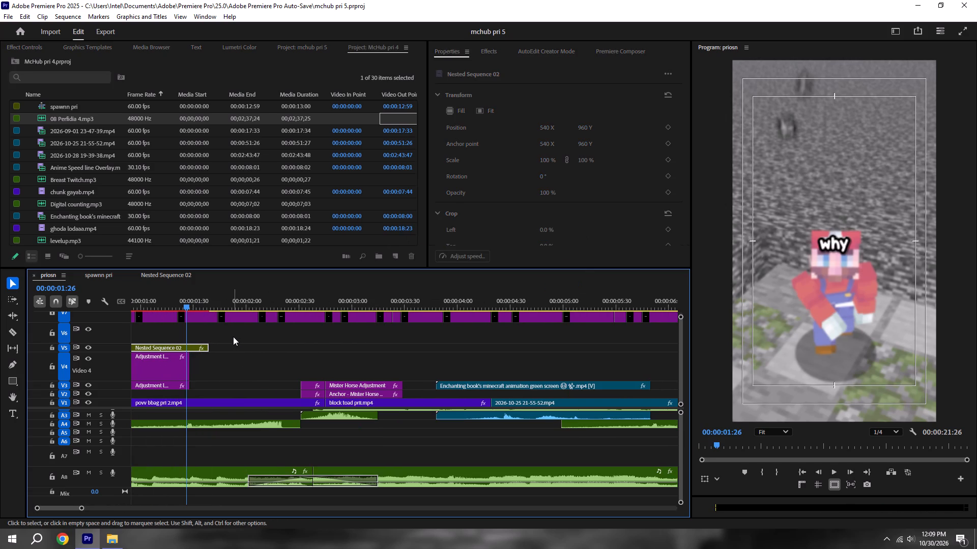
pyautogui.press('space')
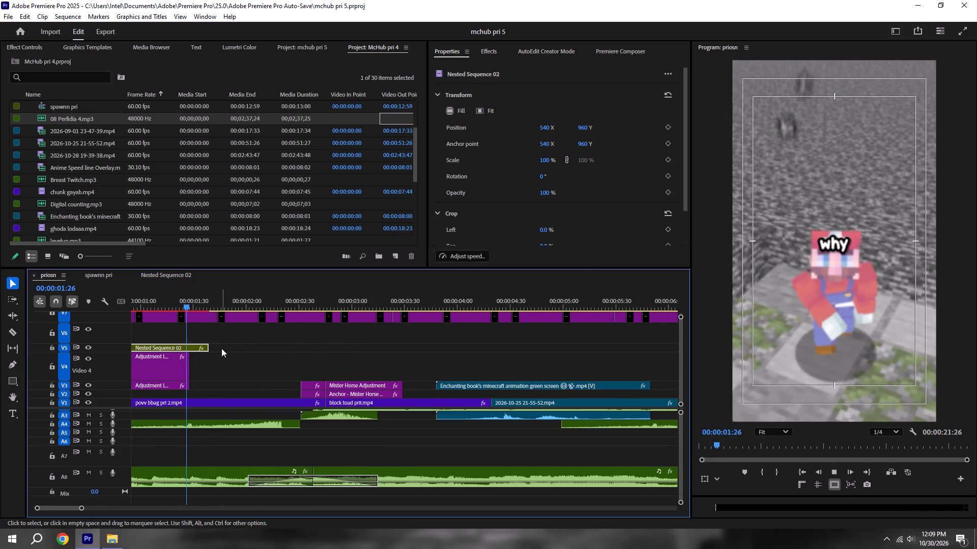
pyautogui.keyDown('alt'); pyautogui.scroll(-10, 221, 348); pyautogui.keyUp('alt')
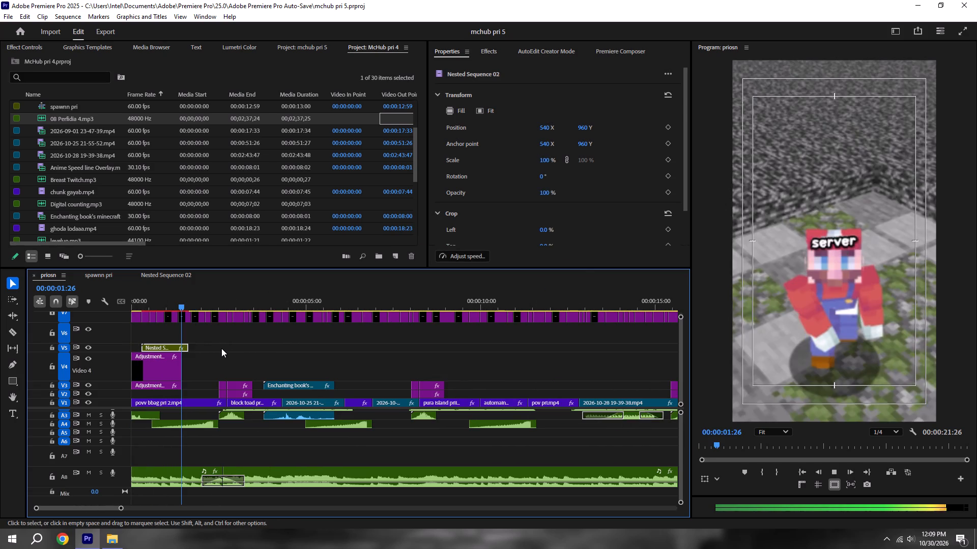
pyautogui.press('space')
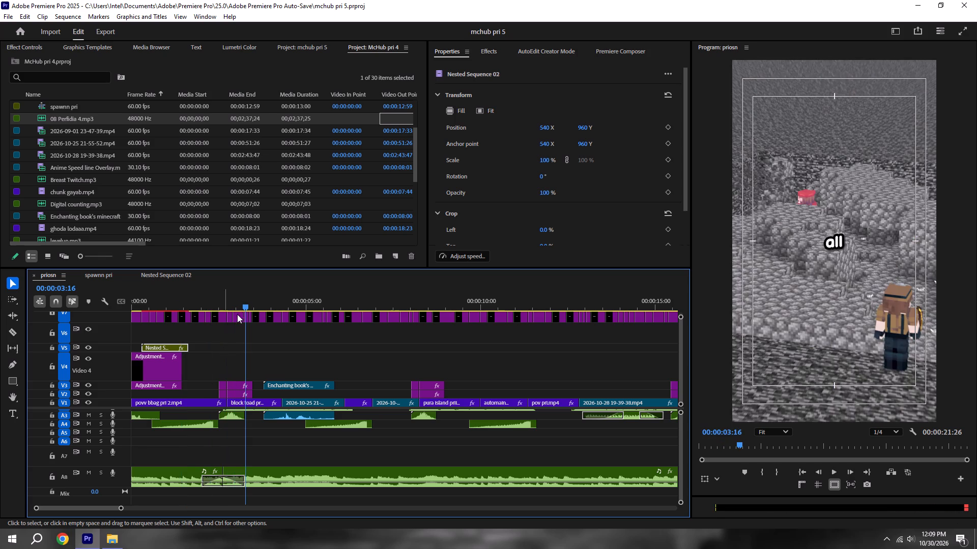
# Copy the Ender Dragon Growl sound effect from track A5 of spawnn pri and paste it onto A5 of priosn at 00:00:02:45.
pyautogui.keyDown('shift'); pyautogui.moveTo(232, 296); pyautogui.dragTo(226, 296); pyautogui.keyUp('shift')
pyautogui.keyDown('alt'); pyautogui.scroll(-6, 225, 296); pyautogui.keyUp('alt')
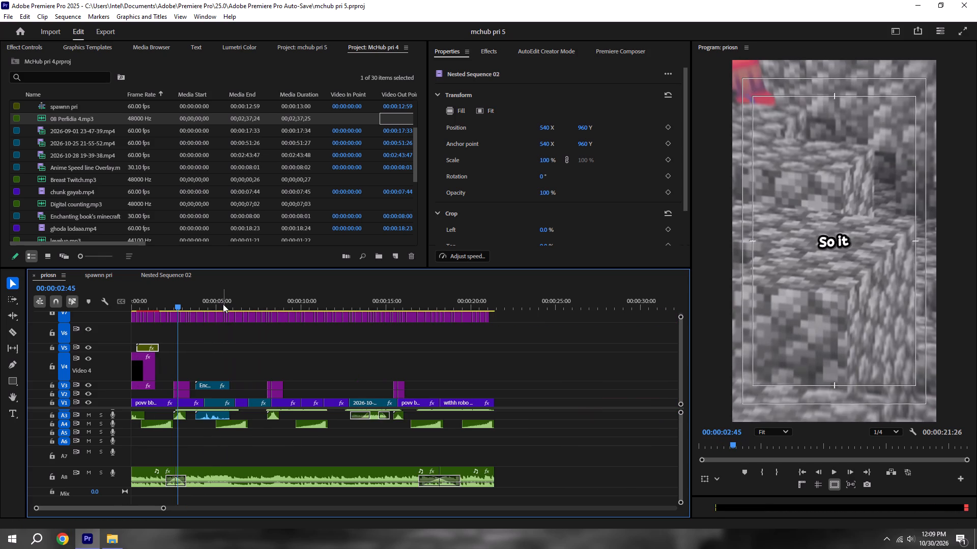
pyautogui.hotkey('ctrl', 's')
pyautogui.click(103, 276)
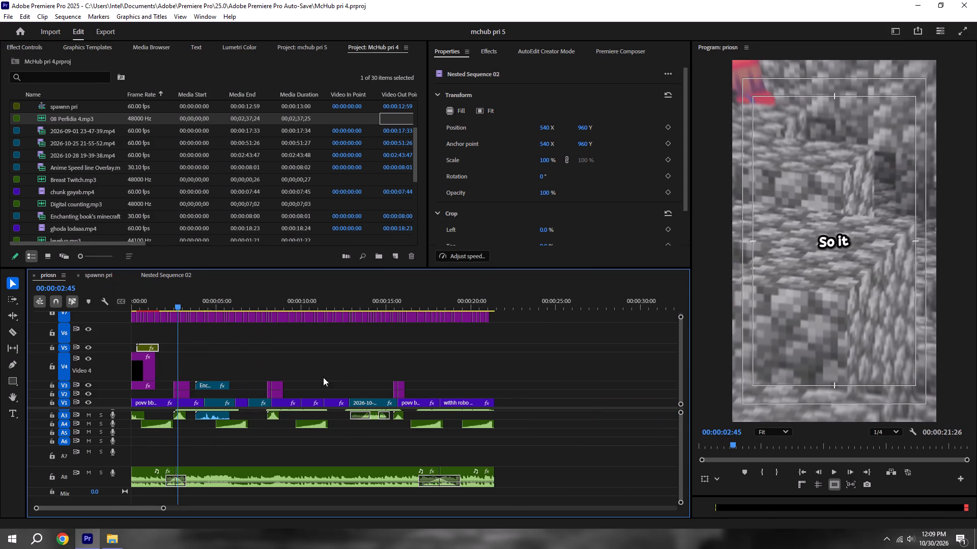
pyautogui.click(418, 463)
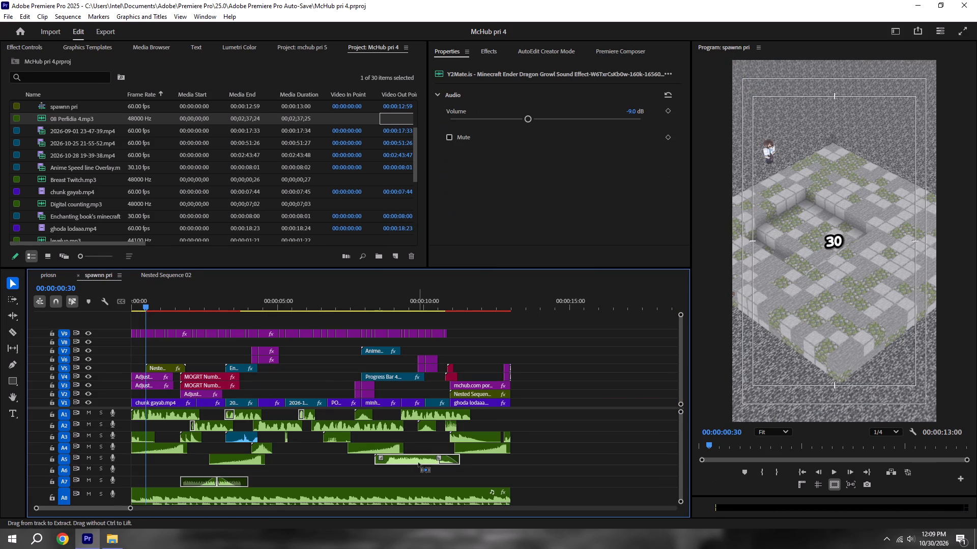
pyautogui.hotkey('ctrl', 'c')
pyautogui.click(59, 277)
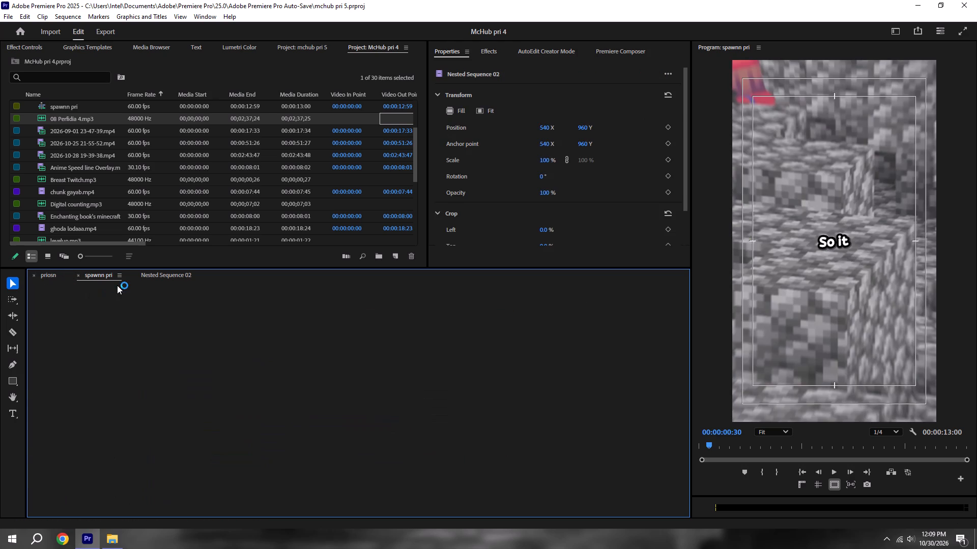
pyautogui.hotkey('ctrl', 'v')
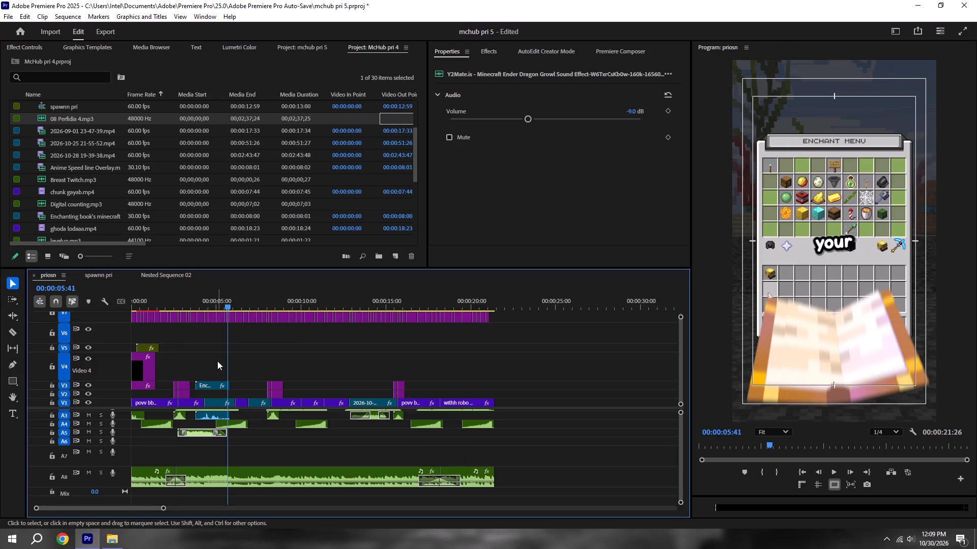
# Play priosn from about two seconds in to hear the pasted Ender Dragon Growl sound effect.
pyautogui.keyDown('shift'); pyautogui.moveTo(171, 300); pyautogui.dragTo(165, 300); pyautogui.keyUp('shift')
pyautogui.press('space')
pyautogui.keyDown('alt'); pyautogui.scroll(5, 220, 440); pyautogui.keyUp('alt')
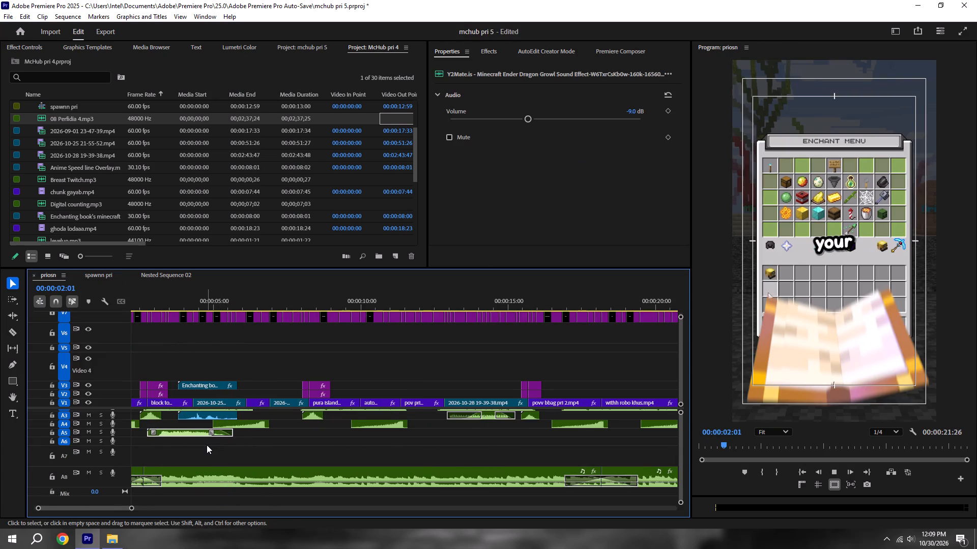
pyautogui.scroll(5, 207, 445)
pyautogui.press('space')
pyautogui.press('space')
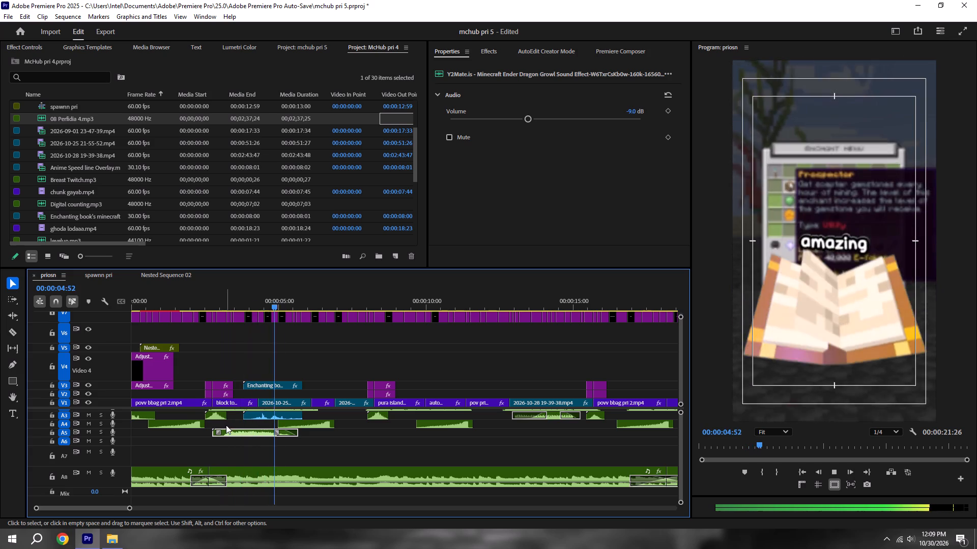
pyautogui.press('space')
# Move the Ender Dragon Growl clip down to track A7, starting at about 2 seconds, and save the project.
pyautogui.moveTo(242, 434); pyautogui.dragTo(223, 450)
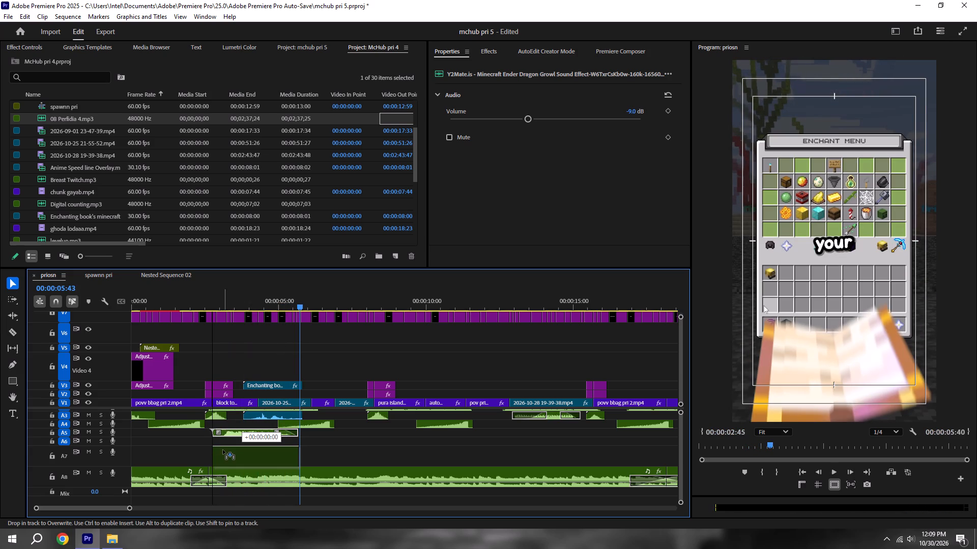
pyautogui.moveTo(223, 450); pyautogui.dragTo(216, 454)
pyautogui.hotkey('ctrl', 's')
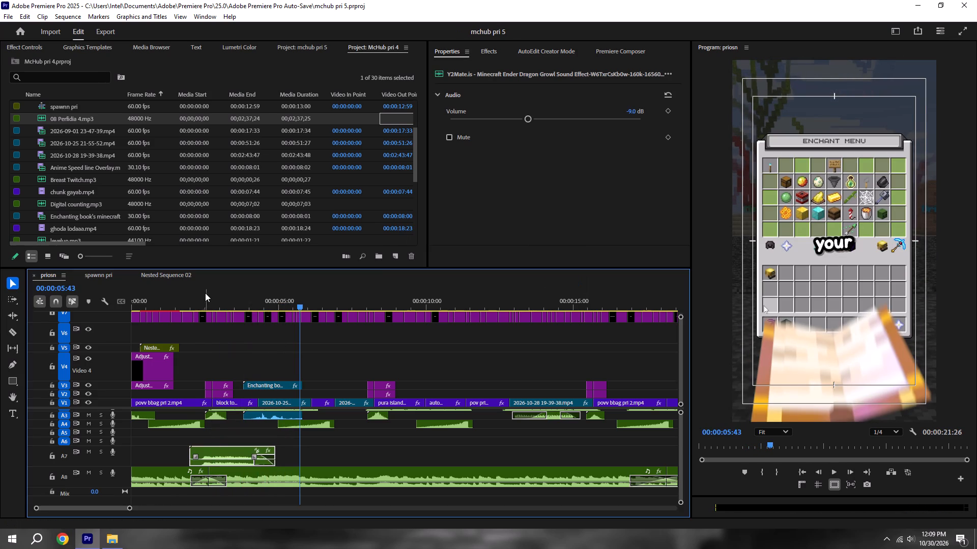
# Play priosn from the start to check how the growl sound fits the opening.
pyautogui.keyDown('shift'); pyautogui.moveTo(198, 294); pyautogui.dragTo(1, 308); pyautogui.keyUp('shift')
pyautogui.press('space')
pyautogui.keyDown('alt'); pyautogui.scroll(-5, 153, 372); pyautogui.keyUp('alt')
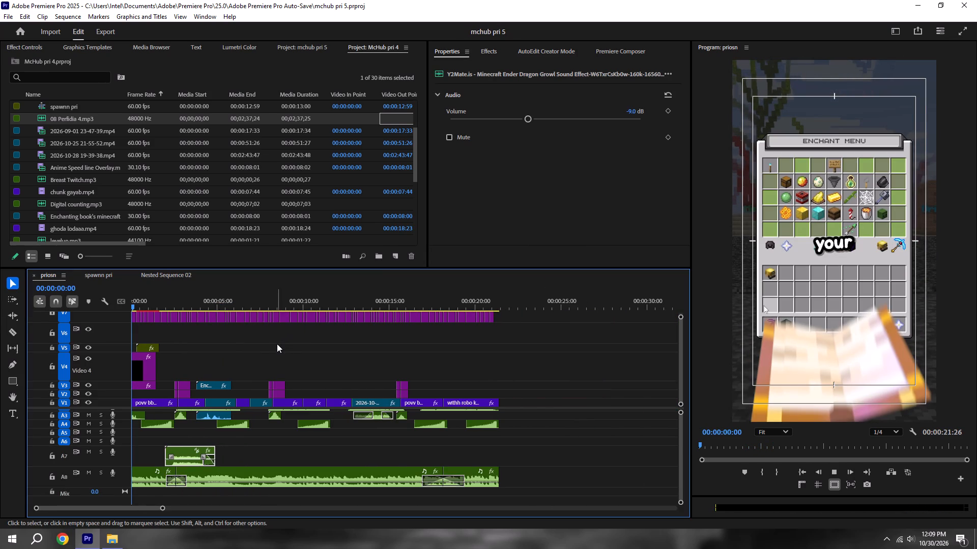
pyautogui.press('space')
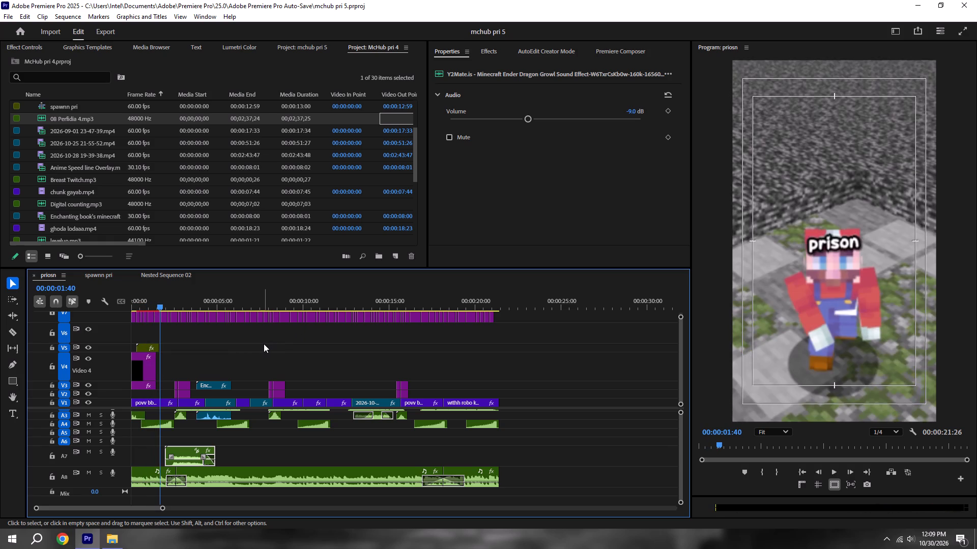
pyautogui.press('space')
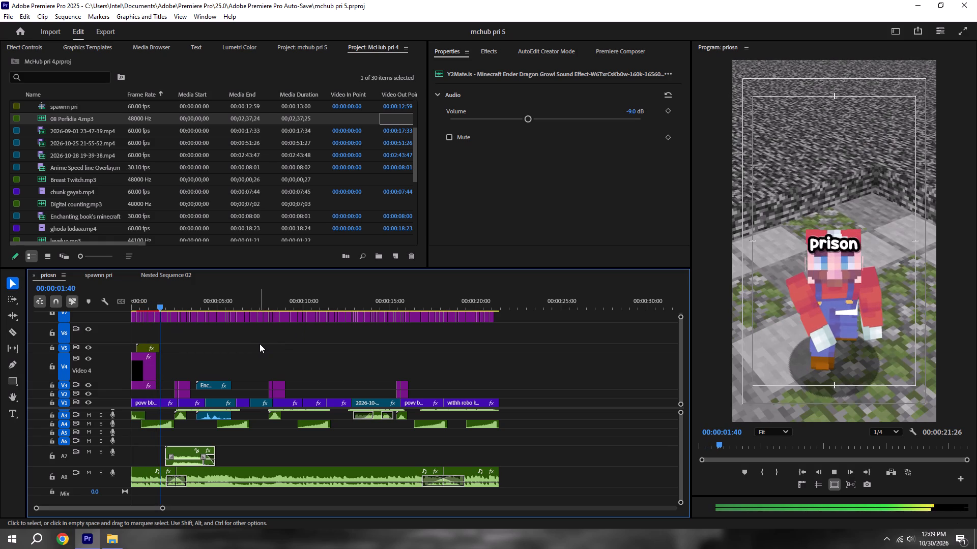
pyautogui.press('space')
# Shift the Ender Dragon Growl clip on track A7 to start at about 2.3 seconds and save the project.
pyautogui.scroll(9, 215, 406)
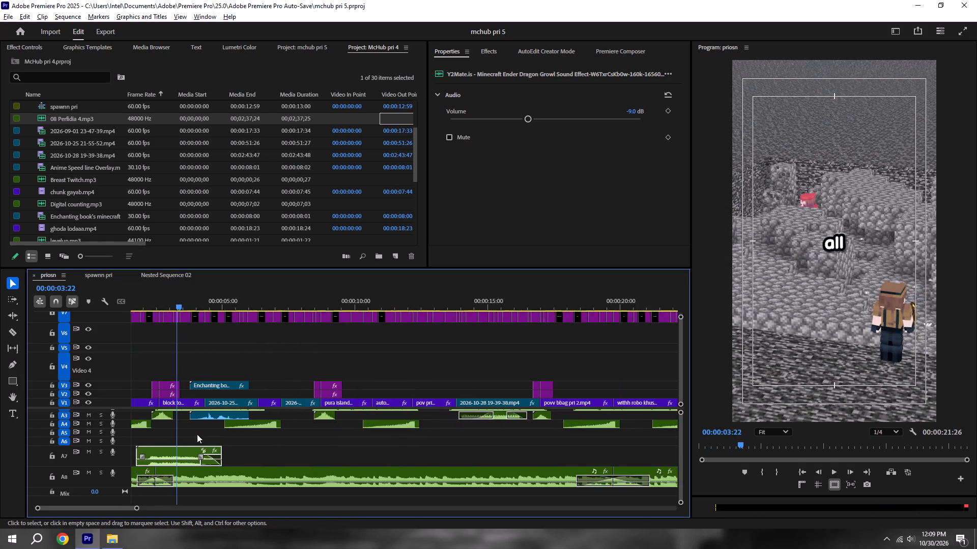
pyautogui.scroll(2, 197, 434)
pyautogui.moveTo(228, 449); pyautogui.dragTo(236, 448)
pyautogui.hotkey('ctrl', 's')
# Play priosn from 00:00:02:38 to check the growl's timing, and save the project.
pyautogui.keyDown('shift'); pyautogui.click(211, 294); pyautogui.keyUp('shift')
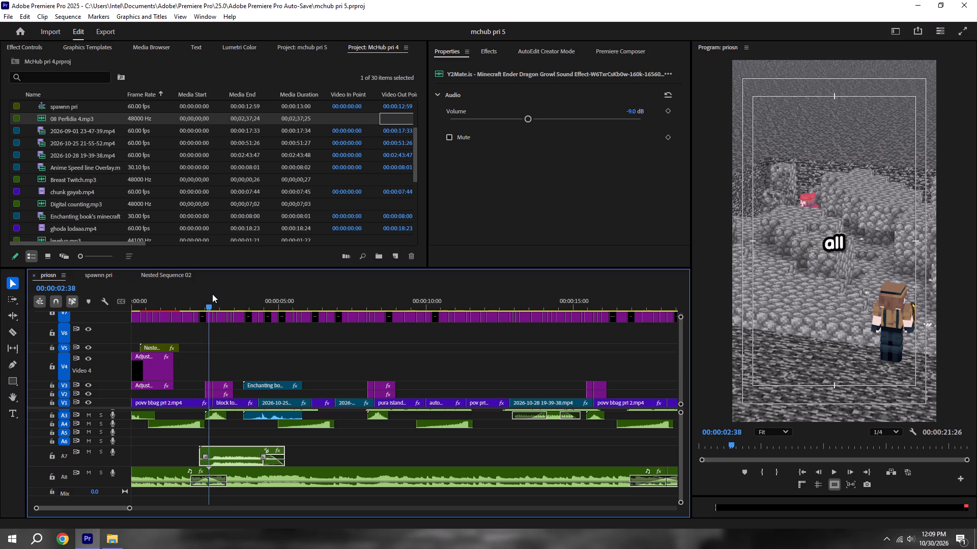
pyautogui.press('space')
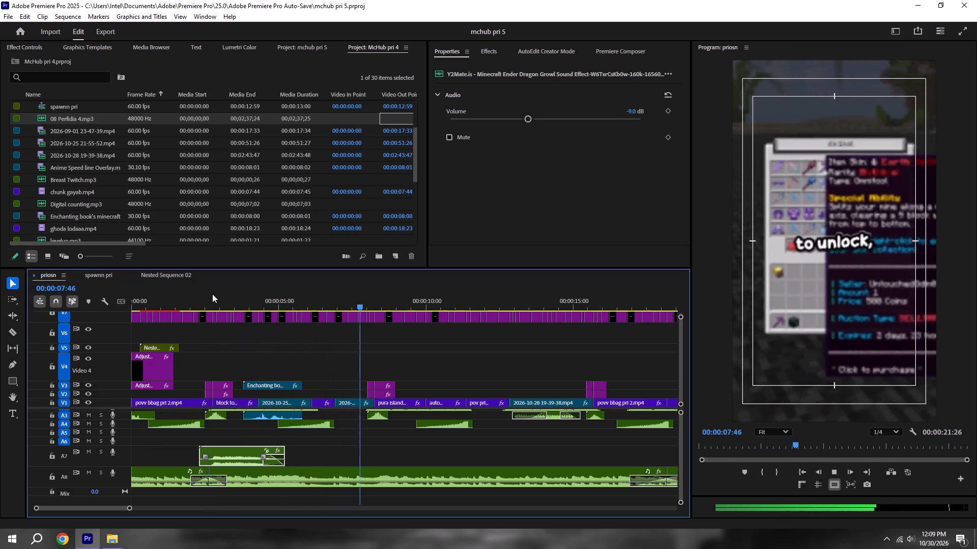
pyautogui.keyDown('alt'); pyautogui.scroll(-5, 393, 424); pyautogui.keyUp('alt')
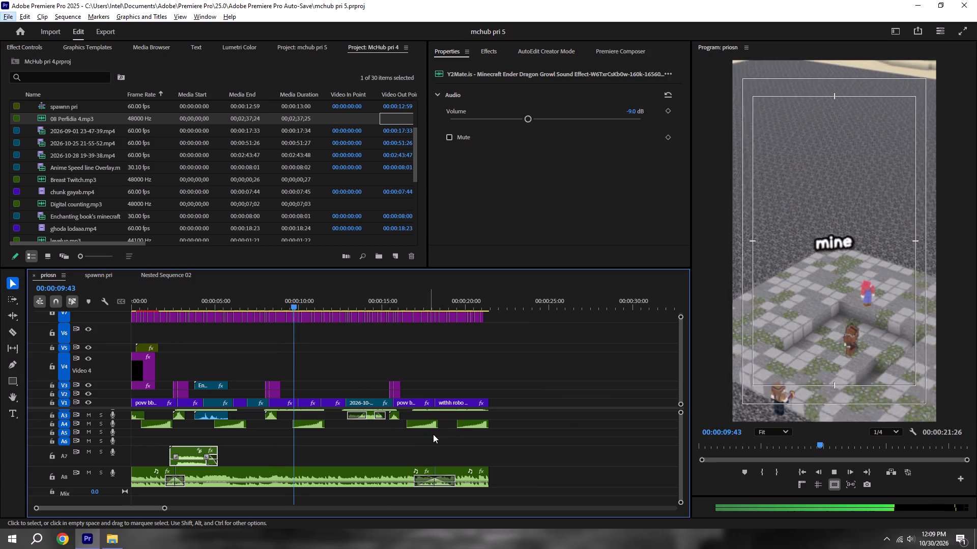
pyautogui.hotkey('ctrl', 's')
# Play priosn from its beginning through the closing section to review the edit, save the project, and return to the start.
pyautogui.click(796, 475)
pyautogui.press('space')
pyautogui.scroll(4, 282, 459)
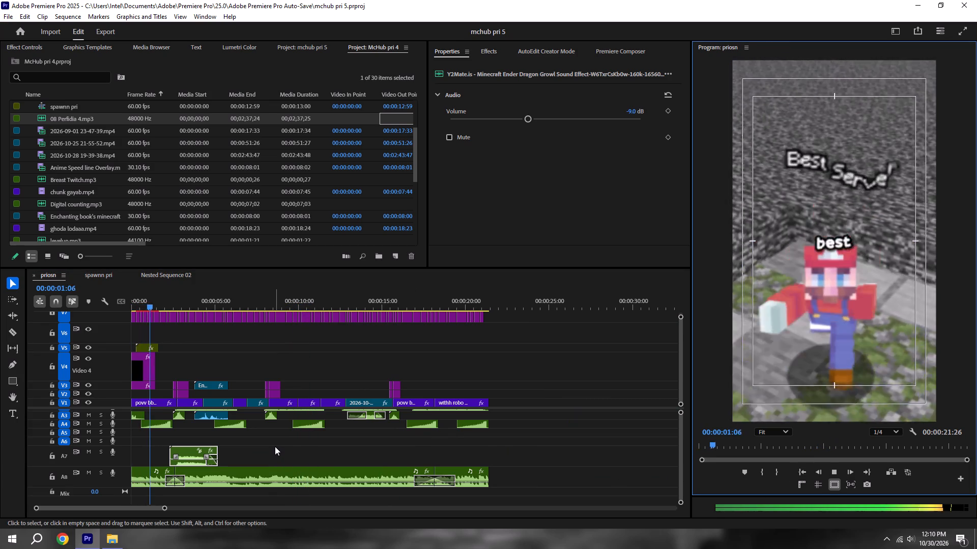
pyautogui.press('space')
pyautogui.press('space')
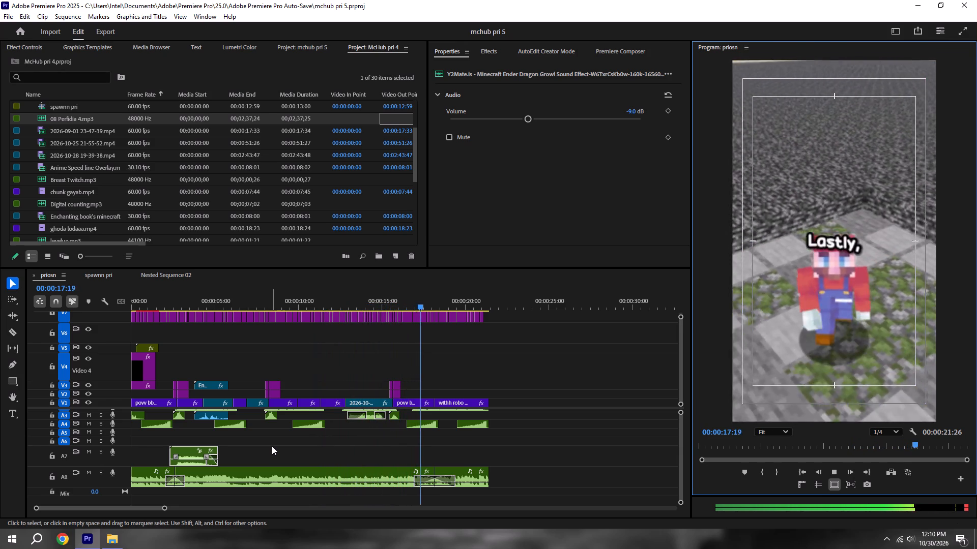
pyautogui.hotkey('ctrl', 's')
pyautogui.press('space')
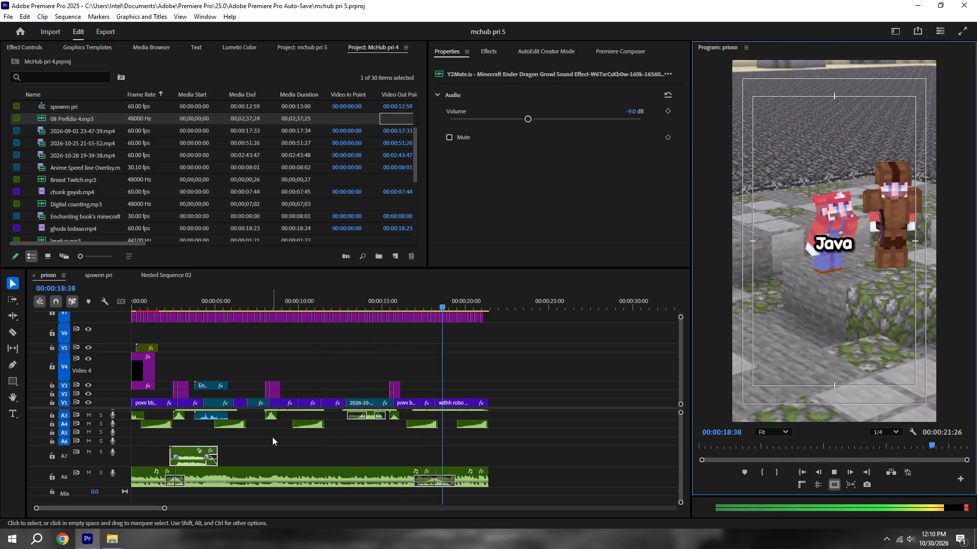
pyautogui.click(807, 470)
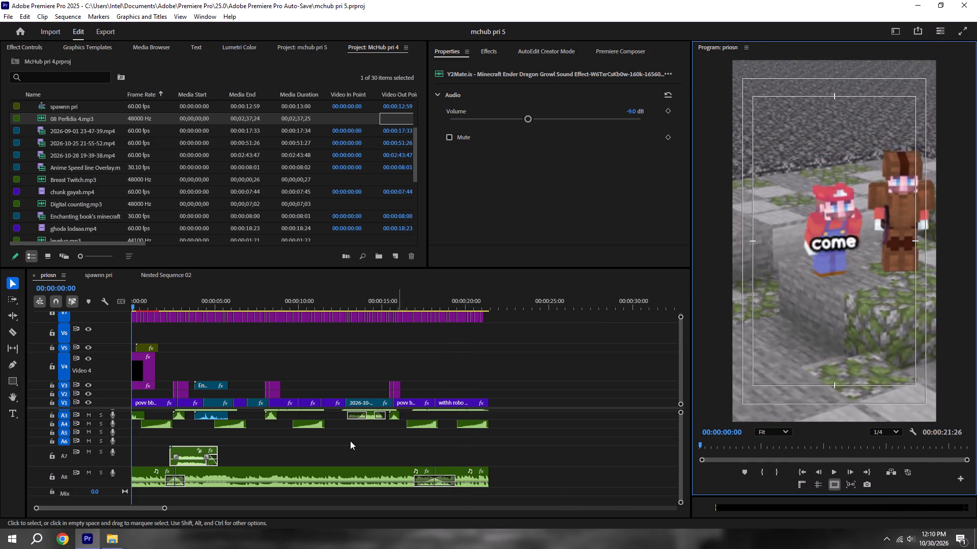
pyautogui.keyDown('alt'); pyautogui.scroll(12, 206, 422); pyautogui.keyUp('alt')
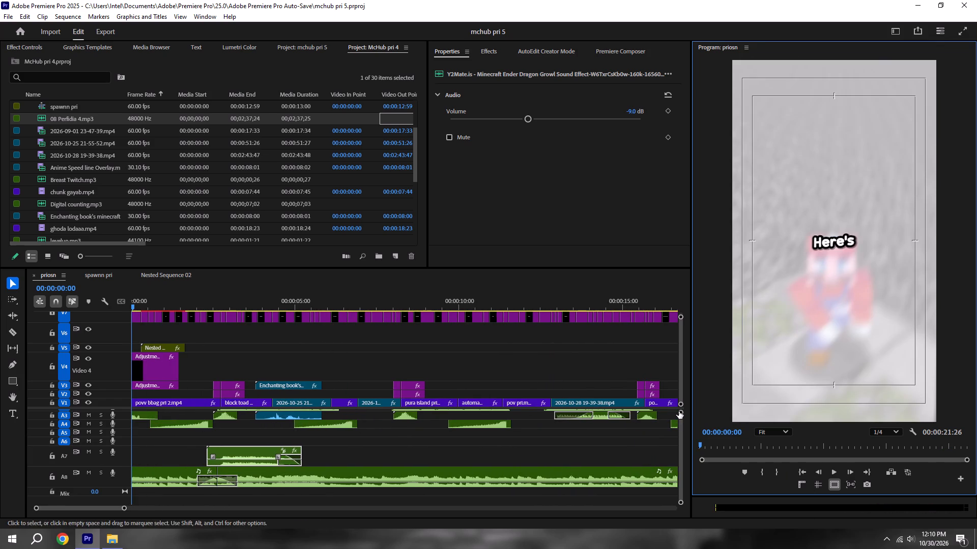
# Set the Ender Dragon Growl clip on track A7 to a volume of -17 dB and save the project.
pyautogui.moveTo(679, 411); pyautogui.dragTo(679, 317)
pyautogui.press('space')
pyautogui.scroll(4, 215, 397)
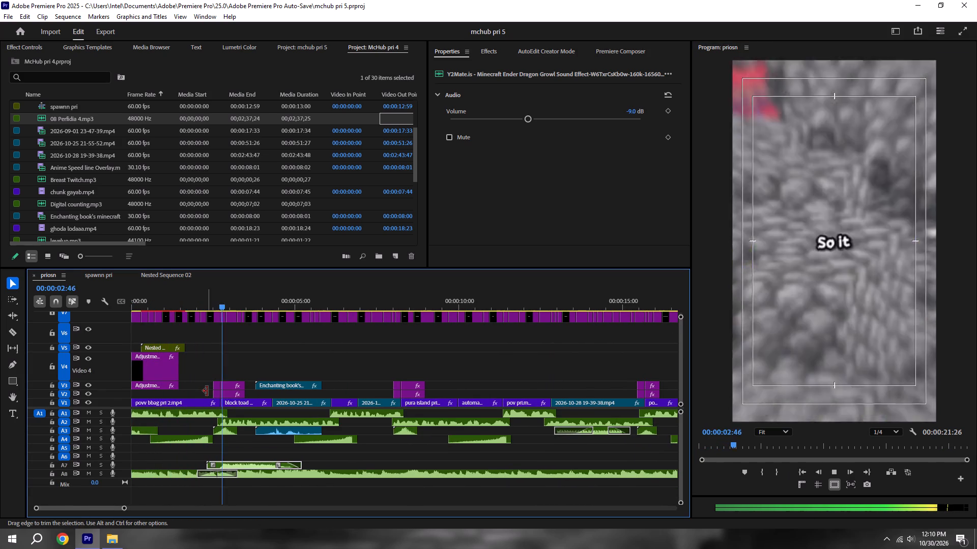
pyautogui.press('space')
pyautogui.click(236, 464)
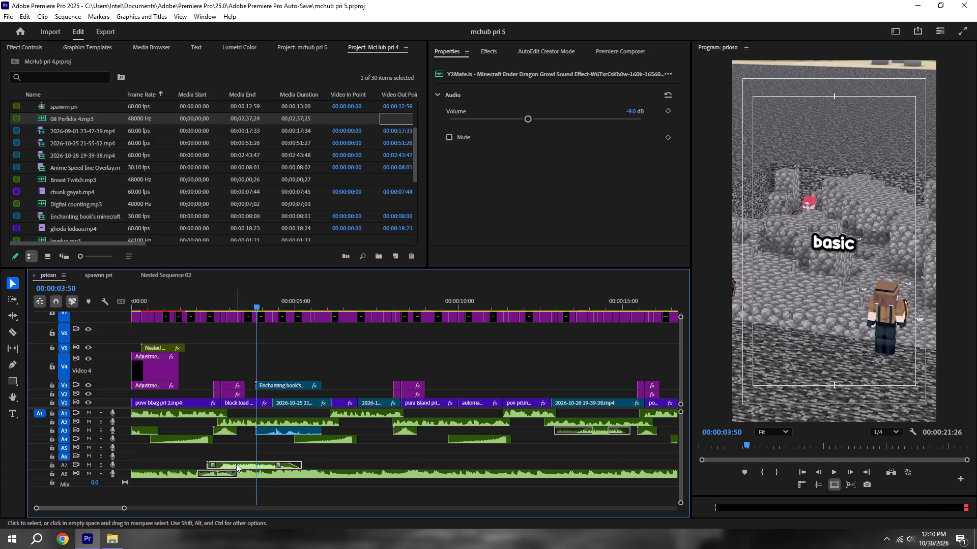
pyautogui.click(629, 112)
pyautogui.press('BackSpace')
pyautogui.write('-17')
pyautogui.press('Return')
pyautogui.hotkey('ctrl', 's')
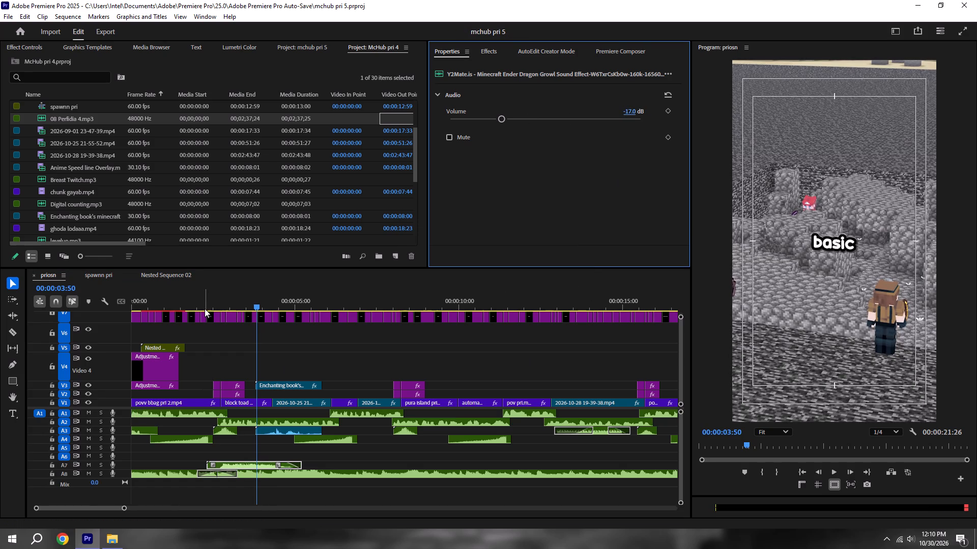
# Play priosn from about 2.2 seconds, replay the parts around 4 to 8 seconds to judge the sound balance, and save.
pyautogui.keyDown('shift'); pyautogui.click(204, 307); pyautogui.keyUp('shift')
pyautogui.press('space')
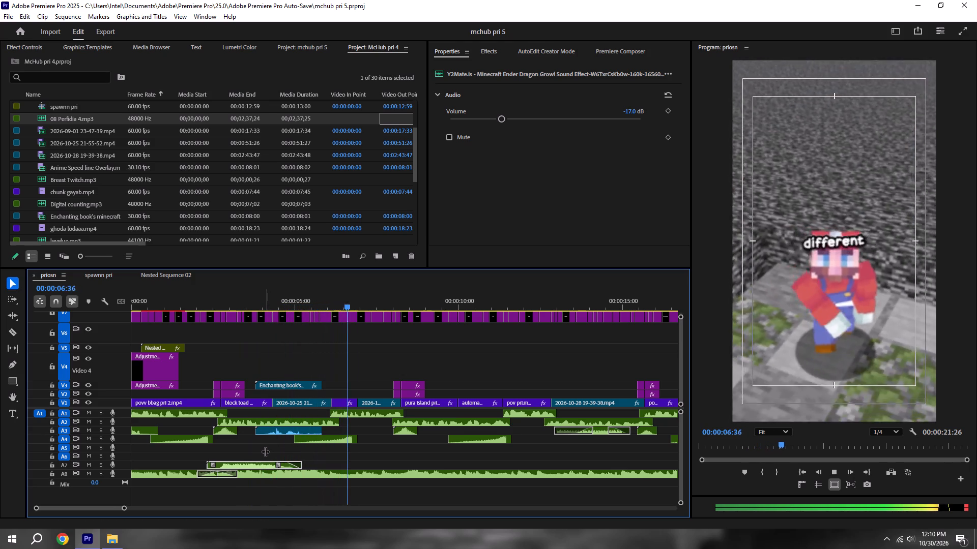
pyautogui.hotkey('ctrl', 's')
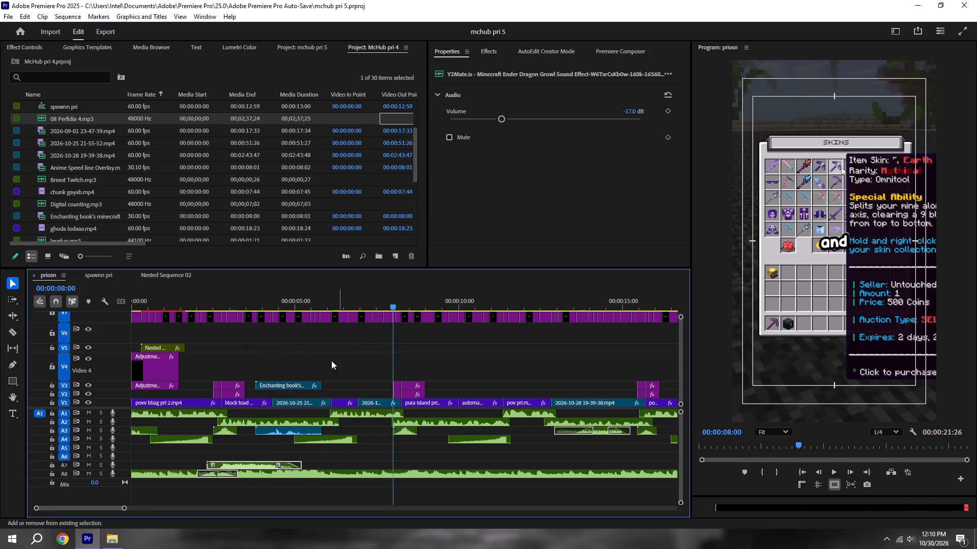
pyautogui.keyDown('shift'); pyautogui.click(358, 303); pyautogui.keyUp('shift')
pyautogui.press('space')
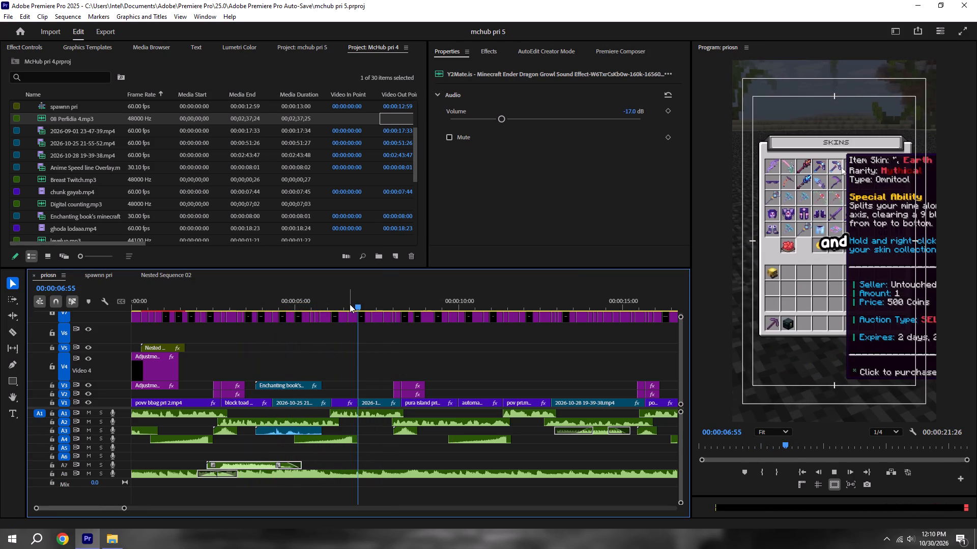
pyautogui.hotkey('ctrl', 's')
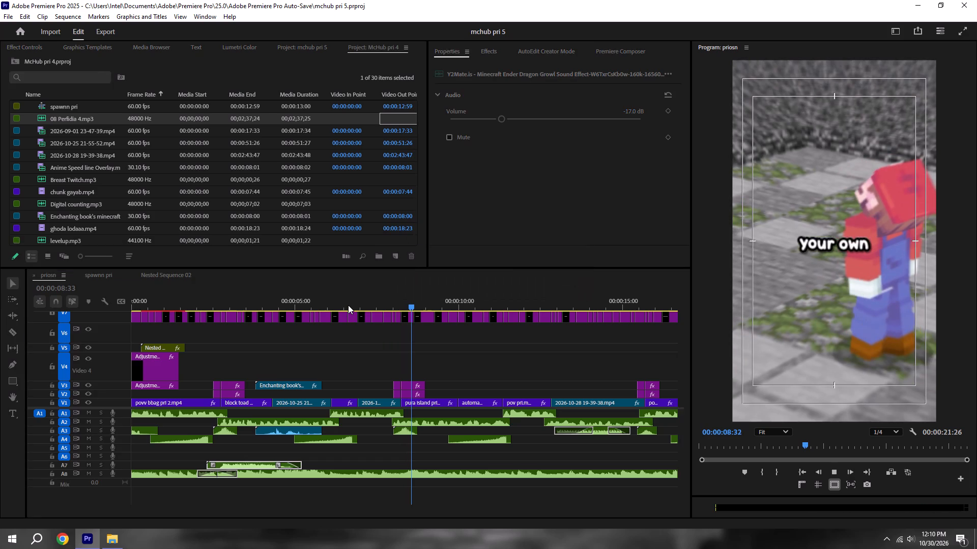
pyautogui.keyDown('shift'); pyautogui.moveTo(348, 305); pyautogui.dragTo(270, 305); pyautogui.keyUp('shift')
pyautogui.press('space')
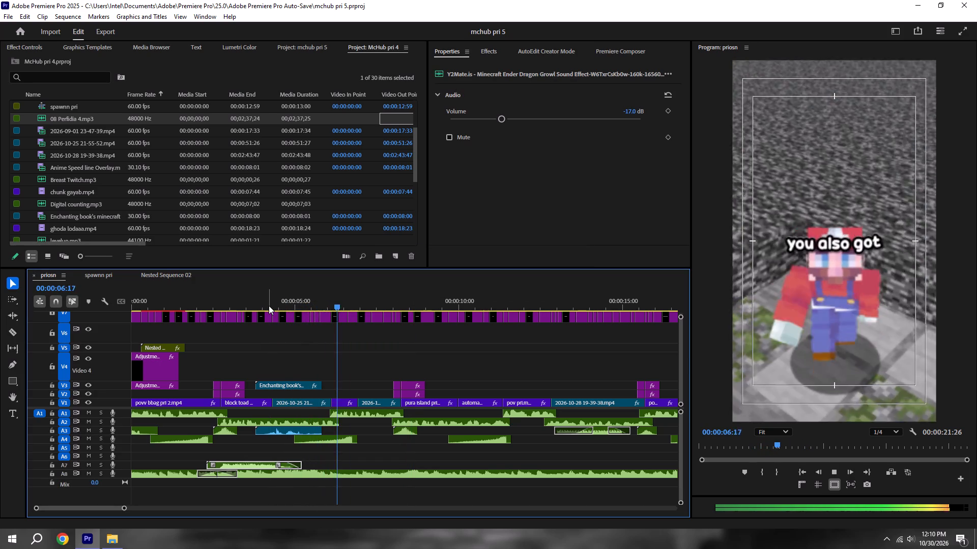
pyautogui.press('space')
pyautogui.hotkey('ctrl', 's')
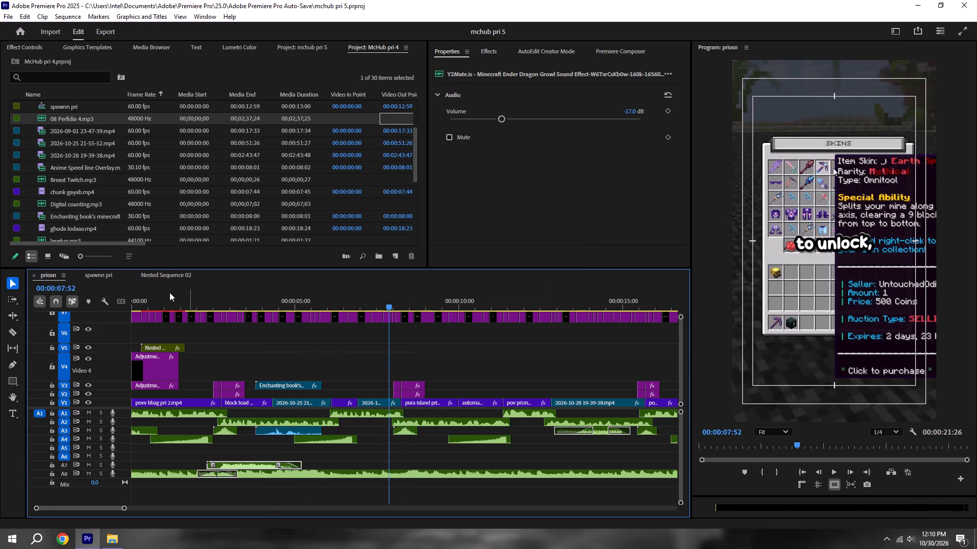
pyautogui.keyDown('alt'); pyautogui.scroll(-5, 291, 355); pyautogui.keyUp('alt')
pyautogui.hotkey('ctrl', 's')
# Open the recent project BagelSMP 67.
pyautogui.click(98, 270)
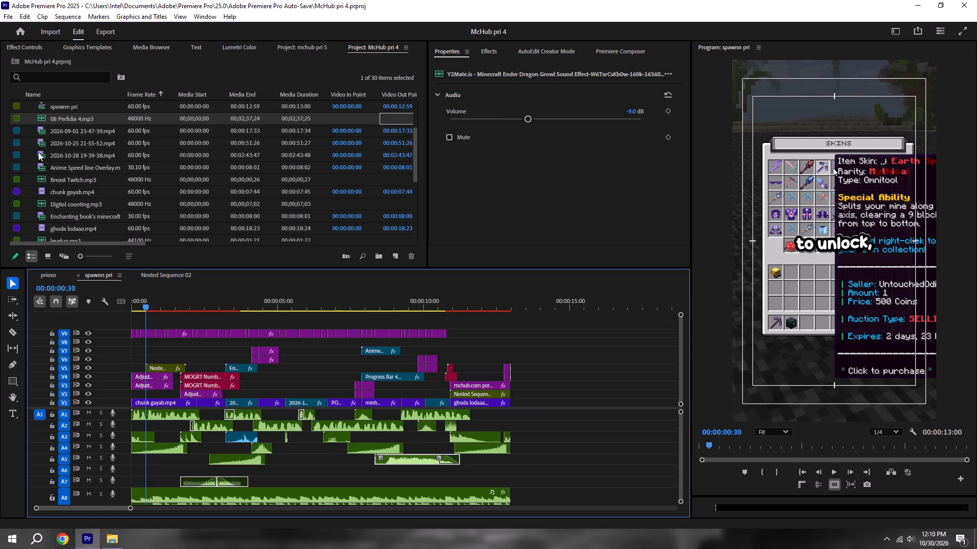
pyautogui.click(21, 33)
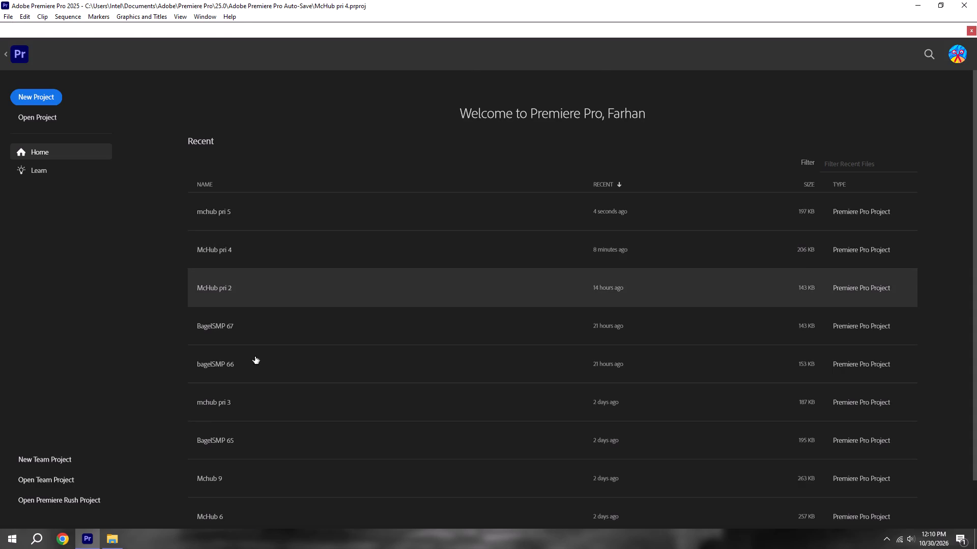
pyautogui.click(238, 327)
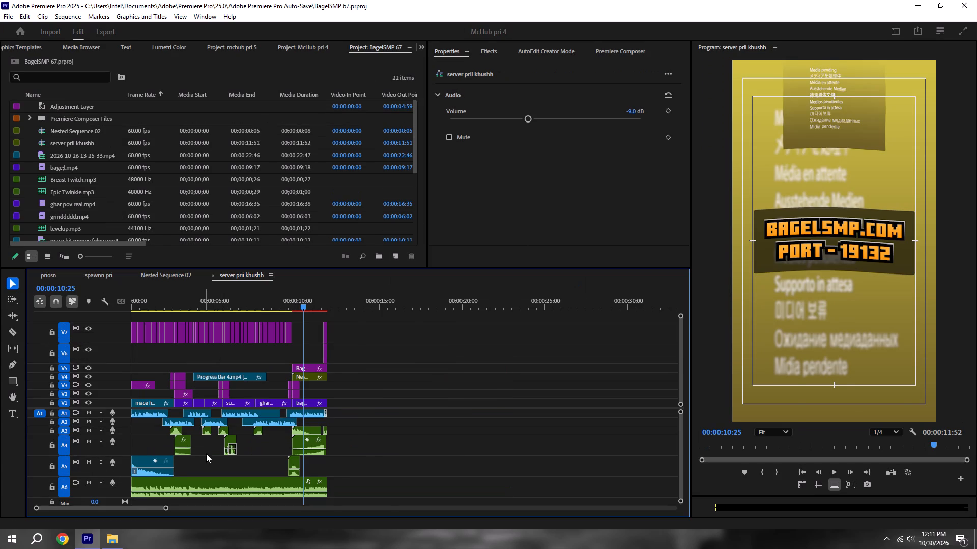
# Copy the first Epic Twinkle.mp3 clip on A4 of server prii khushh and paste it into priosn at 00:00:06:55.
pyautogui.keyDown('alt'); pyautogui.scroll(5, 206, 453); pyautogui.keyUp('alt')
pyautogui.scroll(5, 202, 463)
pyautogui.moveTo(225, 463); pyautogui.dragTo(221, 453)
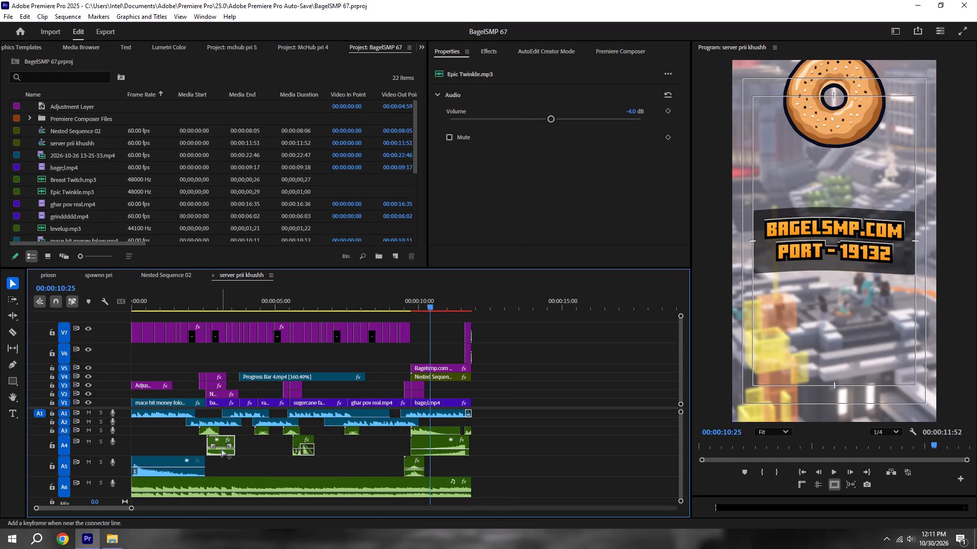
pyautogui.hotkey('ctrl', 'c')
pyautogui.click(49, 278)
pyautogui.keyDown('alt'); pyautogui.scroll(3, 289, 363); pyautogui.keyUp('alt')
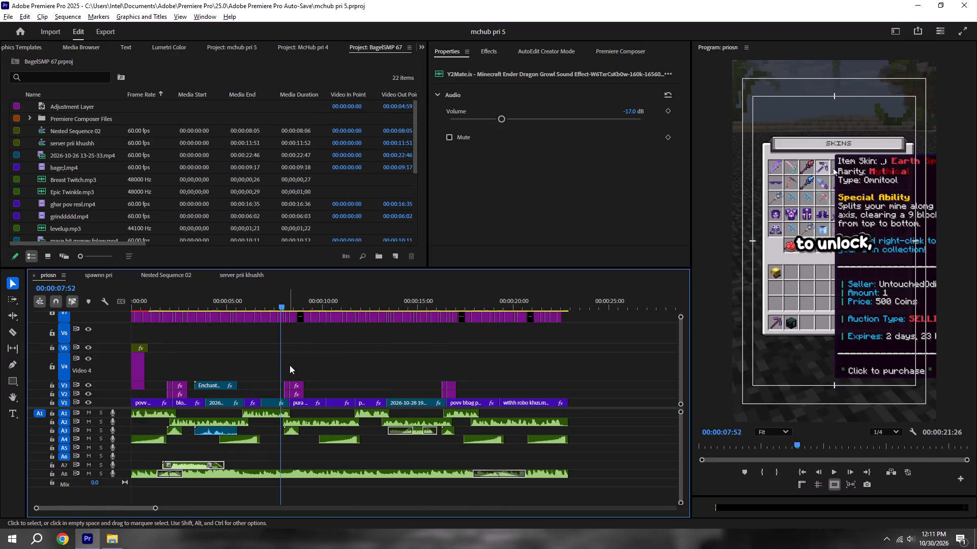
pyautogui.keyDown('alt'); pyautogui.scroll(2, 290, 365); pyautogui.keyUp('alt')
pyautogui.keyDown('shift'); pyautogui.click(245, 292); pyautogui.keyUp('shift')
pyautogui.hotkey('ctrl', 'v')
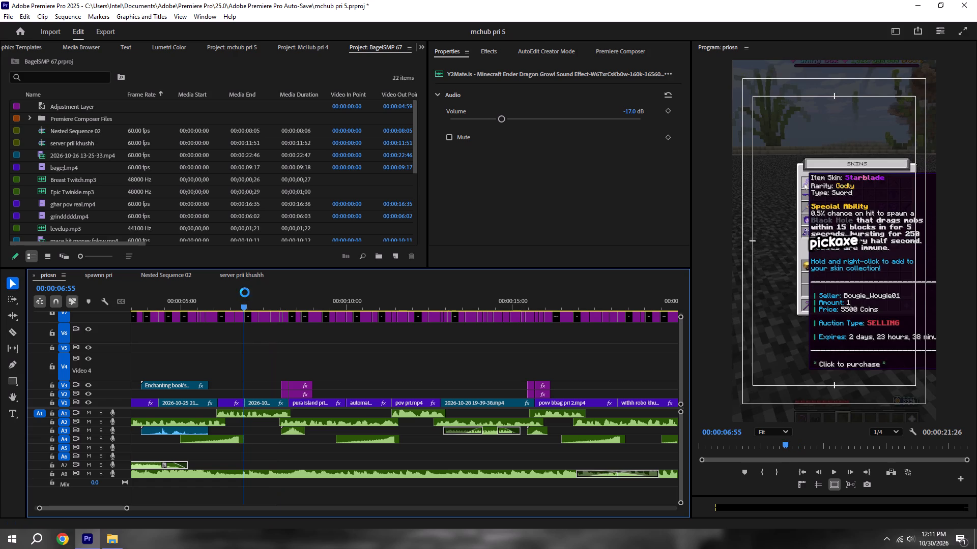
# Play priosn from 00:00:06:34 to hear the Epic Twinkle sound against the skins scene.
pyautogui.keyDown('alt'); pyautogui.scroll(4, 254, 445); pyautogui.keyUp('alt')
pyautogui.click(222, 303)
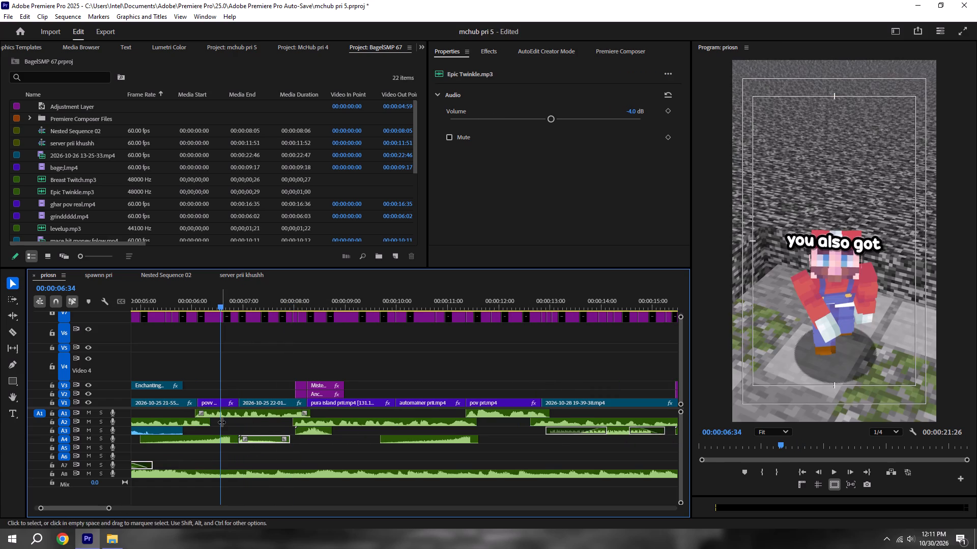
pyautogui.press('space')
pyautogui.press('space')
# Move the metallic riser before the Epic Twinkle clip down to track A5, shift it to end at about 7.1 seconds, and save.
pyautogui.moveTo(213, 441); pyautogui.dragTo(215, 448)
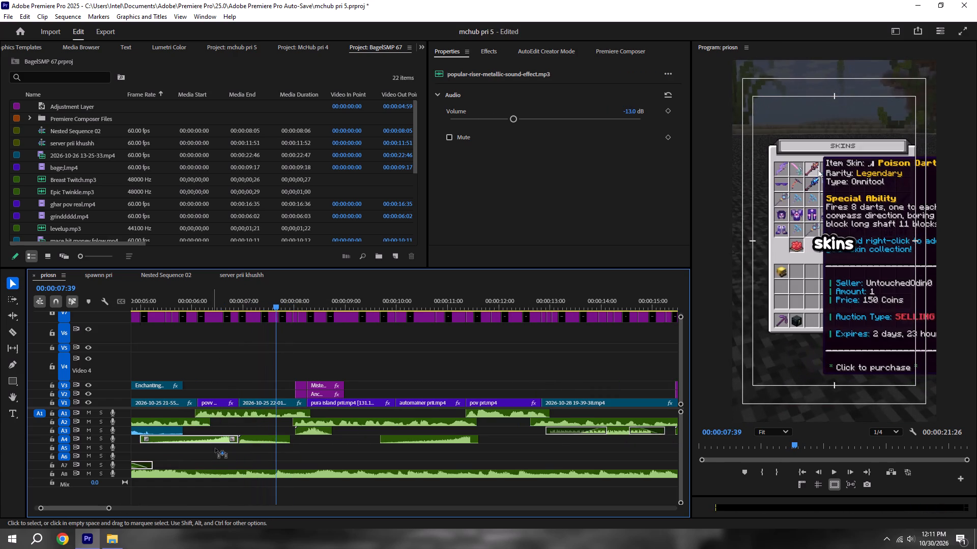
pyautogui.moveTo(215, 448); pyautogui.dragTo(225, 449)
pyautogui.moveTo(218, 450); pyautogui.dragTo(217, 449)
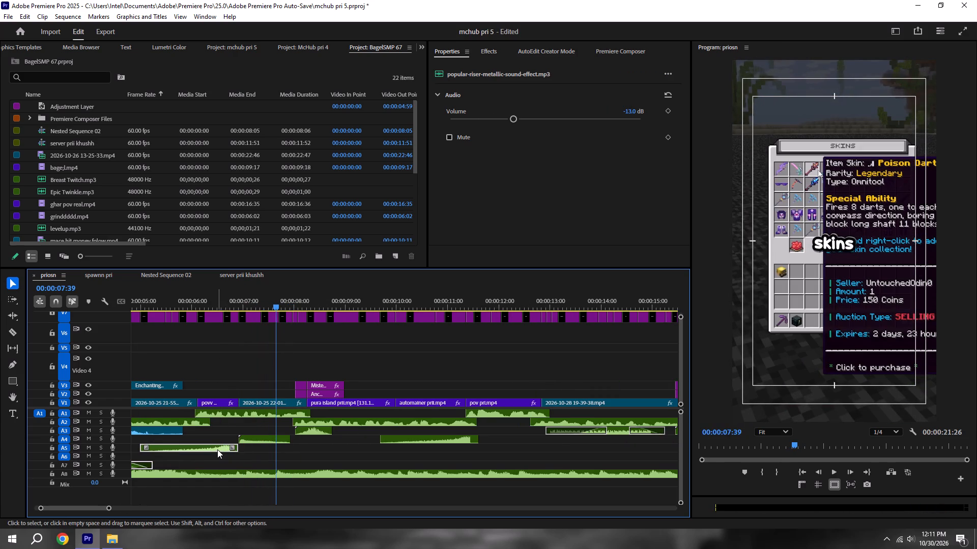
pyautogui.moveTo(217, 449); pyautogui.dragTo(227, 449)
pyautogui.hotkey('ctrl', 's')
pyautogui.keyDown('alt'); pyautogui.scroll(4, 244, 444); pyautogui.keyUp('alt')
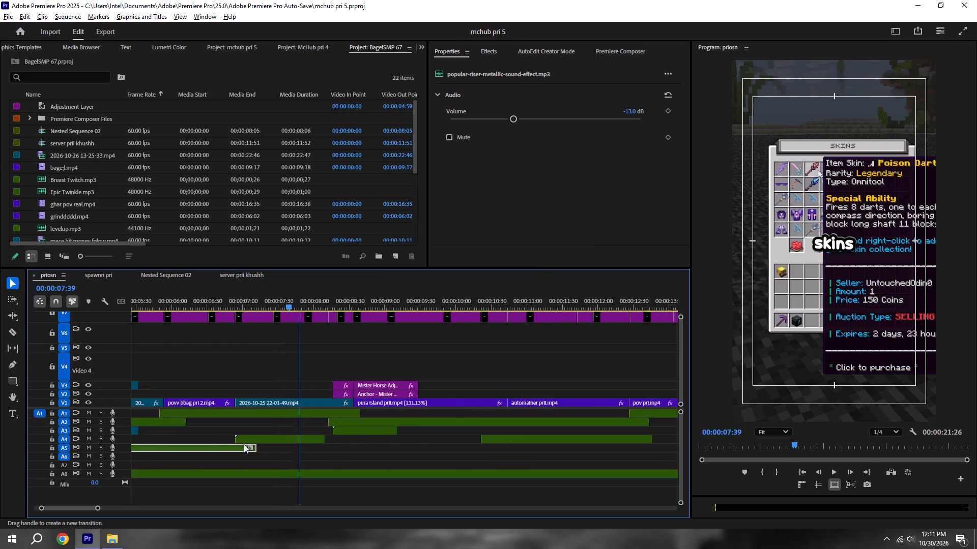
pyautogui.keyDown('alt'); pyautogui.scroll(8, 244, 444); pyautogui.keyUp('alt')
pyautogui.moveTo(246, 449); pyautogui.dragTo(241, 450)
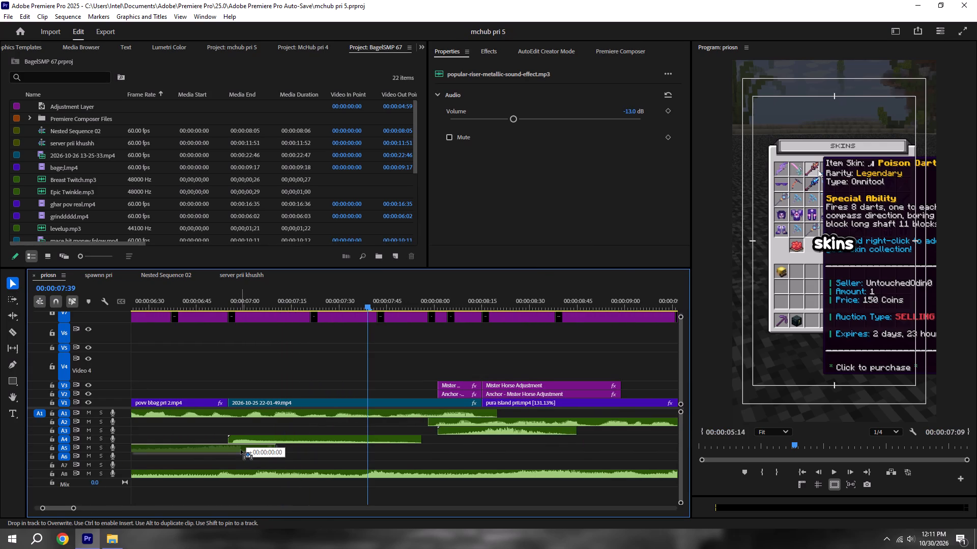
pyautogui.moveTo(241, 450); pyautogui.dragTo(236, 449)
pyautogui.hotkey('ctrl', 's')
pyautogui.keyDown('alt'); pyautogui.scroll(-6, 236, 449); pyautogui.keyUp('alt')
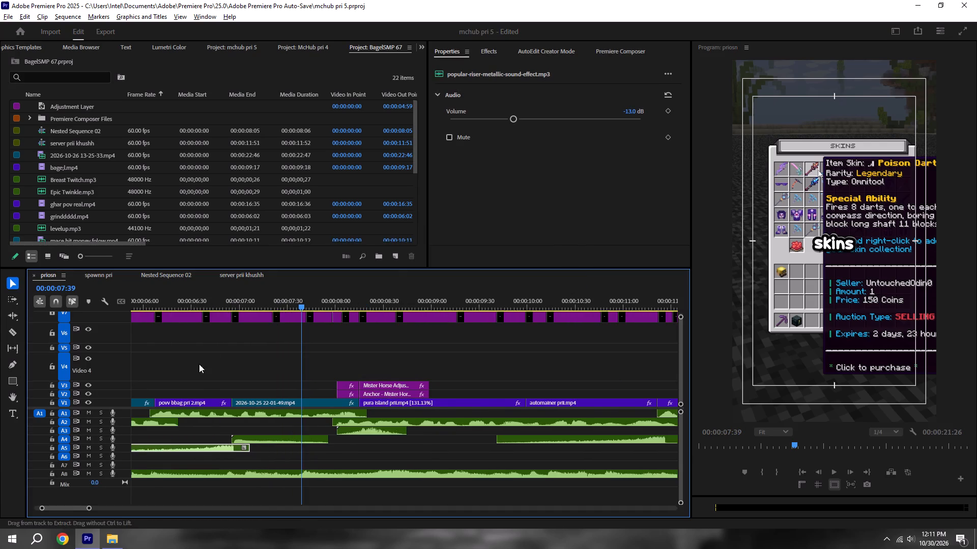
pyautogui.hotkey('ctrl', 's')
pyautogui.scroll(-6, 216, 350)
pyautogui.hotkey('ctrl', 's')
# Play priosn from 00:00:04:25 to check how the riser leads into the twinkle sound.
pyautogui.scroll(6, 178, 324)
pyautogui.doubleClick(173, 295)
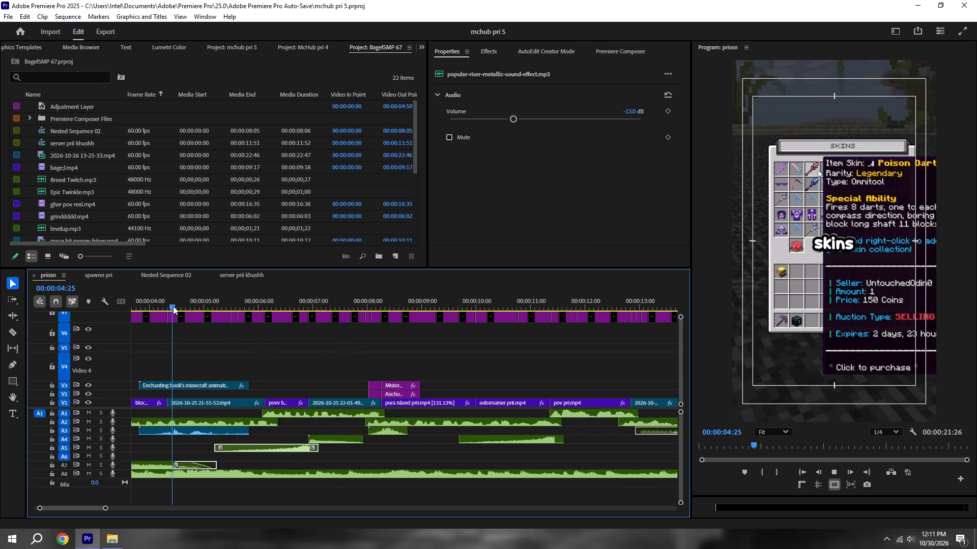
pyautogui.press('space')
pyautogui.keyDown('alt'); pyautogui.scroll(-5, 173, 311); pyautogui.keyUp('alt')
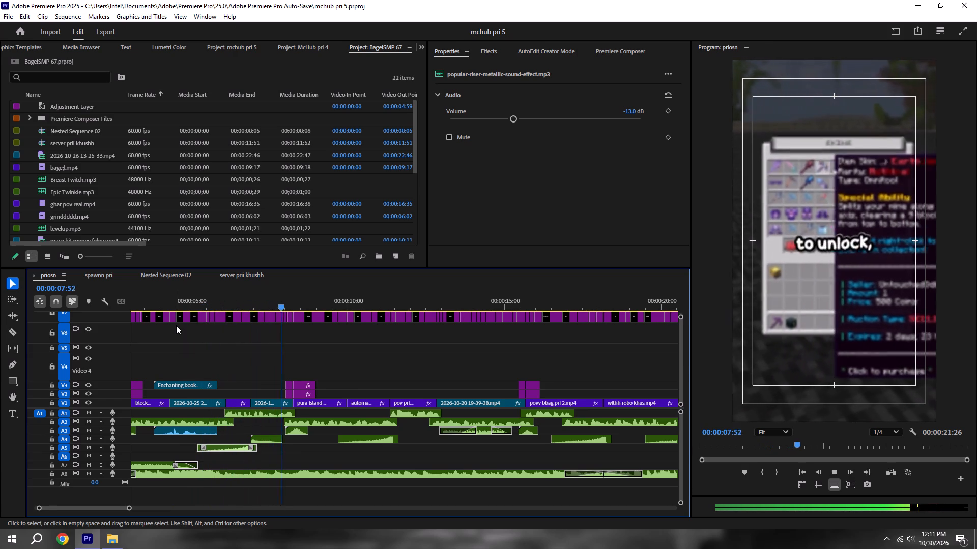
pyautogui.press('space')
# Shift the Epic Twinkle clip to start at 00:00:07:03, move the A5 metallic riser later by about 8 frames, and save.
pyautogui.scroll(10, 268, 404)
pyautogui.keyDown('shift'); pyautogui.click(335, 292); pyautogui.keyUp('shift')
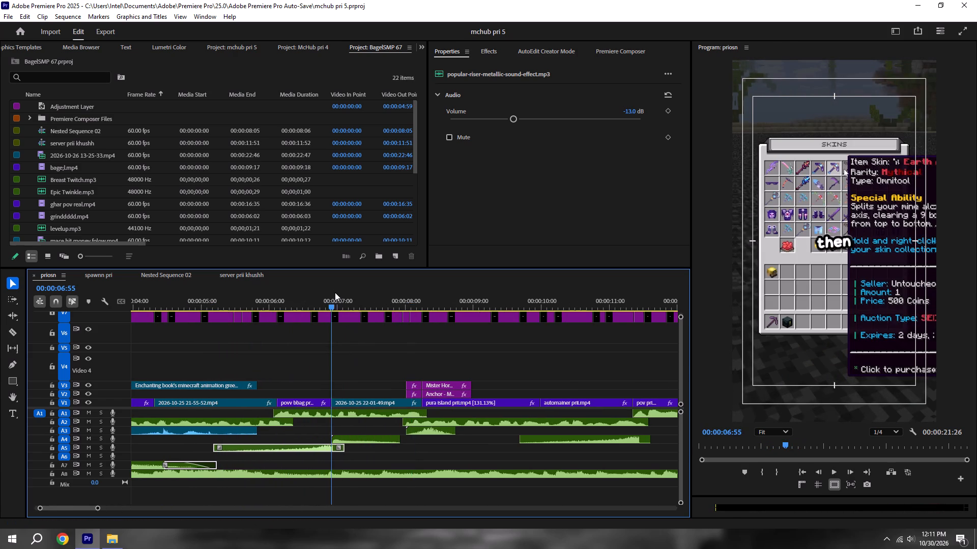
pyautogui.keyDown('alt'); pyautogui.scroll(8, 337, 319); pyautogui.keyUp('alt')
pyautogui.moveTo(680, 316); pyautogui.dragTo(678, 310)
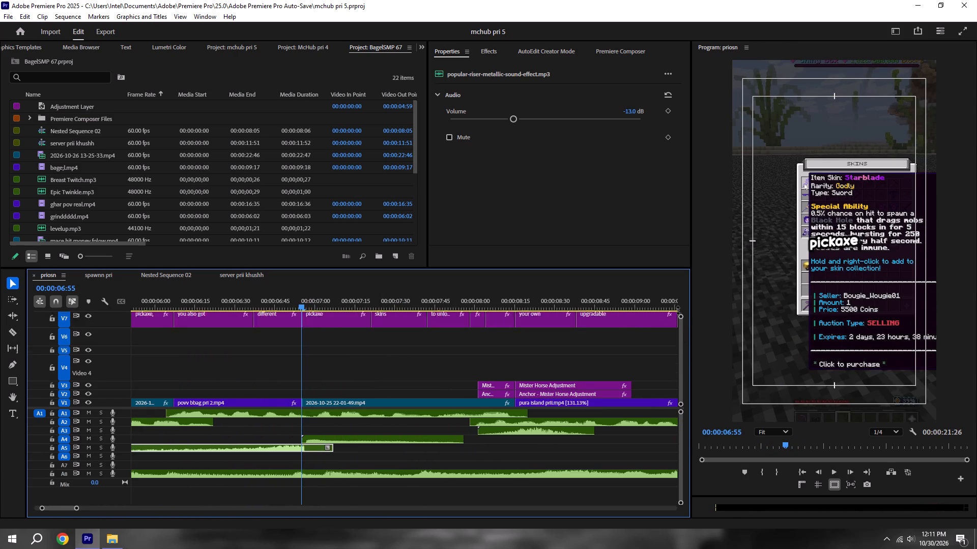
pyautogui.moveTo(678, 310); pyautogui.dragTo(677, 265)
pyautogui.keyDown('shift'); pyautogui.moveTo(360, 303); pyautogui.dragTo(347, 300); pyautogui.keyUp('shift')
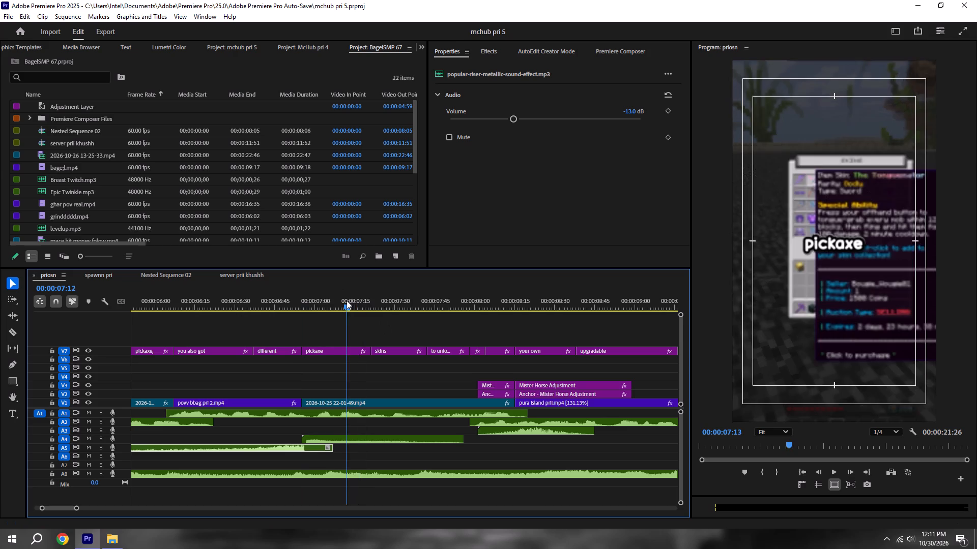
pyautogui.keyDown('shift'); pyautogui.moveTo(347, 300); pyautogui.dragTo(334, 300); pyautogui.keyUp('shift')
pyautogui.moveTo(344, 439); pyautogui.dragTo(364, 438)
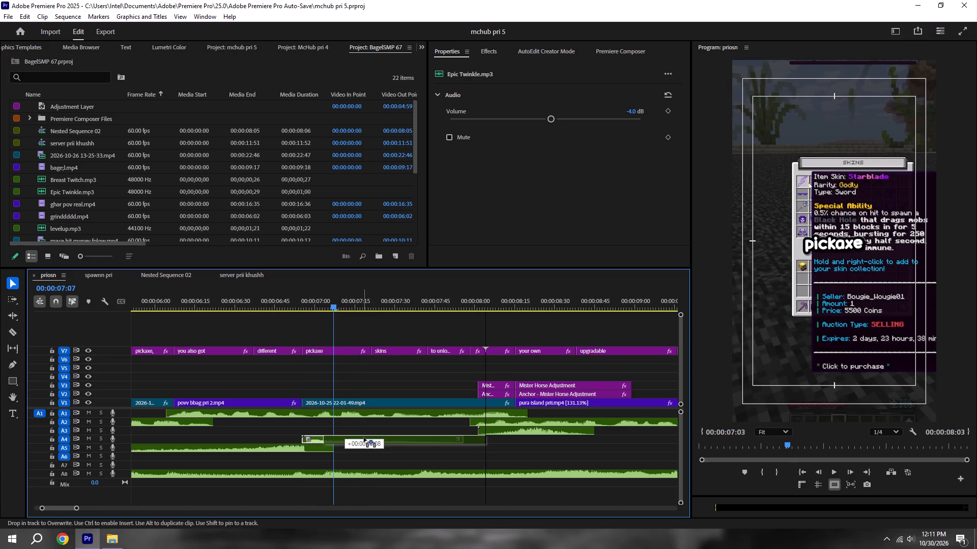
pyautogui.moveTo(364, 438); pyautogui.dragTo(365, 438)
pyautogui.moveTo(304, 447); pyautogui.dragTo(325, 447)
pyautogui.hotkey('ctrl', 's')
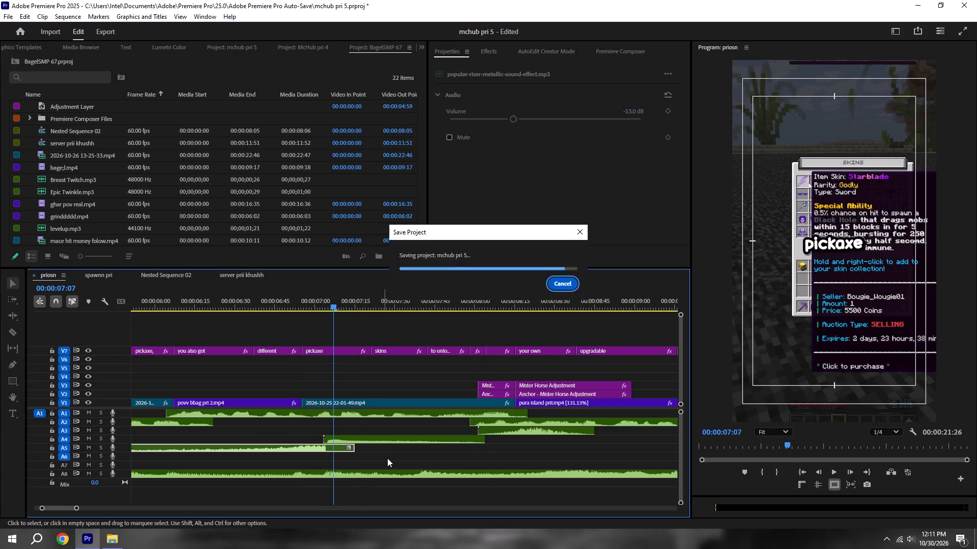
pyautogui.keyDown('alt'); pyautogui.scroll(-5, 360, 457); pyautogui.keyUp('alt')
pyautogui.hotkey('ctrl', 's')
# Play priosn from before the metallic riser to about 14 seconds to check the retimed sounds, and save the project.
pyautogui.click(225, 302)
pyautogui.press('space')
pyautogui.keyDown('alt'); pyautogui.scroll(-5, 228, 311); pyautogui.keyUp('alt')
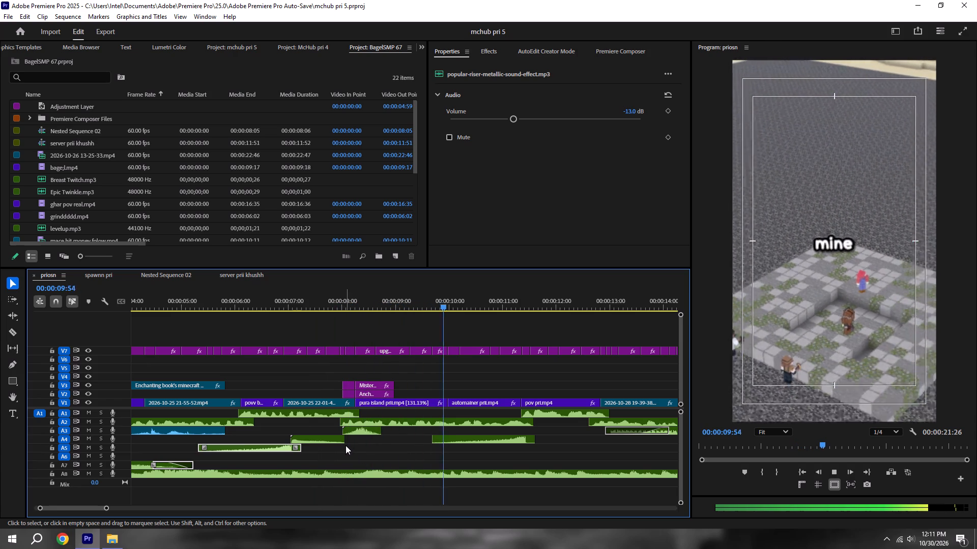
pyautogui.keyDown('alt'); pyautogui.scroll(-6, 344, 444); pyautogui.keyUp('alt')
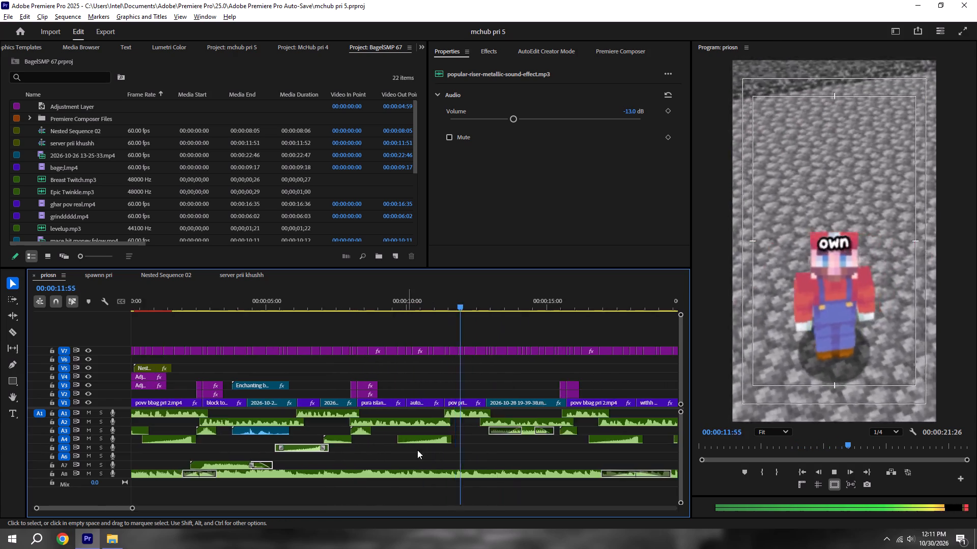
pyautogui.keyDown('alt'); pyautogui.scroll(-6, 465, 452); pyautogui.keyUp('alt')
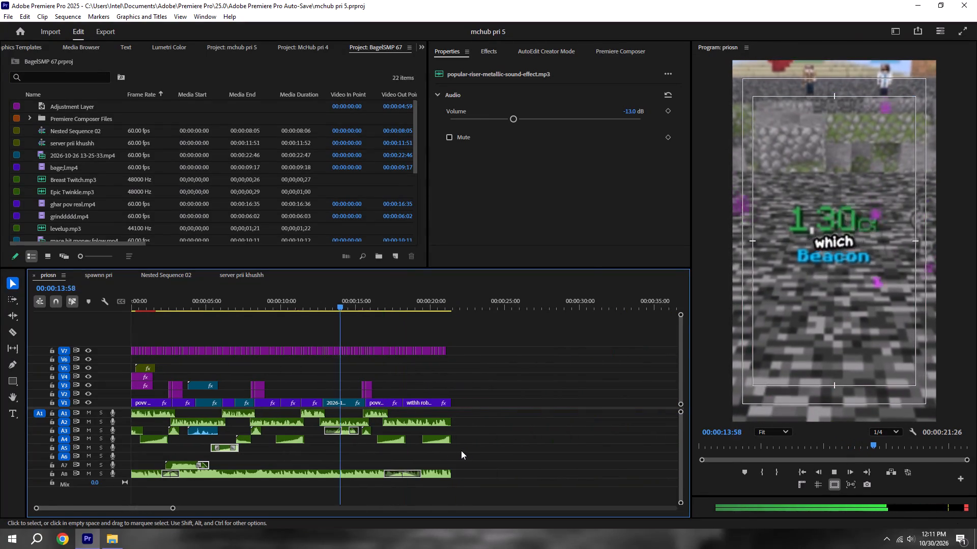
pyautogui.hotkey('ctrl', 's')
# Play priosn from the start through to its end to review the whole edit.
pyautogui.click(808, 475)
pyautogui.press('space')
pyautogui.keyDown('alt'); pyautogui.scroll(6, 471, 452); pyautogui.keyUp('alt')
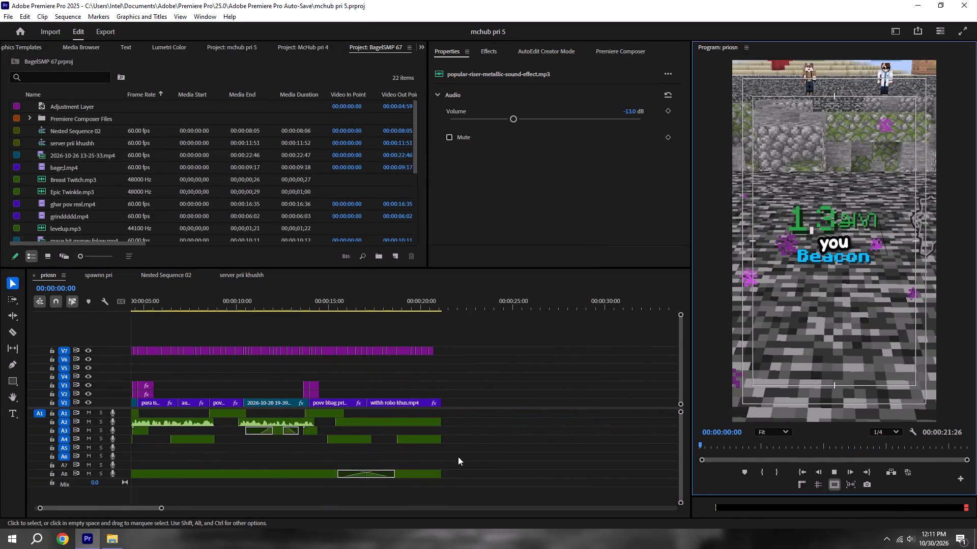
pyautogui.keyDown('alt'); pyautogui.scroll(10, 458, 456); pyautogui.keyUp('alt')
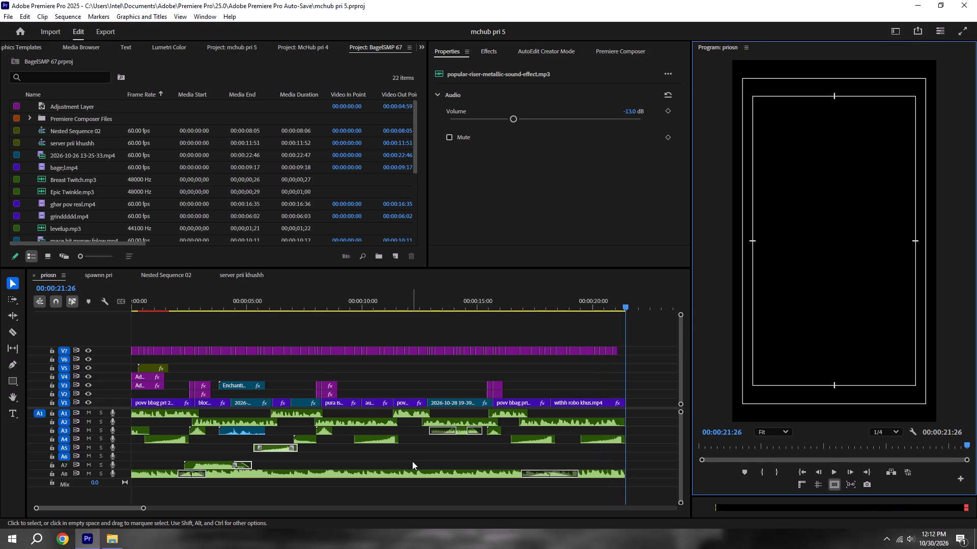
# Delete the last 08 Perfidia 4.mp3 segment on track A8 and save the project.
pyautogui.click(607, 478)
pyautogui.click(605, 476)
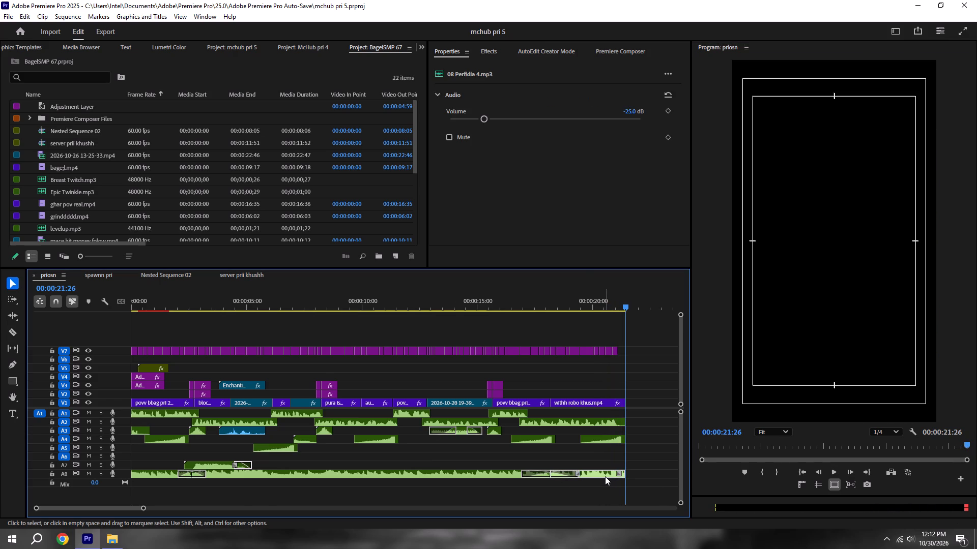
pyautogui.press('BackSpace')
pyautogui.hotkey('ctrl', 's')
# Extend the 08 Perfidia 4.mp3 segment on track A8 to the end of priosn and save the project.
pyautogui.moveTo(553, 471); pyautogui.dragTo(627, 472)
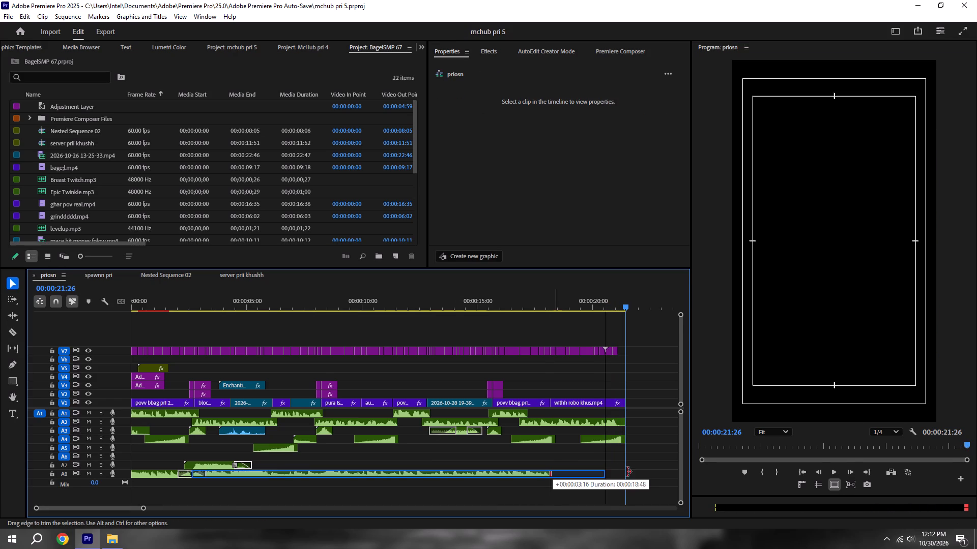
pyautogui.moveTo(627, 472); pyautogui.dragTo(635, 471)
pyautogui.moveTo(635, 471); pyautogui.dragTo(630, 471)
pyautogui.click(630, 471)
pyautogui.hotkey('ctrl', 's')
pyautogui.keyDown('alt'); pyautogui.scroll(-5, 370, 430); pyautogui.keyUp('alt')
pyautogui.hotkey('ctrl', 's')
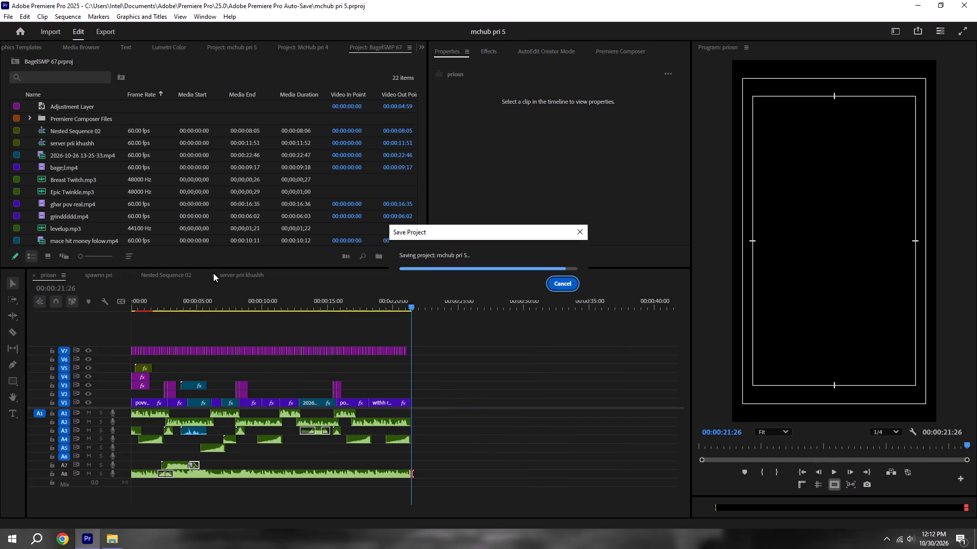
# In server prii khushh, turn off linked selection and copy the two adjustment clips at the end of V6 and V7.
pyautogui.click(255, 276)
pyautogui.moveTo(516, 351); pyautogui.dragTo(454, 329)
pyautogui.click(510, 339)
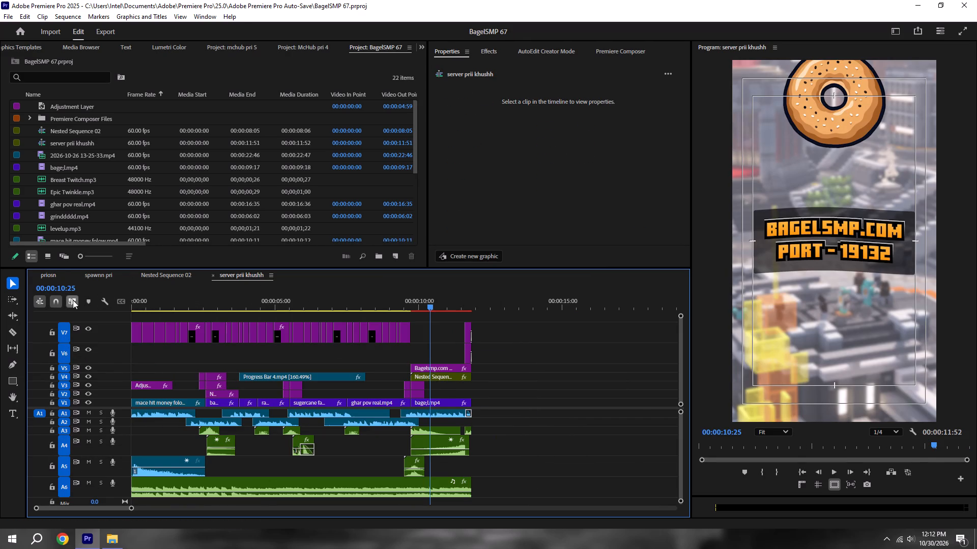
pyautogui.click(73, 300)
pyautogui.moveTo(523, 357); pyautogui.dragTo(433, 326)
pyautogui.hotkey('ctrl', 'c')
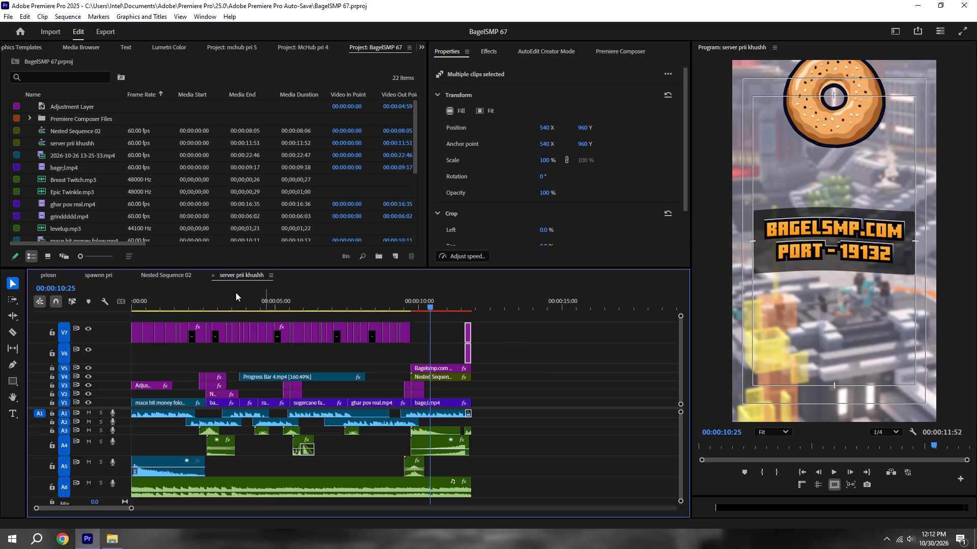
# Paste the copied adjustment clips into priosn at 00:00:21:07 on tracks V6 and V7.
pyautogui.click(39, 273)
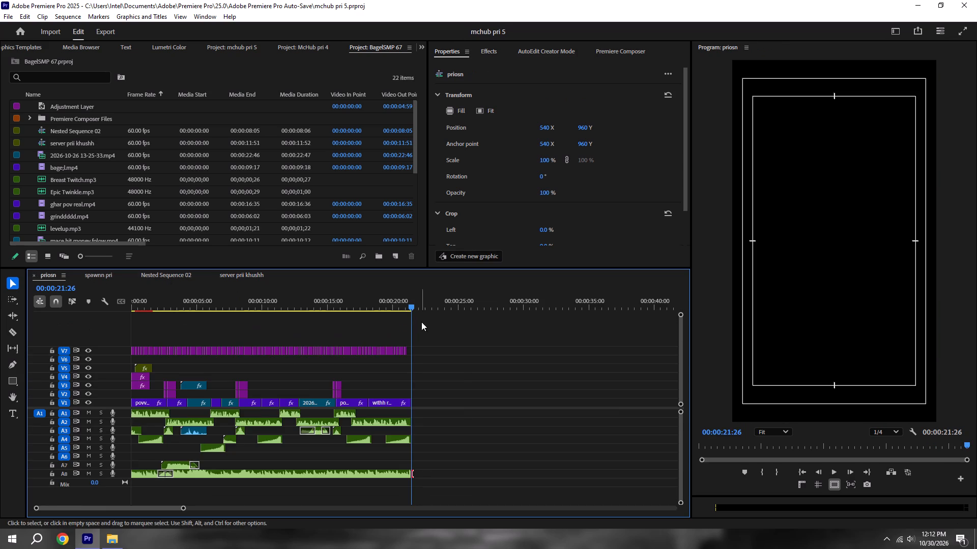
pyautogui.keyDown('alt'); pyautogui.scroll(10, 406, 373); pyautogui.keyUp('alt')
pyautogui.keyDown('shift'); pyautogui.click(413, 313); pyautogui.keyUp('shift')
pyautogui.keyDown('shift'); pyautogui.click(412, 304); pyautogui.keyUp('shift')
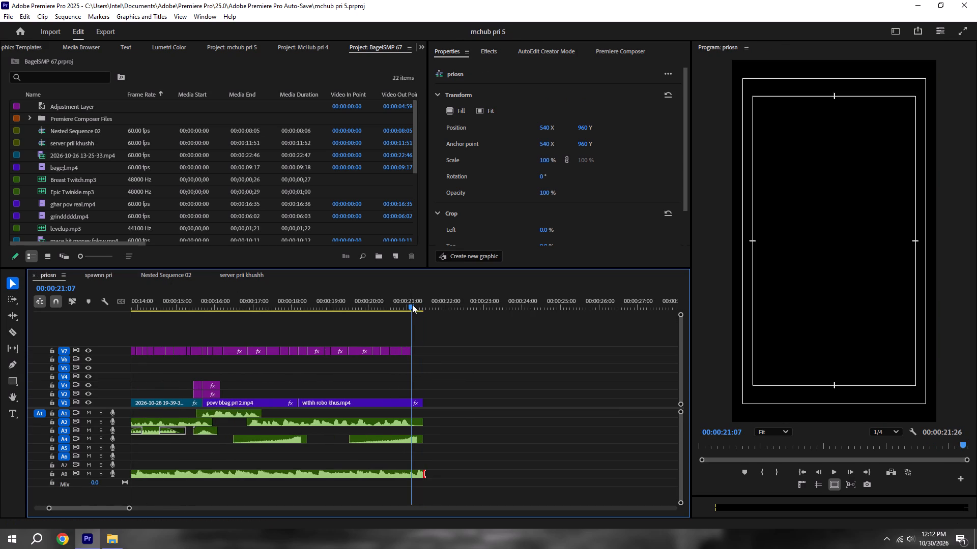
pyautogui.hotkey('ctrl', 'v')
pyautogui.keyDown('alt'); pyautogui.scroll(10, 436, 389); pyautogui.keyUp('alt')
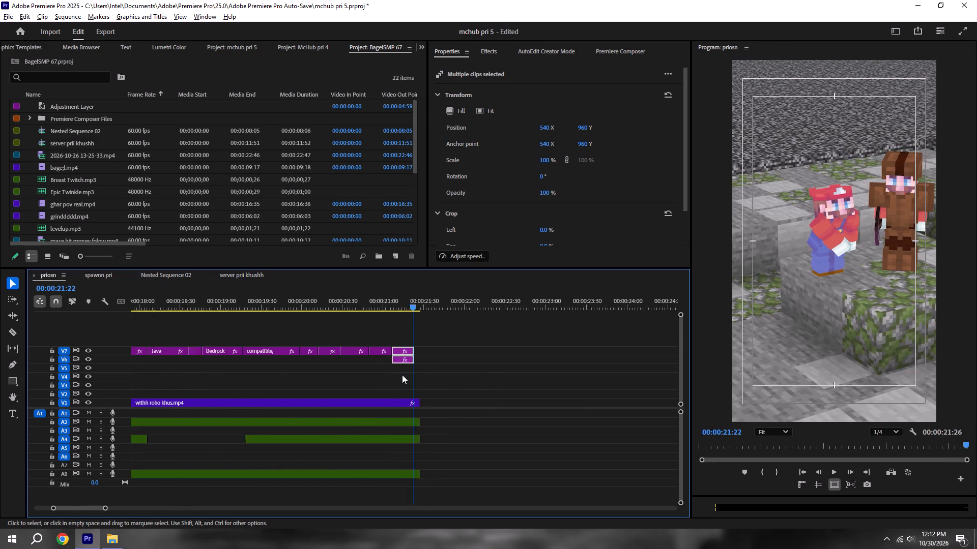
# Shift the two pasted adjustment clips later so they finish at the end of priosn, and save.
pyautogui.moveTo(403, 359); pyautogui.dragTo(406, 359)
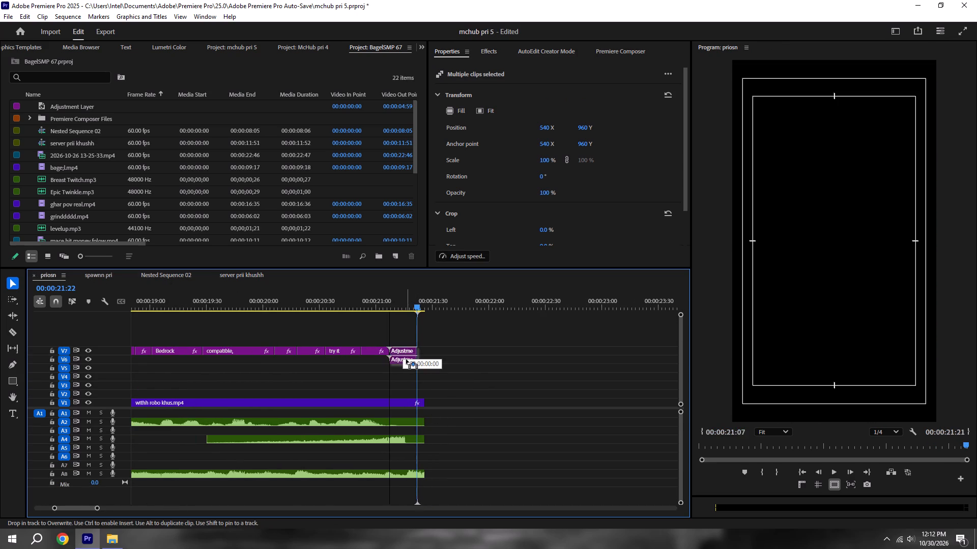
pyautogui.moveTo(406, 359); pyautogui.dragTo(408, 359)
pyautogui.click(443, 371)
pyautogui.hotkey('ctrl', 's')
# Extend the last caption on V7, "out!", to meet the start of the adjustment clip, and save.
pyautogui.moveTo(389, 348); pyautogui.dragTo(465, 354)
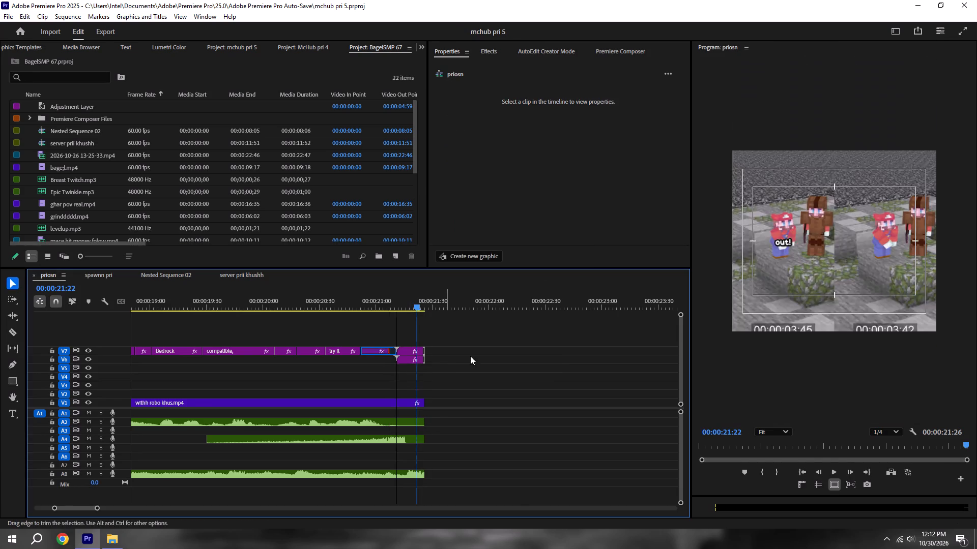
pyautogui.hotkey('ctrl', 's')
# Play priosn from about 00:00:20:00 to its end to check the closing transition, and save.
pyautogui.keyDown('alt'); pyautogui.scroll(-4, 377, 364); pyautogui.keyUp('alt')
pyautogui.moveTo(335, 301); pyautogui.dragTo(318, 303)
pyautogui.press('space')
pyautogui.click(304, 307)
pyautogui.press('space')
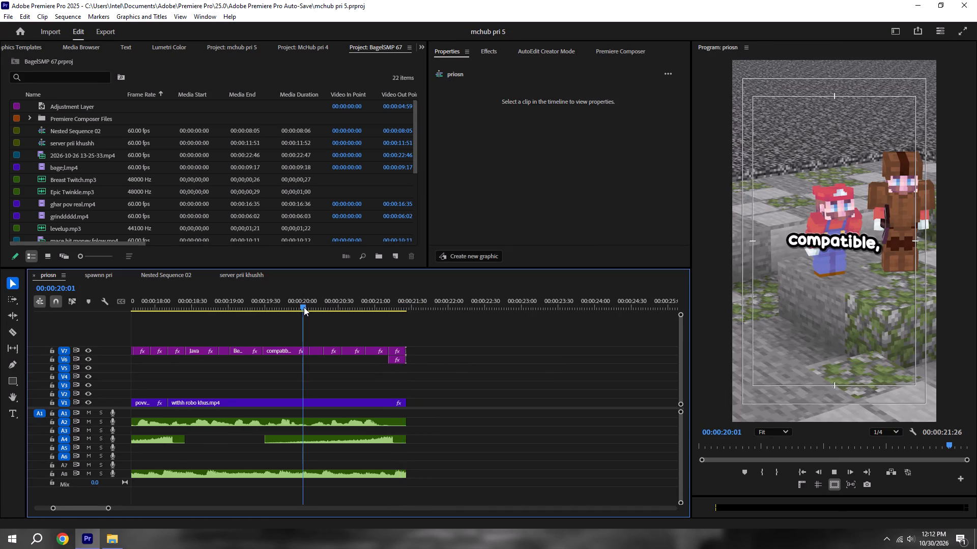
pyautogui.keyDown('alt'); pyautogui.scroll(-5, 304, 307); pyautogui.keyUp('alt')
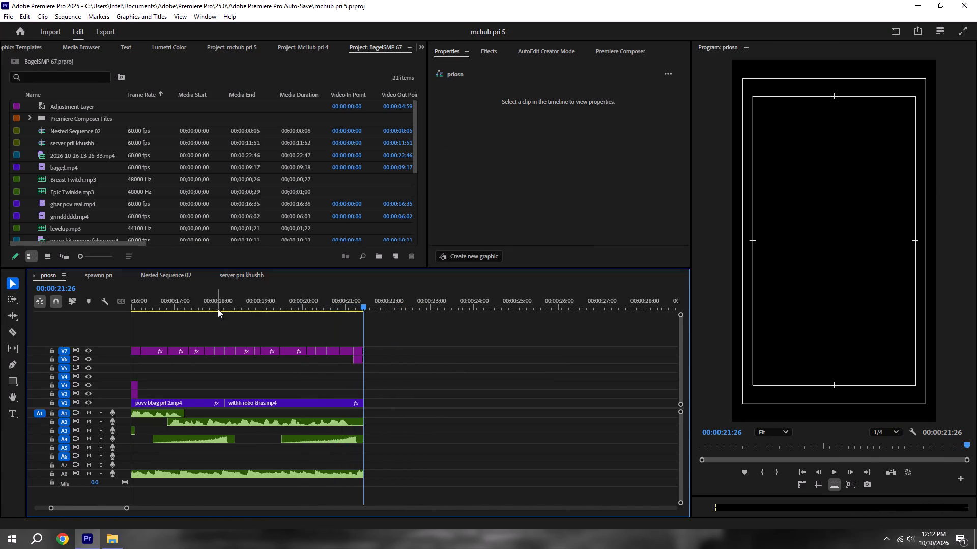
pyautogui.hotkey('ctrl', 's')
# Copy the Breast Twitch.mp3 clip at the end of track A3 in server prii khushh.
pyautogui.click(258, 274)
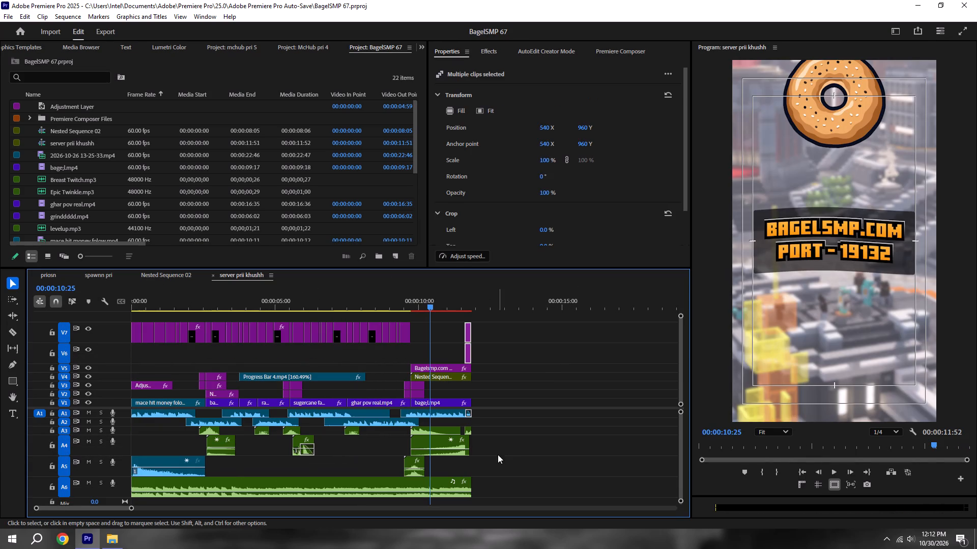
pyautogui.moveTo(483, 428); pyautogui.dragTo(465, 429)
pyautogui.hotkey('ctrl', 'c')
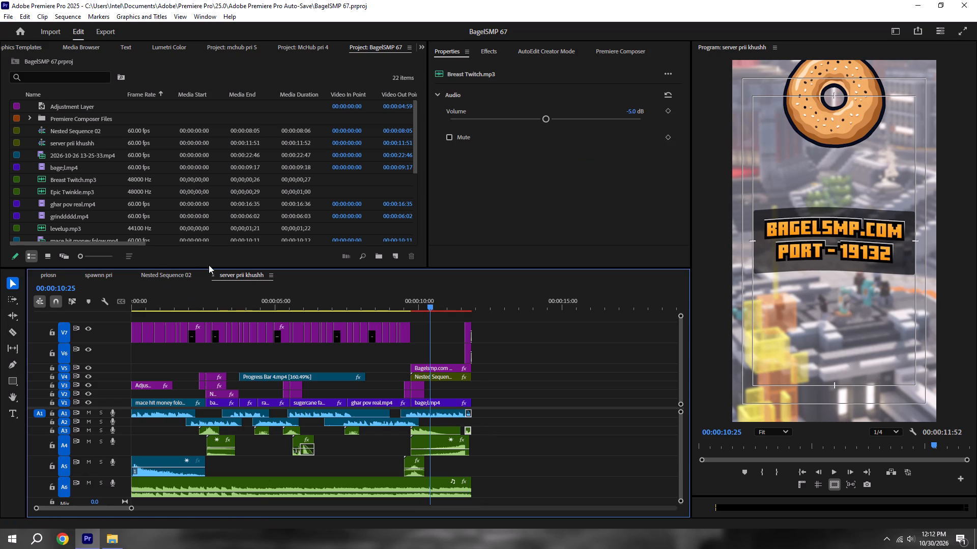
# Reopen the priosn sequence from the mchub pri 5 project bin.
pyautogui.click(38, 271)
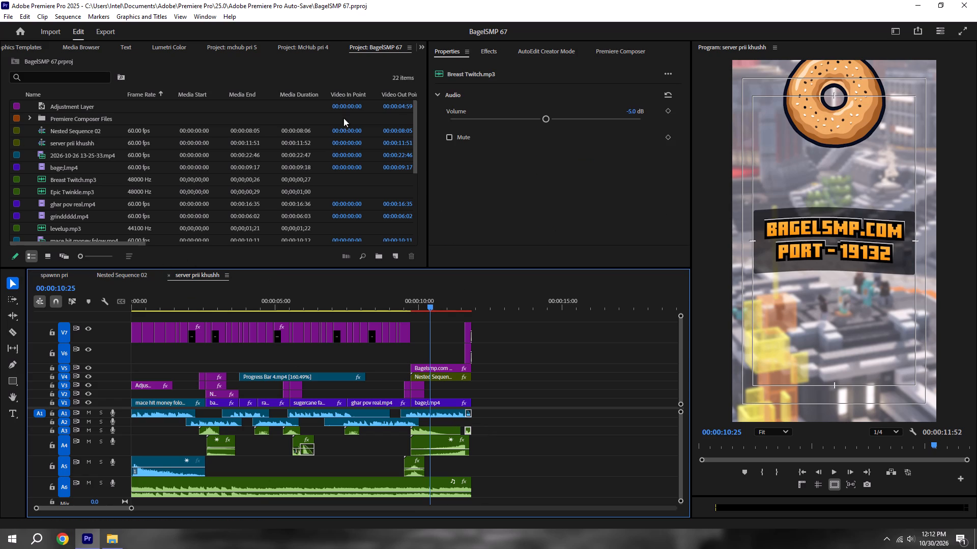
pyautogui.click(420, 48)
pyautogui.click(468, 124)
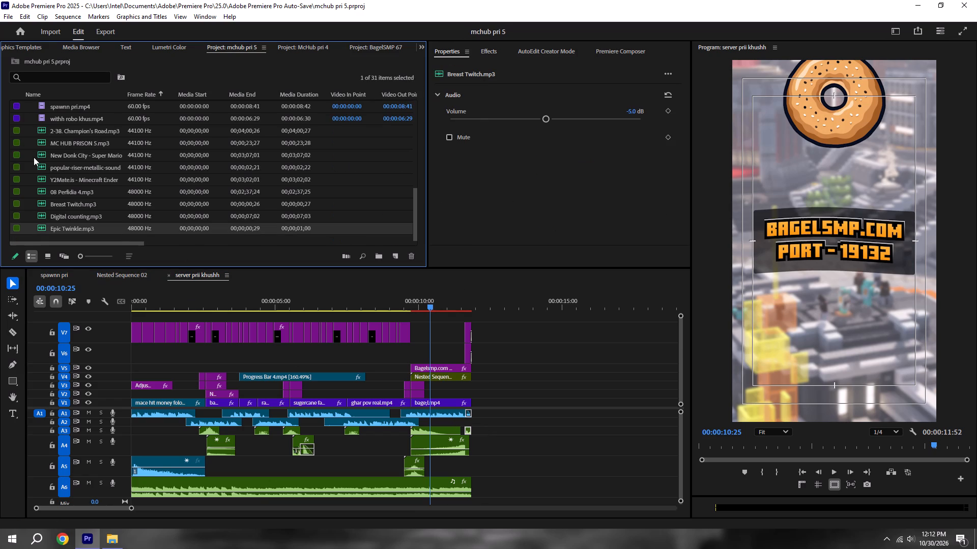
pyautogui.scroll(4, 73, 179)
pyautogui.scroll(20, 73, 179)
pyautogui.scroll(3, 73, 179)
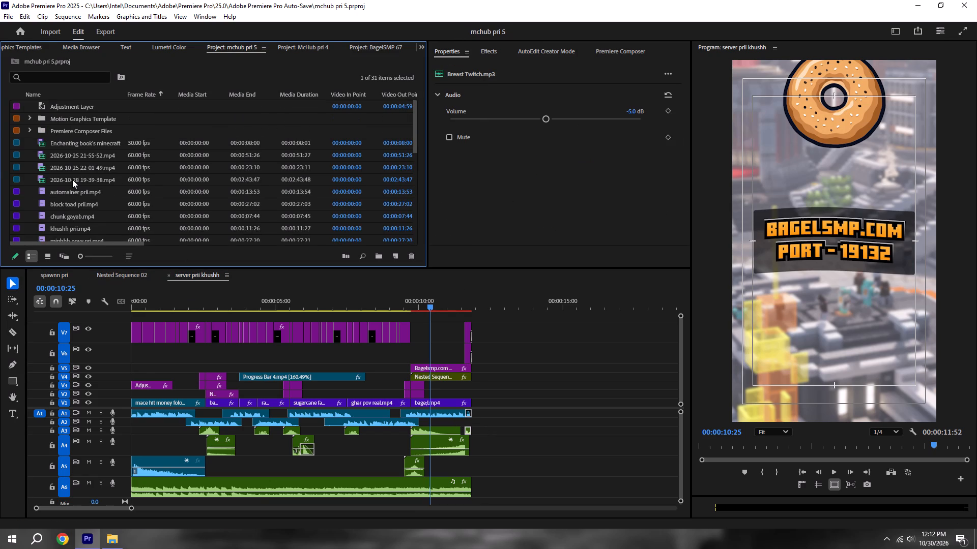
pyautogui.scroll(-10, 66, 221)
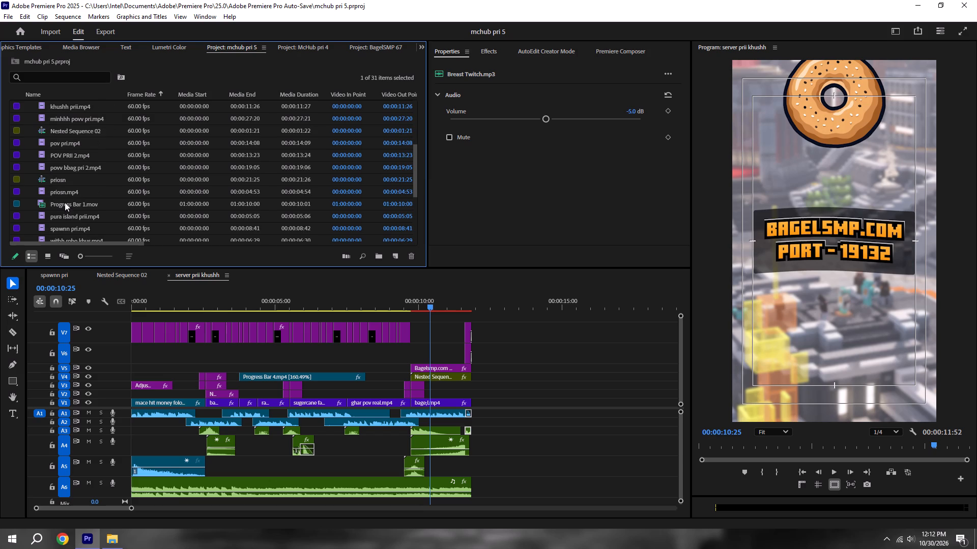
pyautogui.doubleClick(68, 182)
# Paste Breast Twitch.mp3 onto A3 beneath the closing adjustment clips in priosn, and save the project.
pyautogui.keyDown('alt'); pyautogui.scroll(4, 369, 353); pyautogui.keyUp('alt')
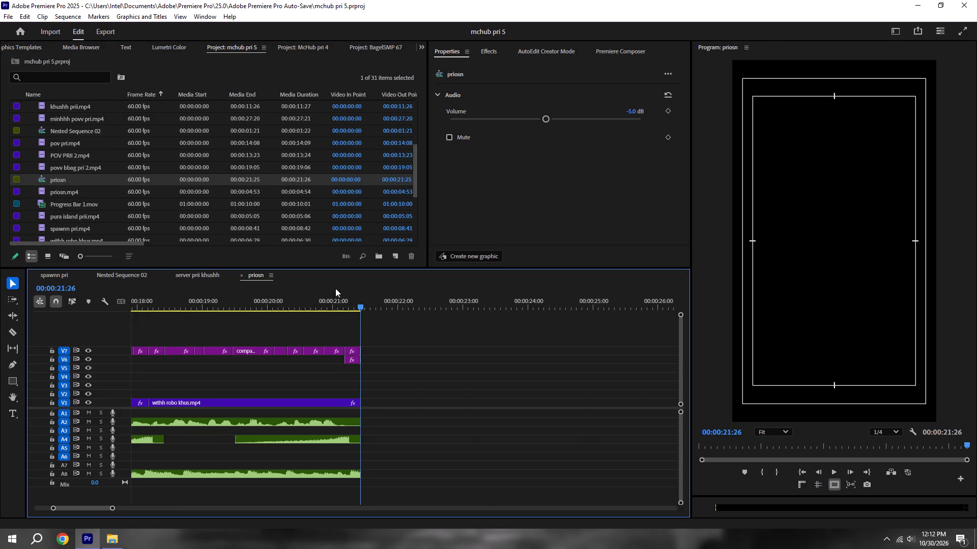
pyautogui.keyDown('shift'); pyautogui.click(342, 301); pyautogui.keyUp('shift')
pyautogui.hotkey('ctrl', 'v')
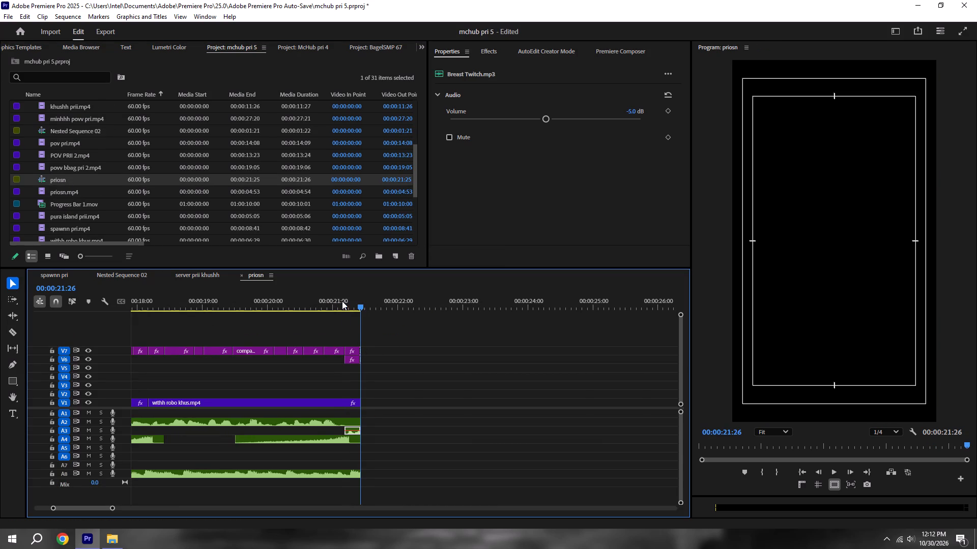
pyautogui.hotkey('ctrl', 's')
pyautogui.keyDown('alt'); pyautogui.scroll(-6, 397, 386); pyautogui.keyUp('alt')
pyautogui.hotkey('ctrl', 's')
# Play priosn from the start to about 00:00:08:45 to review the sound effects.
pyautogui.click(807, 473)
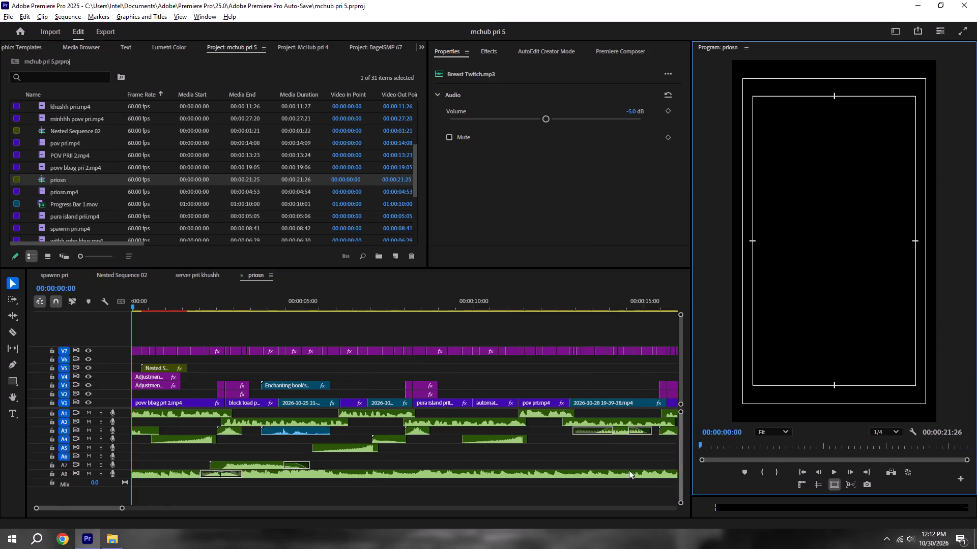
pyautogui.keyDown('alt'); pyautogui.scroll(-6, 553, 460); pyautogui.keyUp('alt')
pyautogui.press('space')
pyautogui.keyDown('alt'); pyautogui.scroll(-2, 548, 440); pyautogui.keyUp('alt')
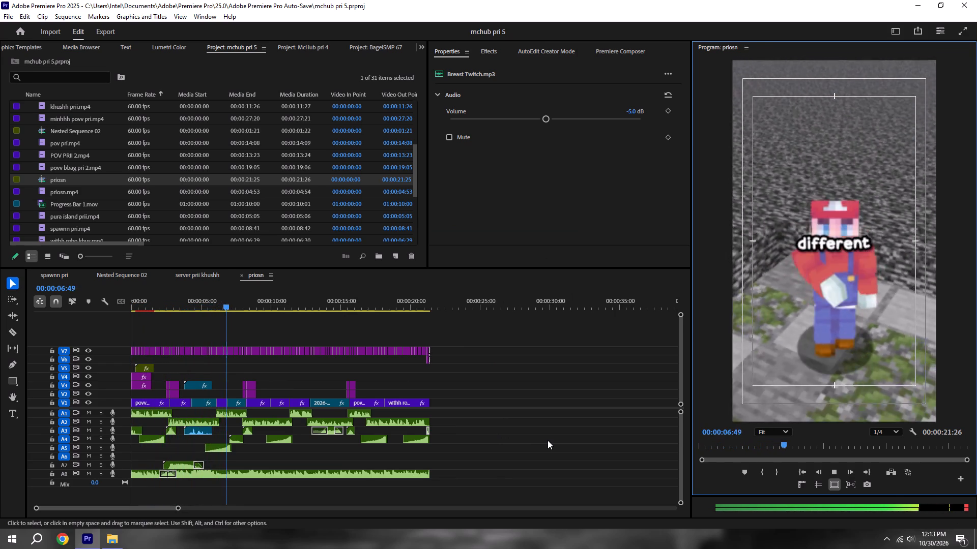
pyautogui.press('space')
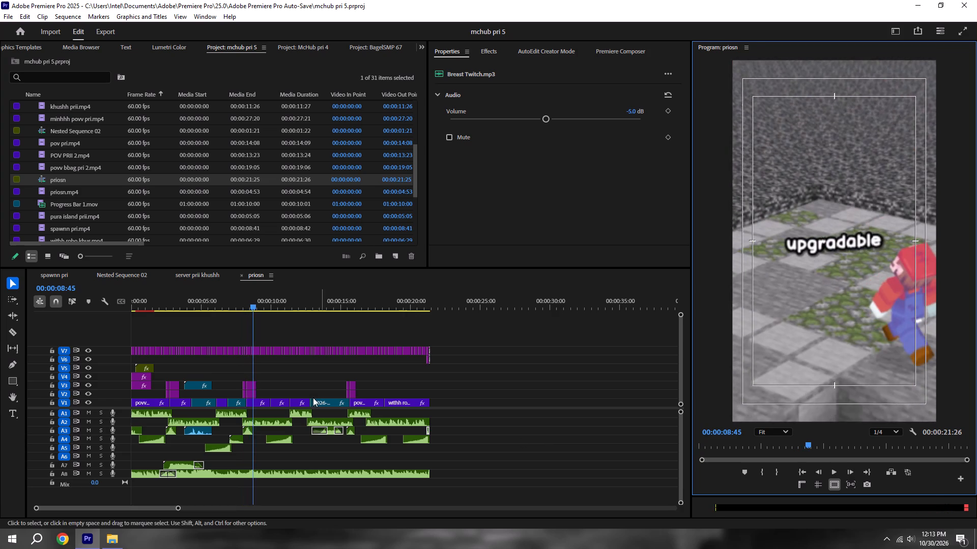
# Duplicate the Epic Twinkle.mp3 clip on track A4 so the copy starts at 00:00:04:19, where the enchant menu footage begins.
pyautogui.keyDown('alt'); pyautogui.scroll(17, 264, 398); pyautogui.keyUp('alt')
pyautogui.scroll(6, 248, 382)
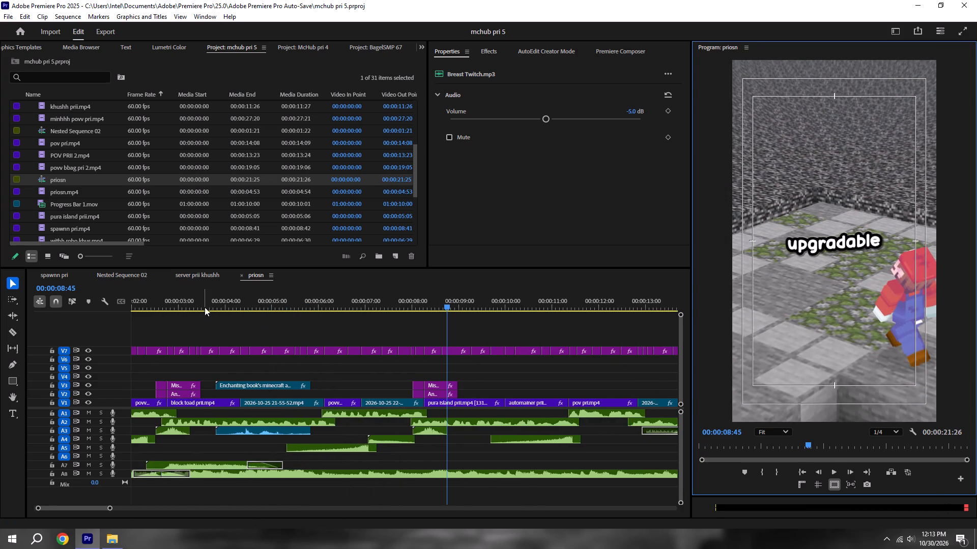
pyautogui.keyDown('shift'); pyautogui.moveTo(227, 301); pyautogui.dragTo(241, 299); pyautogui.keyUp('shift')
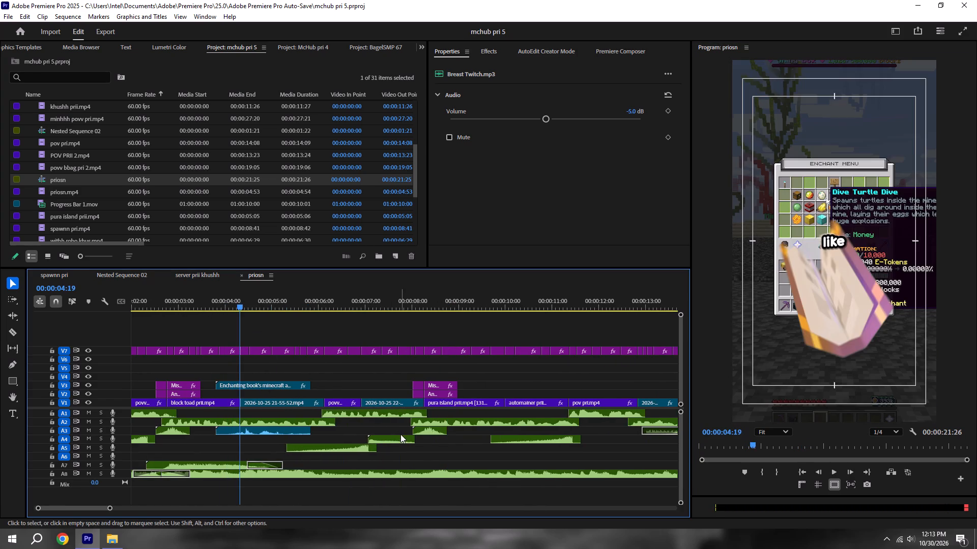
pyautogui.keyDown('alt'); pyautogui.moveTo(393, 438); pyautogui.dragTo(262, 437); pyautogui.keyUp('alt')
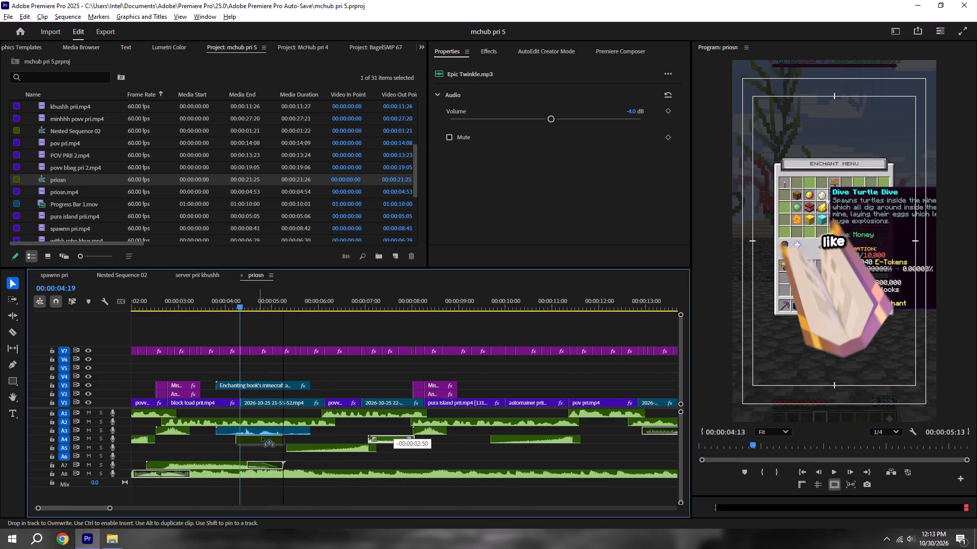
pyautogui.keyDown('alt'); pyautogui.moveTo(262, 437); pyautogui.dragTo(266, 437); pyautogui.keyUp('alt')
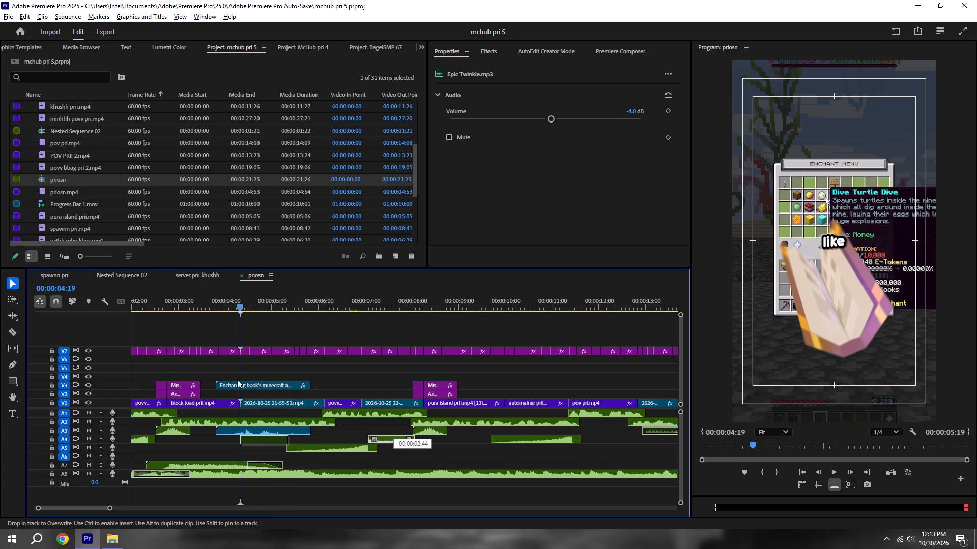
# Play priosn from before the enchanting book section to check the duplicated twinkle's timing.
pyautogui.moveTo(223, 300); pyautogui.dragTo(118, 294)
pyautogui.press('space')
pyautogui.keyDown('alt'); pyautogui.scroll(-5, 184, 321); pyautogui.keyUp('alt')
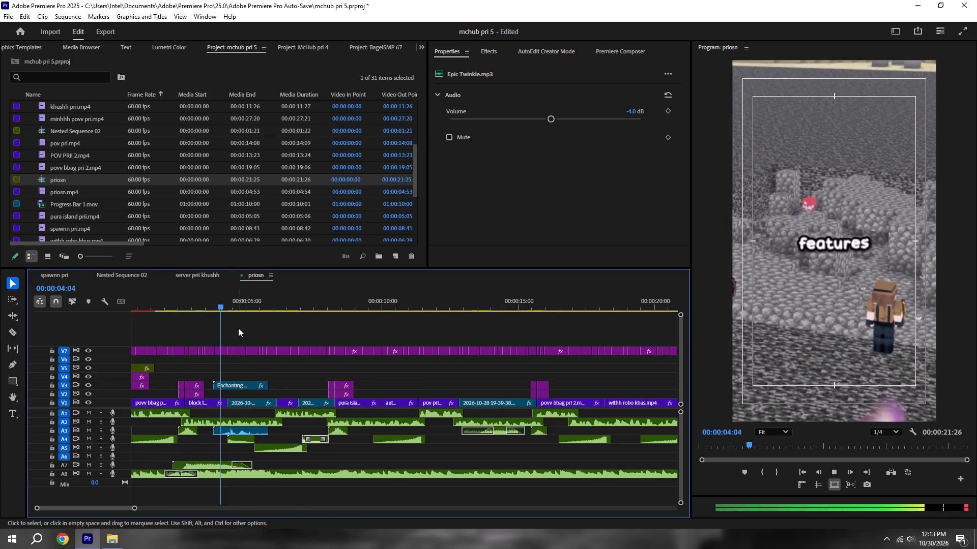
pyautogui.press('space')
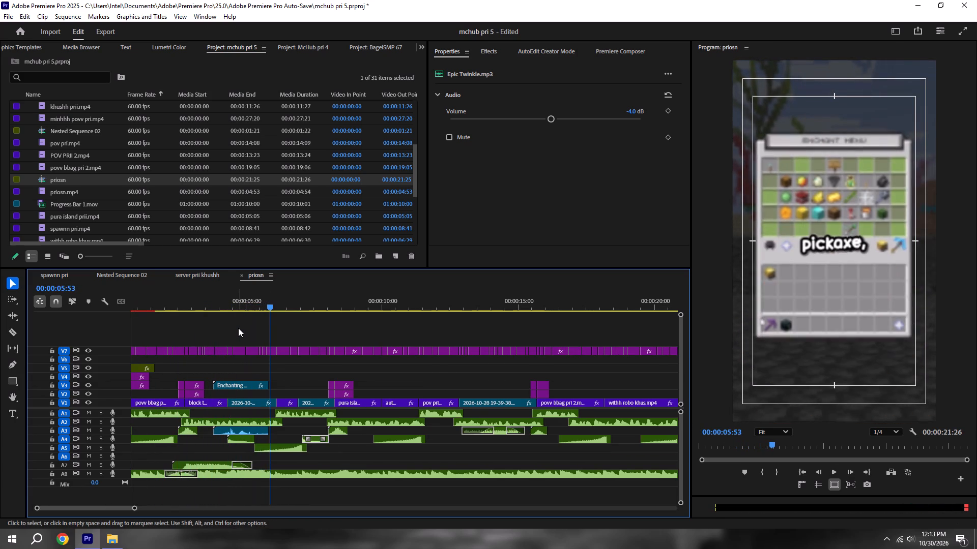
pyautogui.press('space')
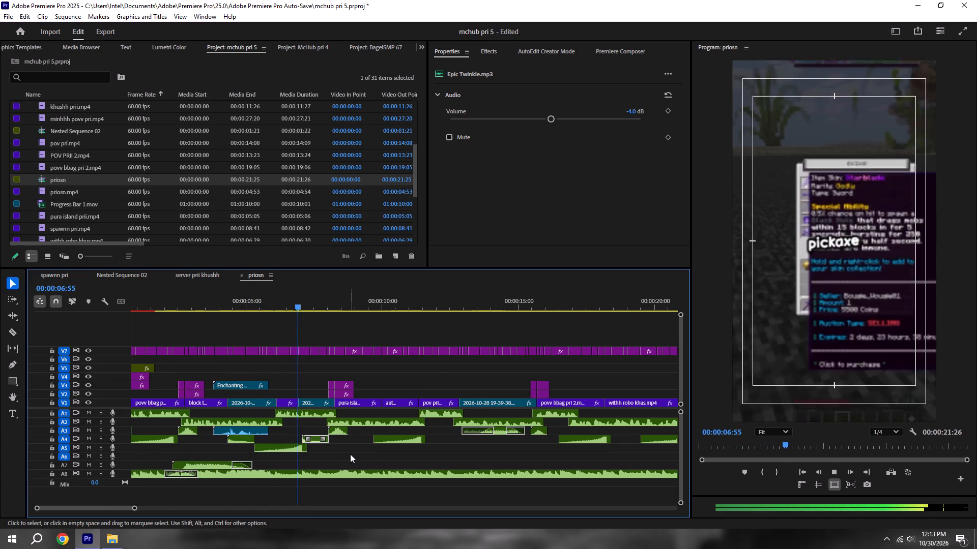
# Delete the original Epic Twinkle.mp3 clip at 00:00:07:03 on track A4 and save the project.
pyautogui.moveTo(343, 452); pyautogui.dragTo(317, 443)
pyautogui.press('BackSpace')
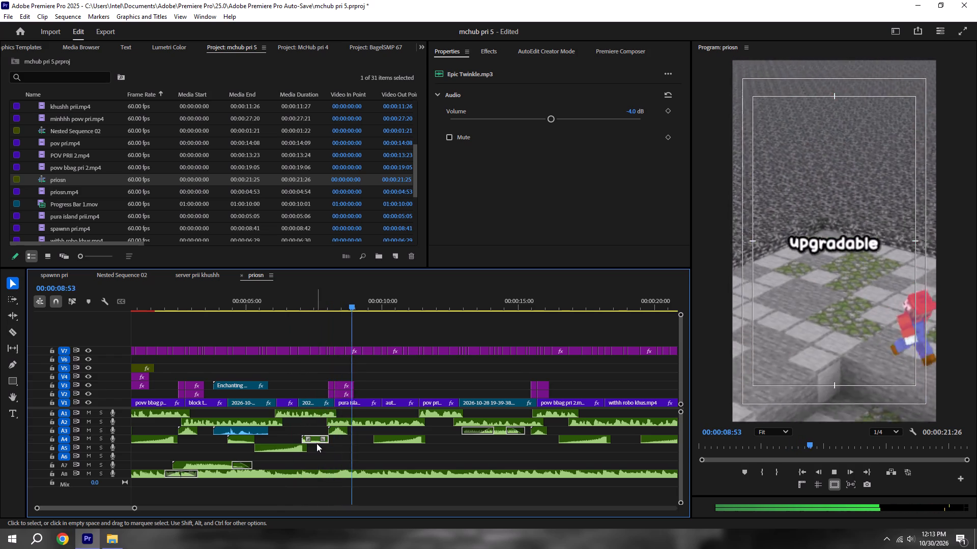
pyautogui.hotkey('ctrl', 's')
# Play priosn from about 4 seconds to its end, and replay it from the start to about 00:00:07:29.
pyautogui.click(221, 299)
pyautogui.press('space')
pyautogui.keyDown('alt'); pyautogui.scroll(-3, 221, 299); pyautogui.keyUp('alt')
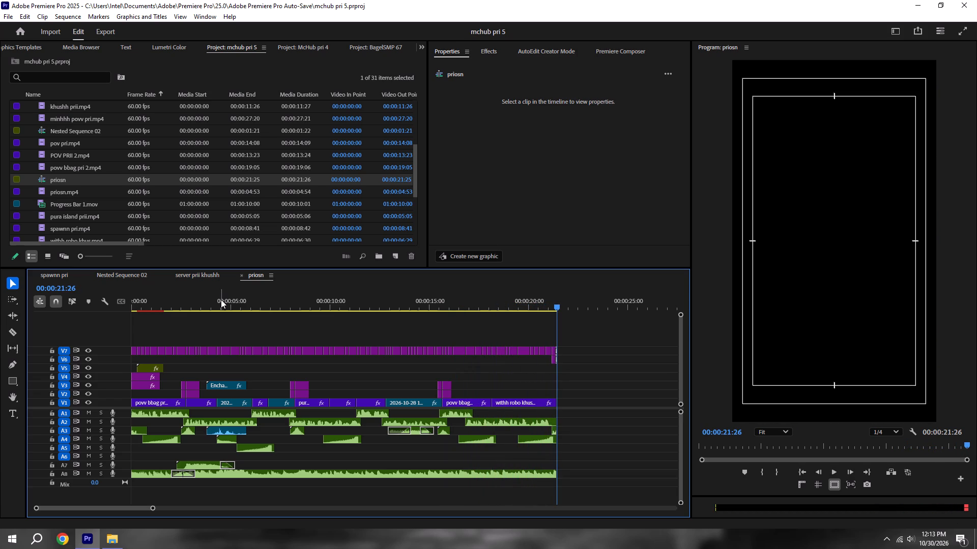
pyautogui.press('space')
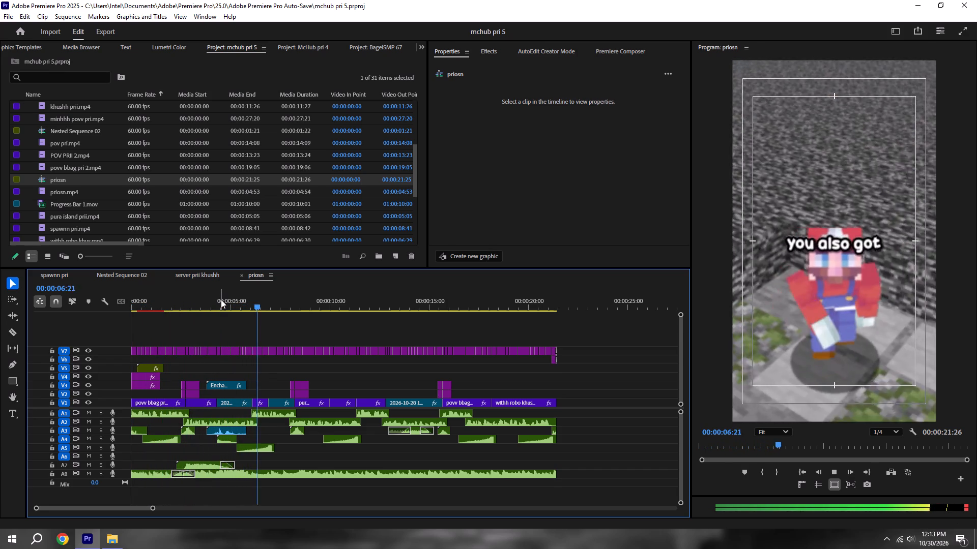
pyautogui.press('space')
# Replay the enchanting book section from just before 4 seconds to 00:00:05:25 to examine the twinkle and riser sounds.
pyautogui.keyDown('alt'); pyautogui.scroll(4, 256, 285); pyautogui.keyUp('alt')
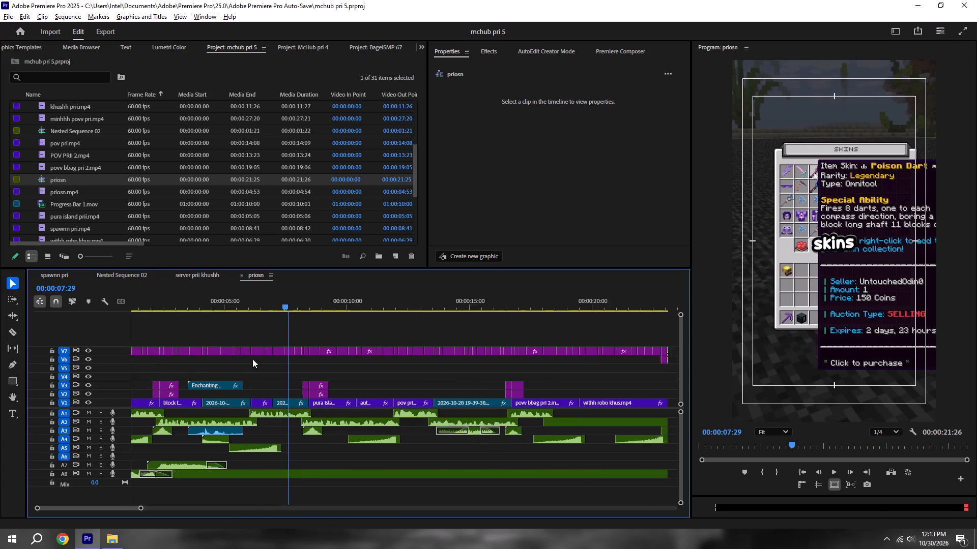
pyautogui.keyDown('alt'); pyautogui.scroll(6, 252, 359); pyautogui.keyUp('alt')
pyautogui.keyDown('shift'); pyautogui.moveTo(222, 304); pyautogui.dragTo(171, 299); pyautogui.keyUp('shift')
pyautogui.press('space')
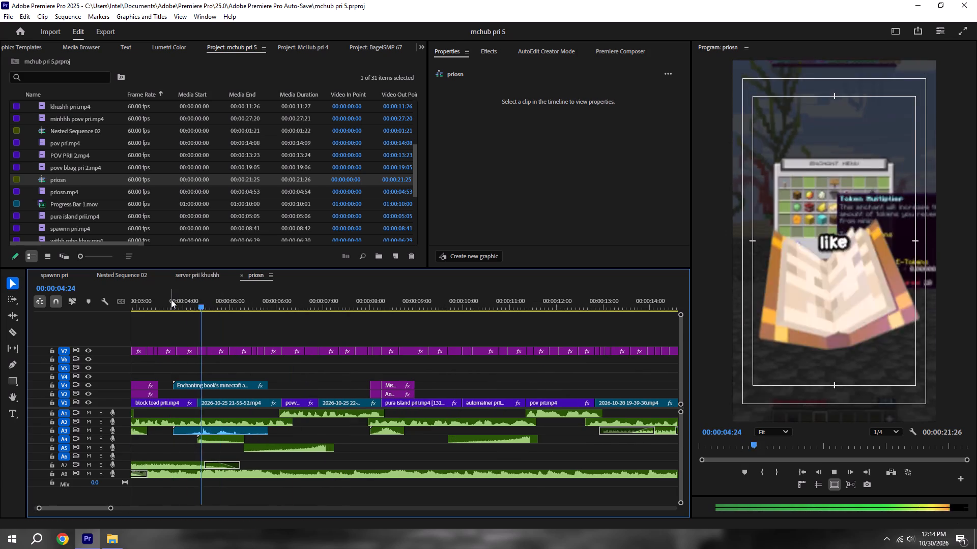
pyautogui.press('space')
pyautogui.press('space')
pyautogui.press('space')
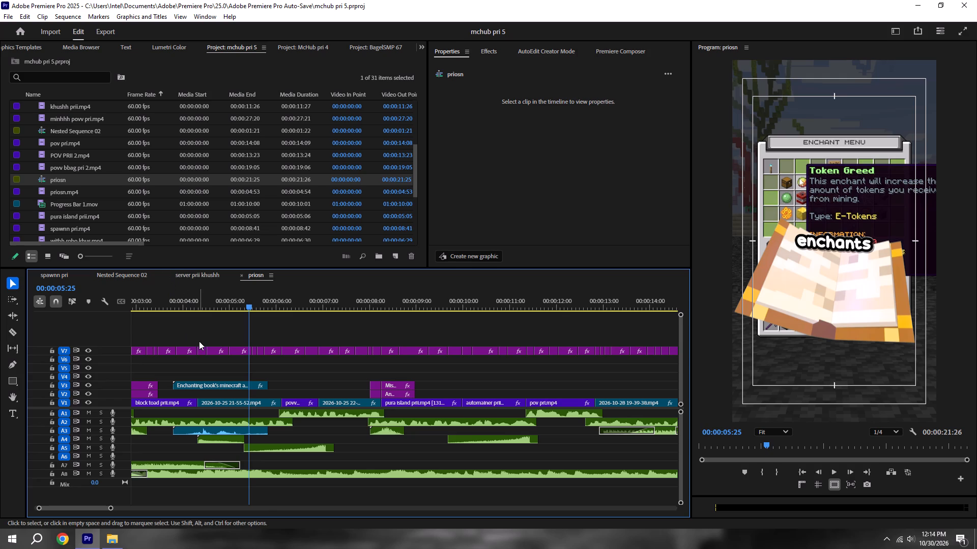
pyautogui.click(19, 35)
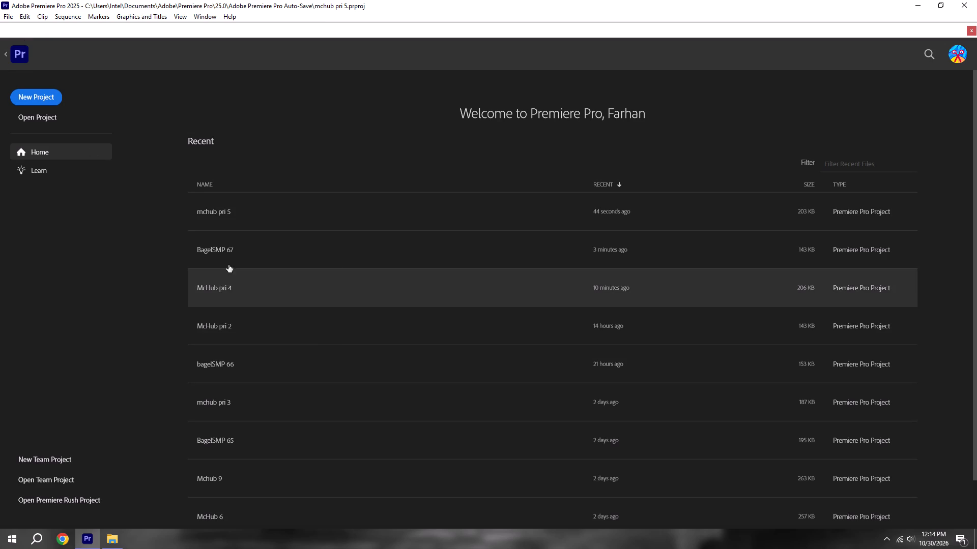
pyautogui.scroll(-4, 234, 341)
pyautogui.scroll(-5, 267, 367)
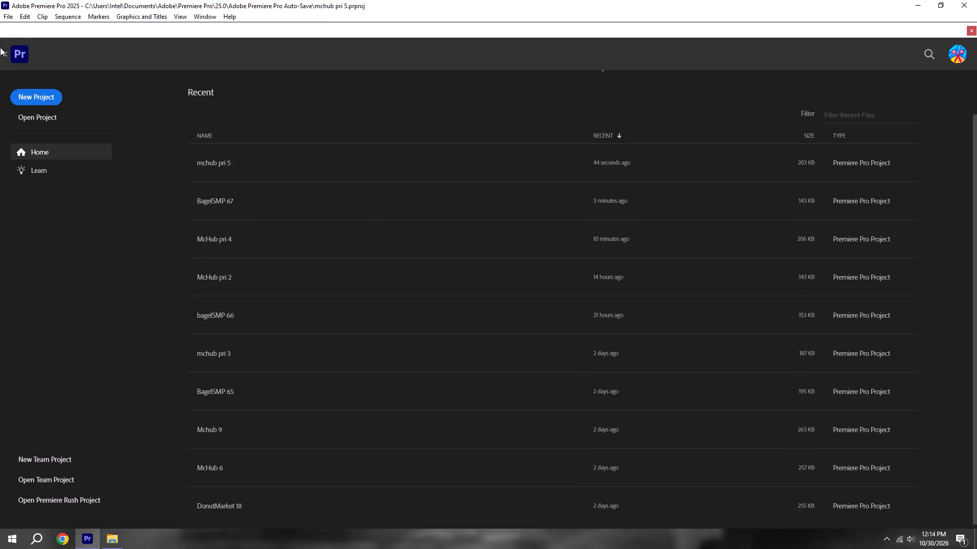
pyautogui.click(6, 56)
# Open the project McHub pri 1.prproj from the auto-save folder under Documents, Adobe, Premiere Pro, 25.0.
pyautogui.click(12, 20)
pyautogui.click(46, 42)
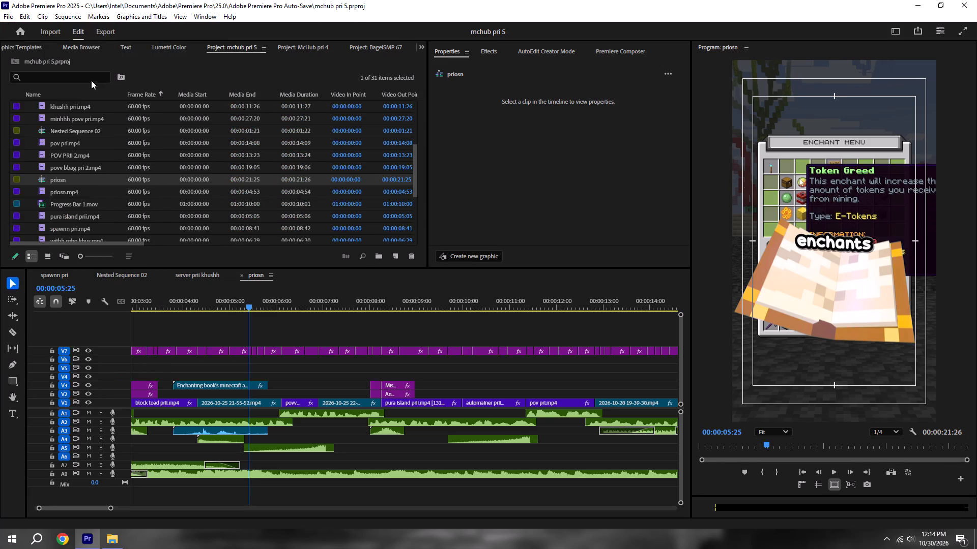
pyautogui.scroll(-5, 128, 143)
pyautogui.click(34, 127)
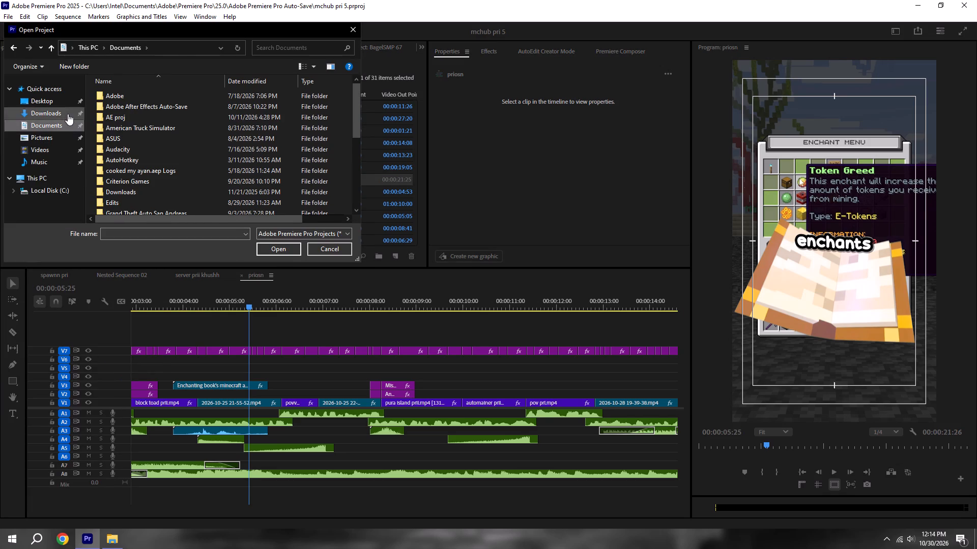
pyautogui.doubleClick(132, 100)
pyautogui.tripleClick(140, 149)
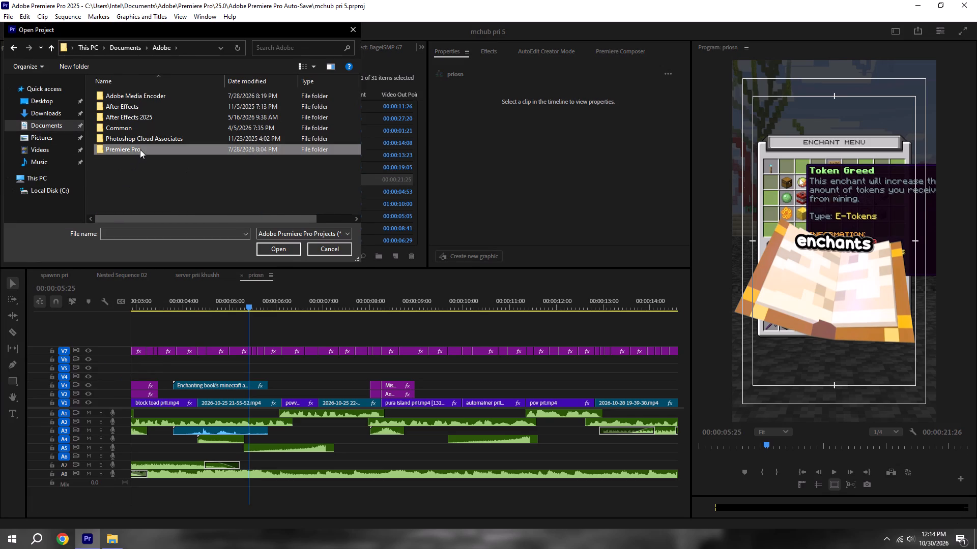
pyautogui.doubleClick(146, 93)
pyautogui.doubleClick(176, 107)
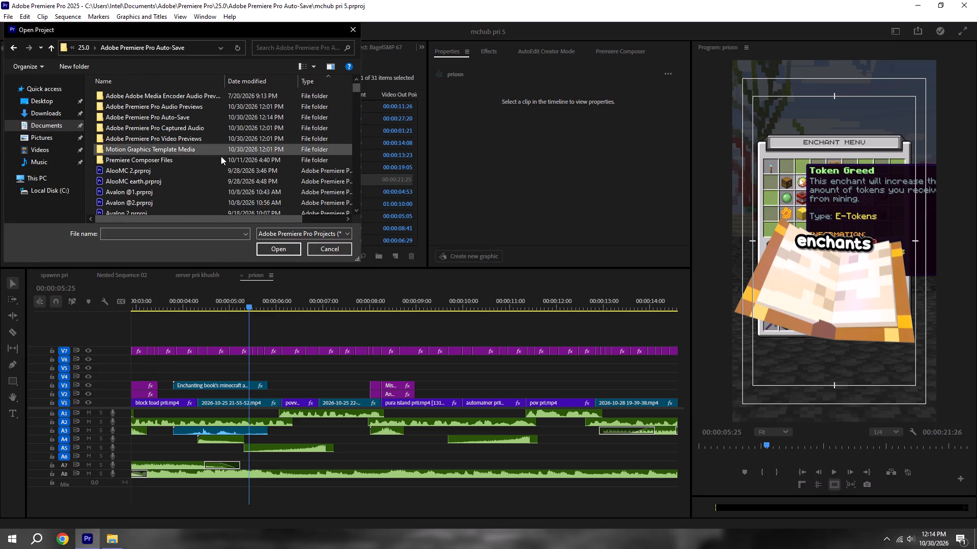
pyautogui.scroll(-9, 223, 171)
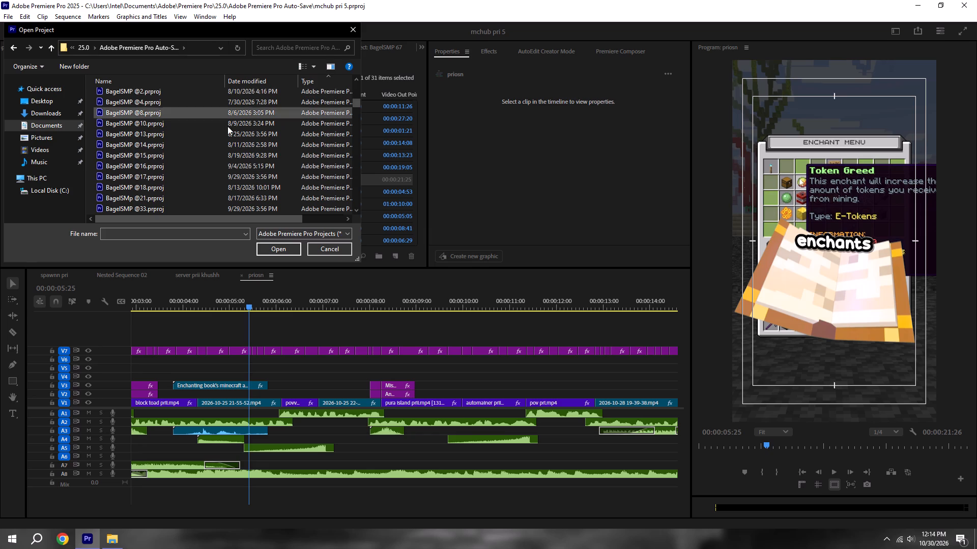
pyautogui.scroll(-6, 222, 141)
pyautogui.click(215, 151)
pyautogui.scroll(-11, 214, 152)
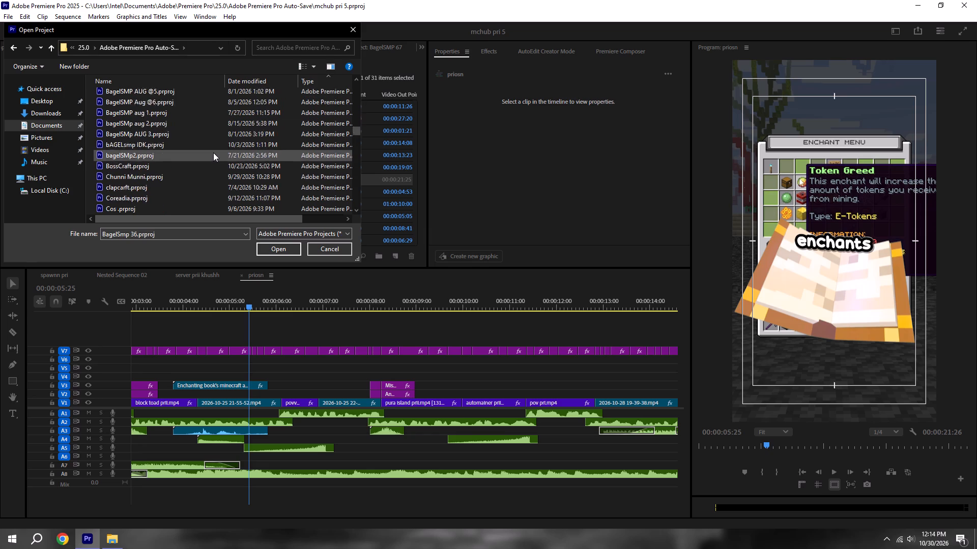
pyautogui.scroll(-20, 213, 152)
pyautogui.scroll(-8, 213, 152)
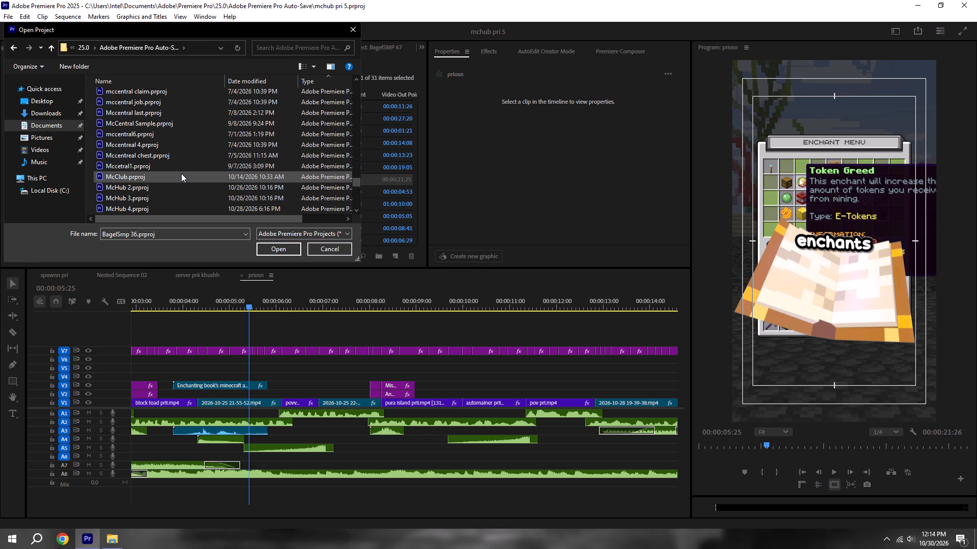
pyautogui.scroll(-5, 181, 173)
pyautogui.click(157, 109)
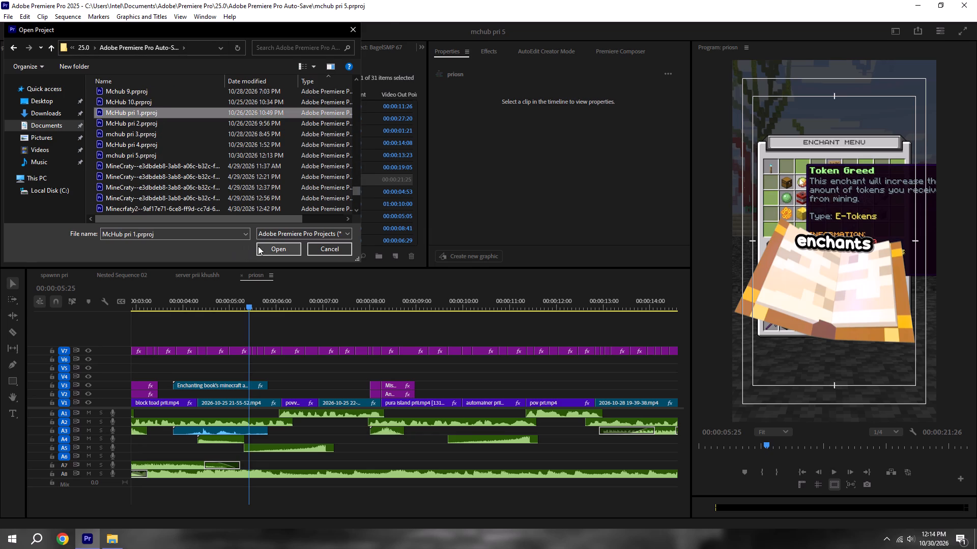
pyautogui.click(266, 248)
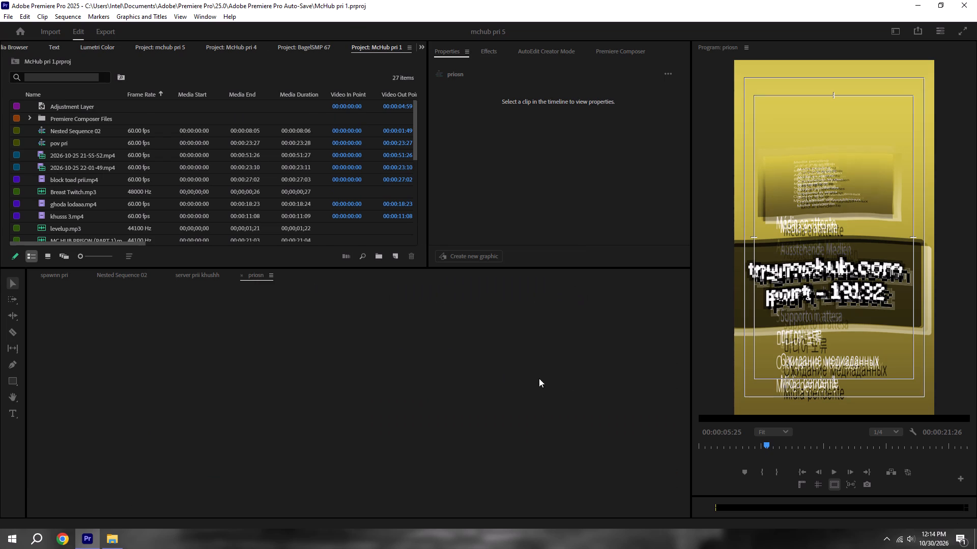
# Play pov pri from 00:00:01:21 and from 00:00:13:41 to about 00:00:15:31 to examine the pickaxe overlay section.
pyautogui.keyDown('alt'); pyautogui.scroll(3, 215, 369); pyautogui.keyUp('alt')
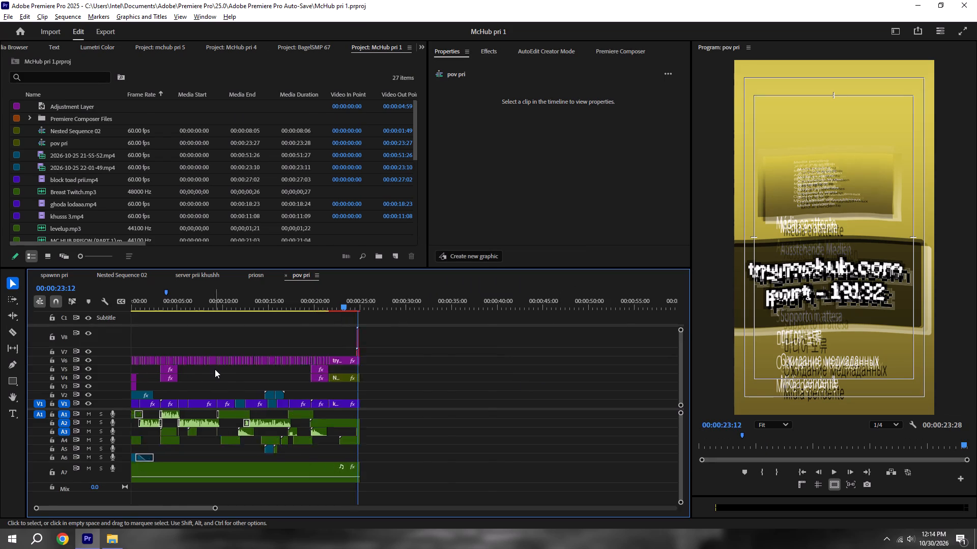
pyautogui.keyDown('alt'); pyautogui.scroll(13, 215, 369); pyautogui.keyUp('alt')
pyautogui.moveTo(241, 301); pyautogui.dragTo(155, 298)
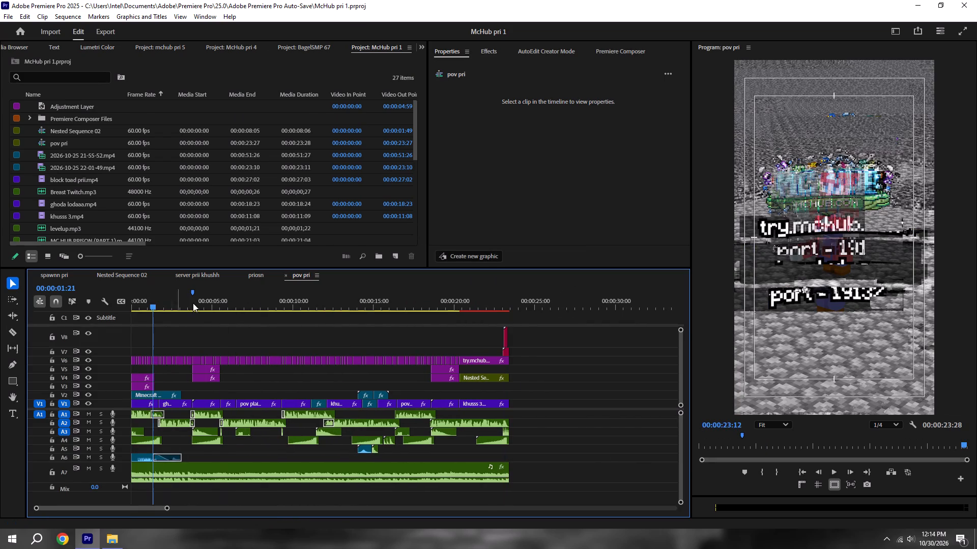
pyautogui.press('space')
pyautogui.keyDown('alt'); pyautogui.scroll(5, 220, 361); pyautogui.keyUp('alt')
pyautogui.scroll(5, 220, 361)
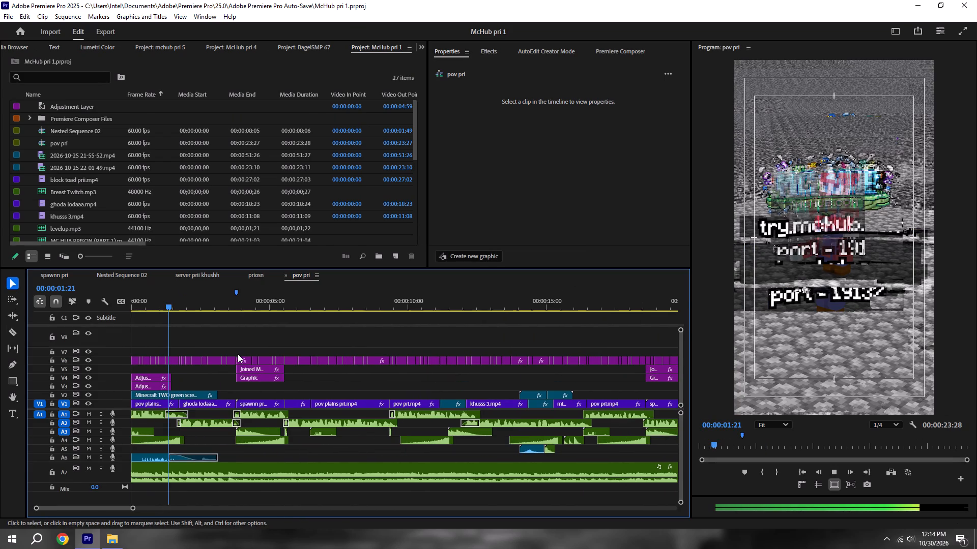
pyautogui.keyDown('shift'); pyautogui.click(511, 300); pyautogui.keyUp('shift')
pyautogui.press('space')
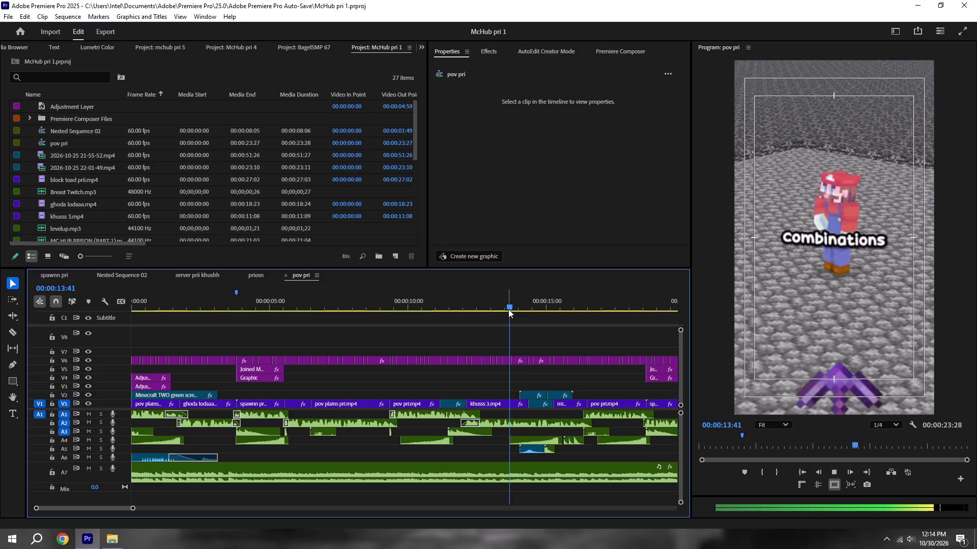
pyautogui.press('space')
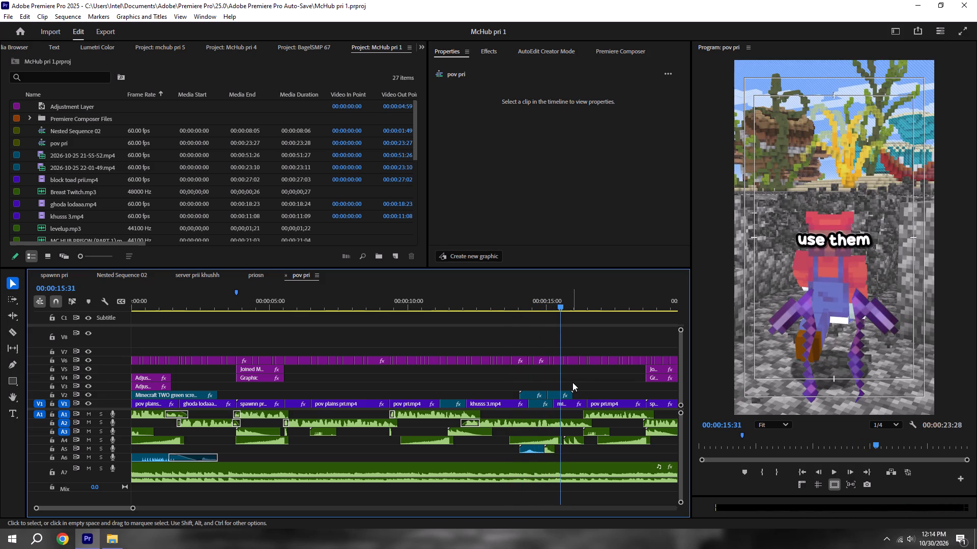
# Copy the two Minecraft pickaxe overlay clips on V2 of pov pri and paste them into priosn at 00:00:05:25.
pyautogui.moveTo(572, 382); pyautogui.dragTo(537, 394)
pyautogui.hotkey('ctrl', 'c')
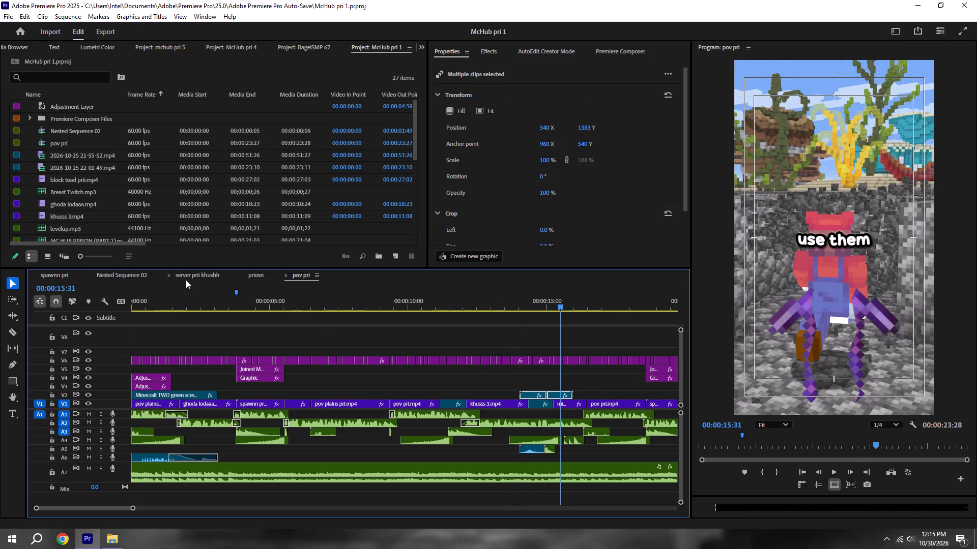
pyautogui.click(253, 275)
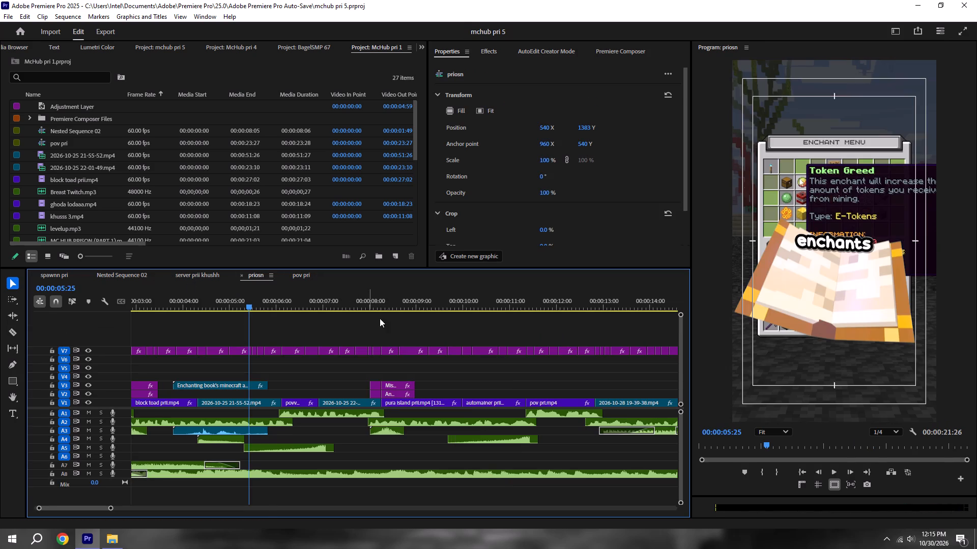
pyautogui.hotkey('ctrl', 'v')
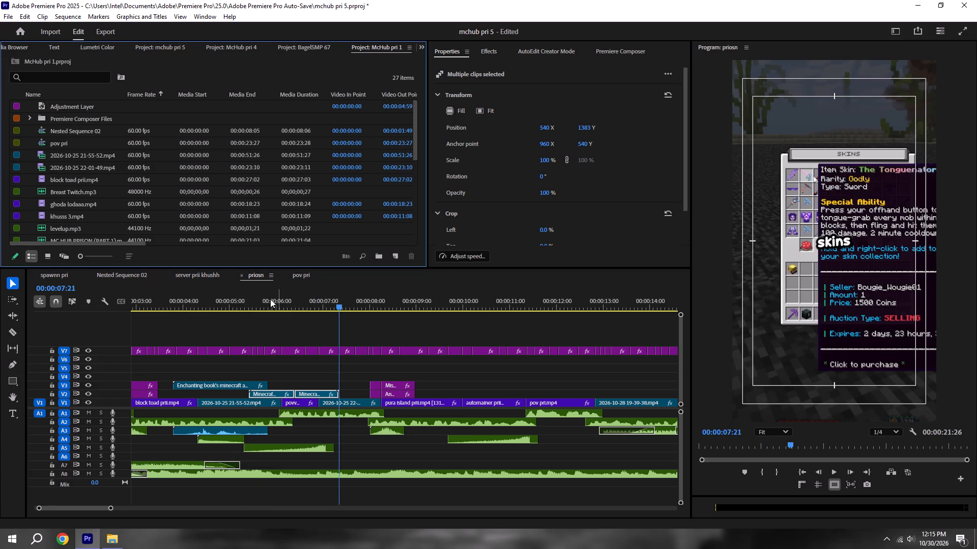
# Copy the pickaxe overlay's sound clips from track A5 of pov pri into priosn, placing them on track A6 at 00:00:05:25.
pyautogui.keyDown('shift'); pyautogui.click(251, 300); pyautogui.keyUp('shift')
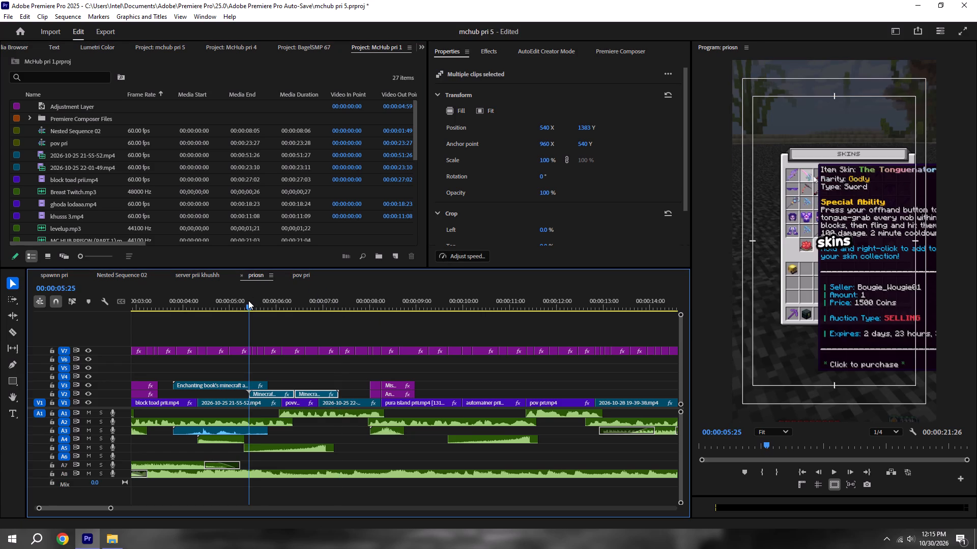
pyautogui.click(302, 273)
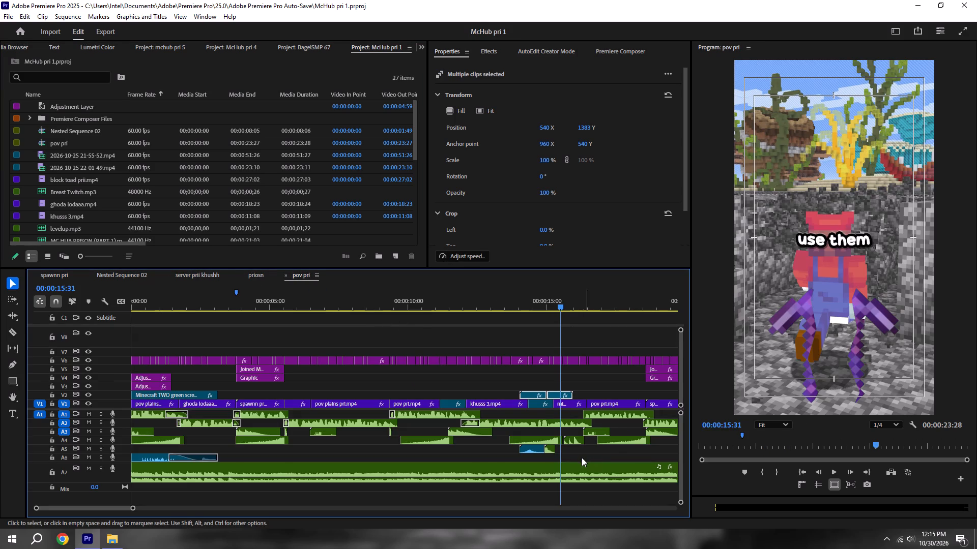
pyautogui.moveTo(579, 456); pyautogui.dragTo(530, 450)
pyautogui.hotkey('ctrl', 'c')
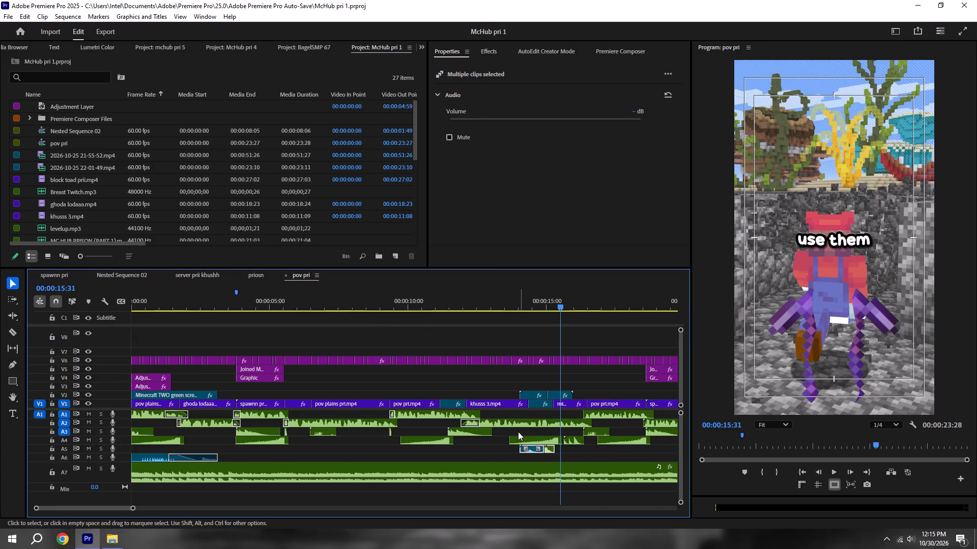
pyautogui.keyDown('shift'); pyautogui.click(521, 300); pyautogui.keyUp('shift')
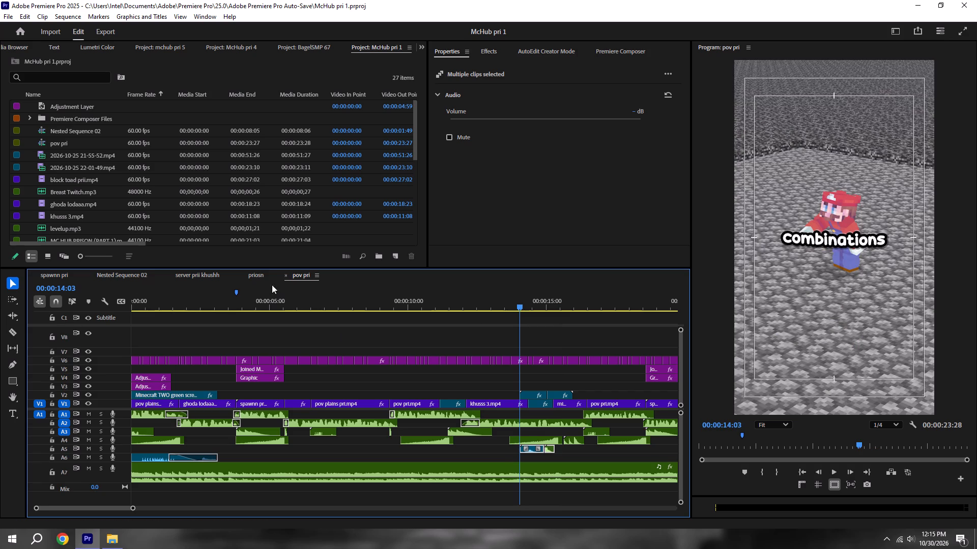
pyautogui.click(263, 274)
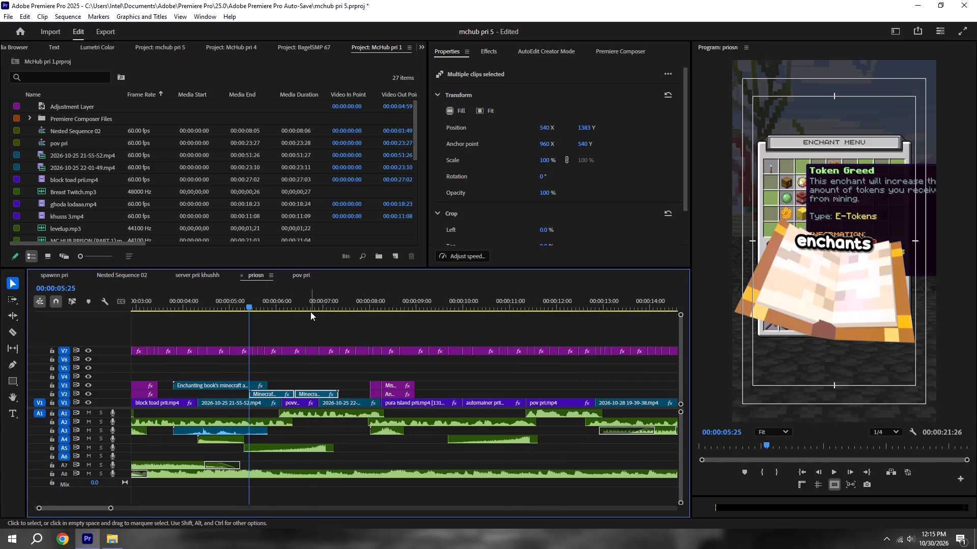
pyautogui.hotkey('ctrl', 'v')
pyautogui.hotkey('ctrl', 'z')
pyautogui.click(372, 283)
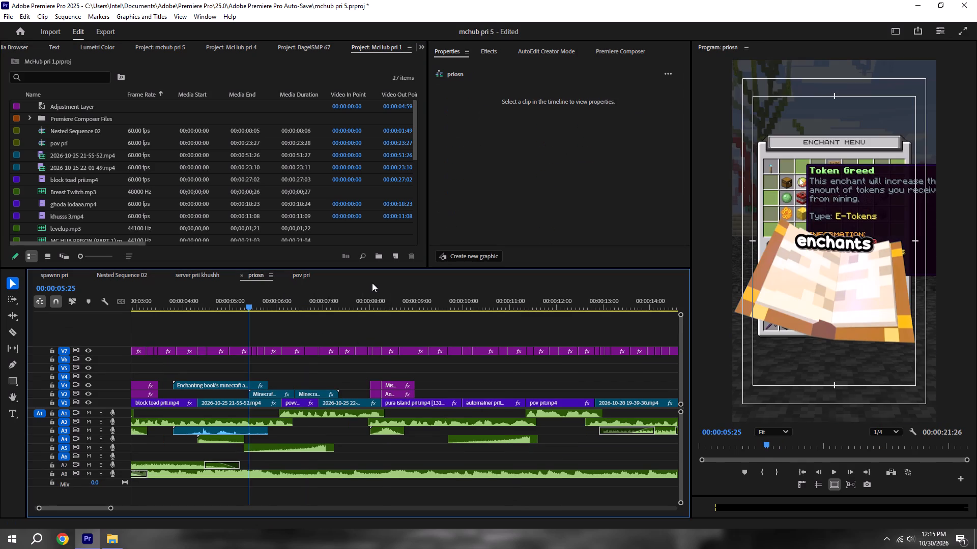
pyautogui.click(383, 301)
pyautogui.hotkey('ctrl', 'v')
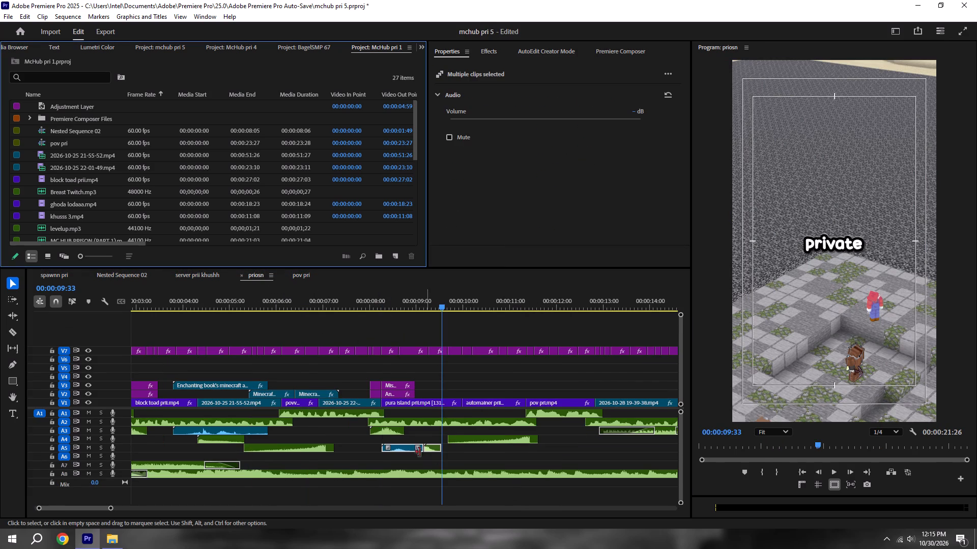
pyautogui.moveTo(406, 448); pyautogui.dragTo(273, 457)
# Play priosn from 00:00:05:25 past 10 seconds to check the pickaxe overlays with their sounds.
pyautogui.keyDown('shift'); pyautogui.moveTo(247, 305); pyautogui.dragTo(252, 304); pyautogui.keyUp('shift')
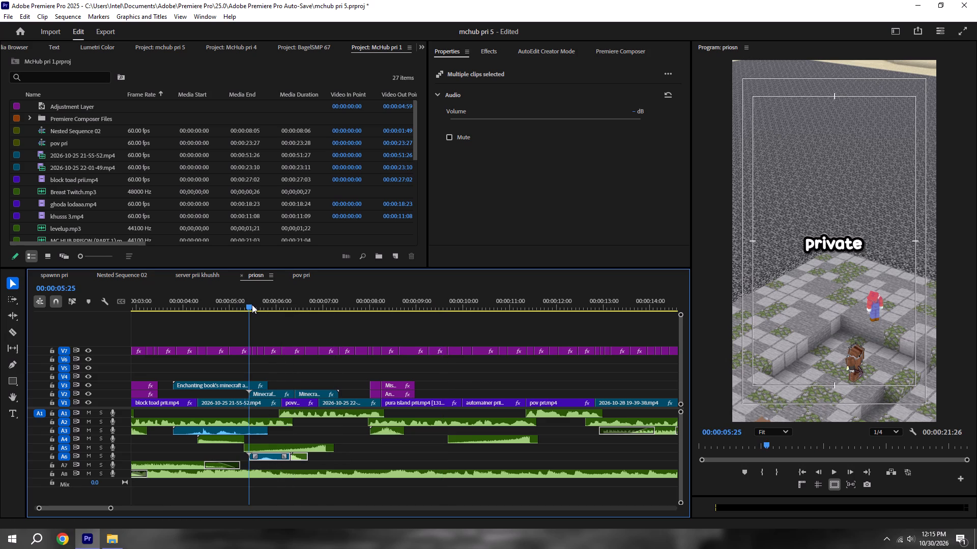
pyautogui.keyDown('shift'); pyautogui.moveTo(252, 304); pyautogui.dragTo(252, 304); pyautogui.keyUp('shift')
pyautogui.press('space')
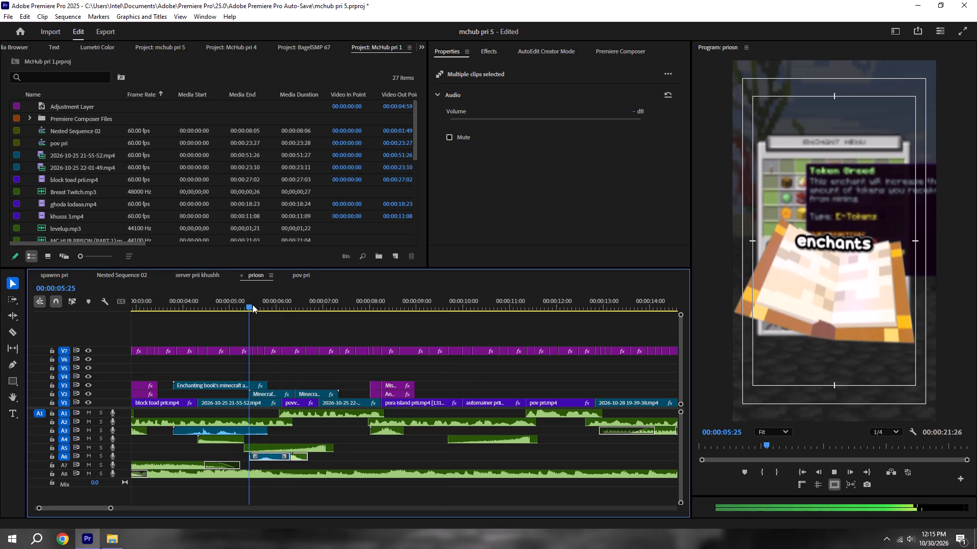
pyautogui.press('space')
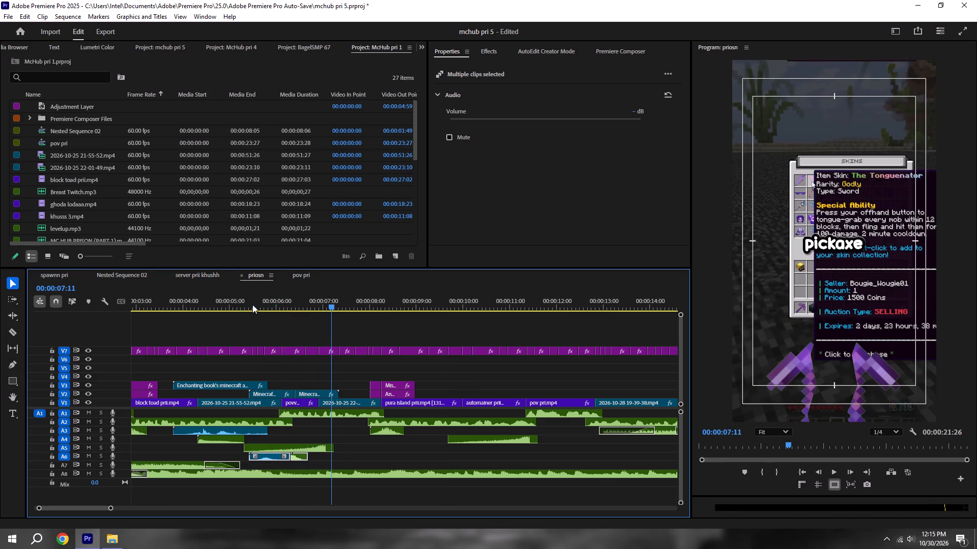
pyautogui.press('space')
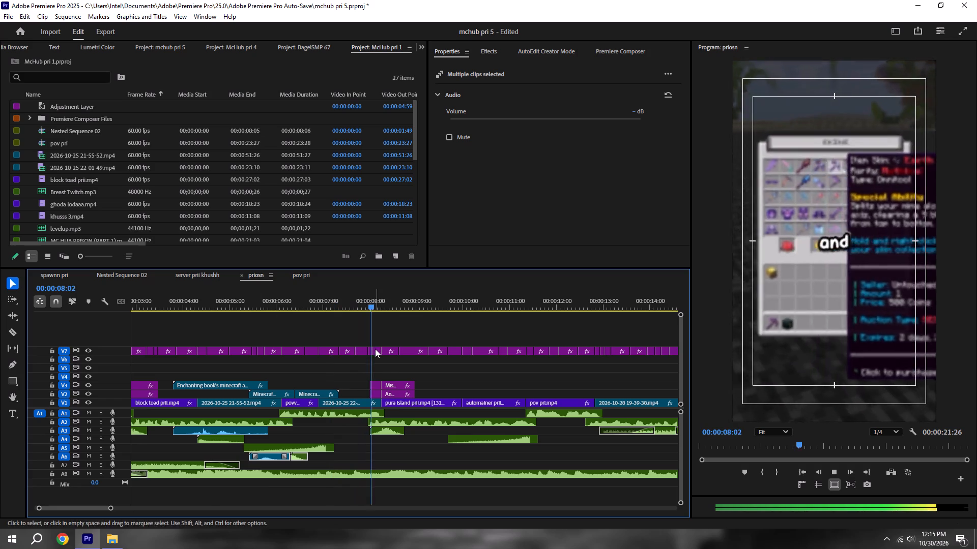
pyautogui.click(490, 381)
pyautogui.keyDown('alt'); pyautogui.scroll(-5, 490, 381); pyautogui.keyUp('alt')
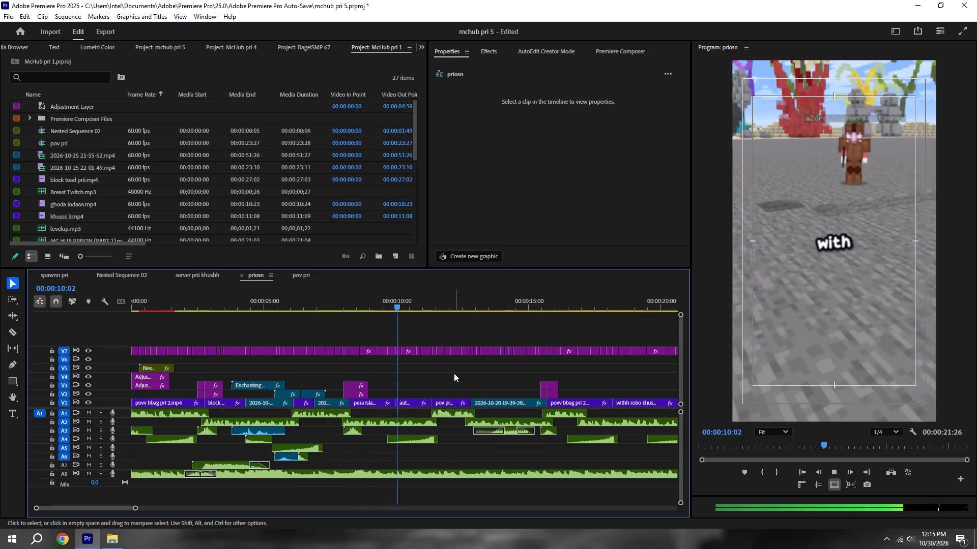
# Save the mchub pri 5 project.
pyautogui.hotkey('ctrl', 's')
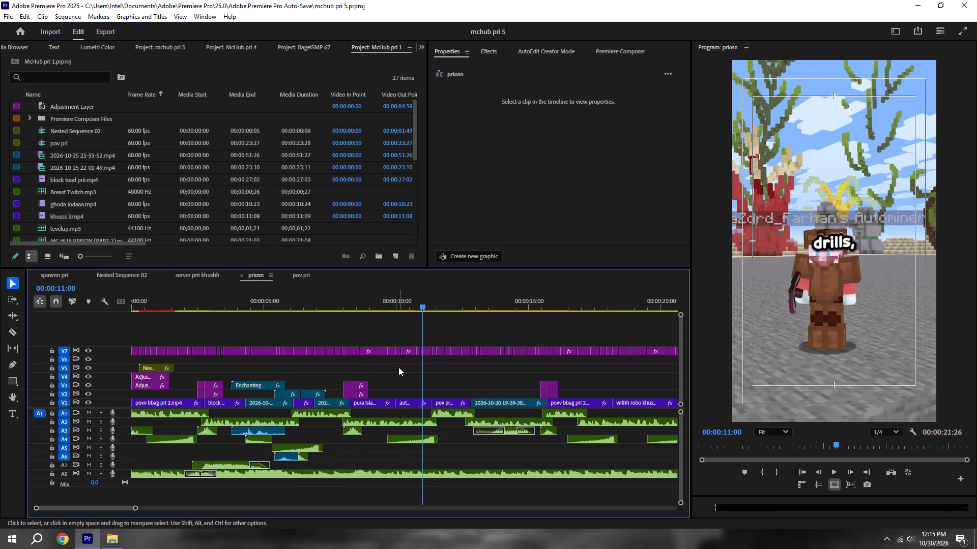
pyautogui.hotkey('ctrl', 's')
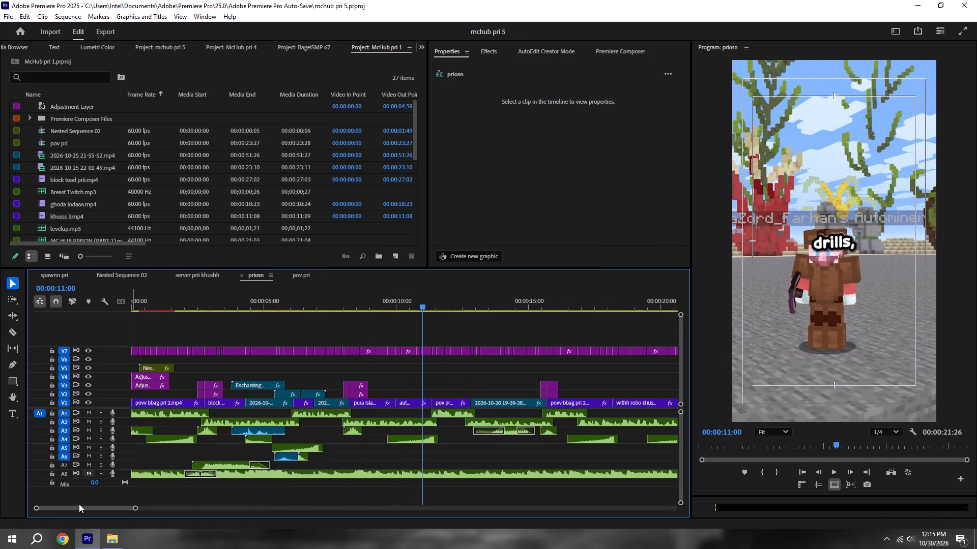
# Switch to Google Chrome and run a Google search for Minecraft.
pyautogui.click(63, 540)
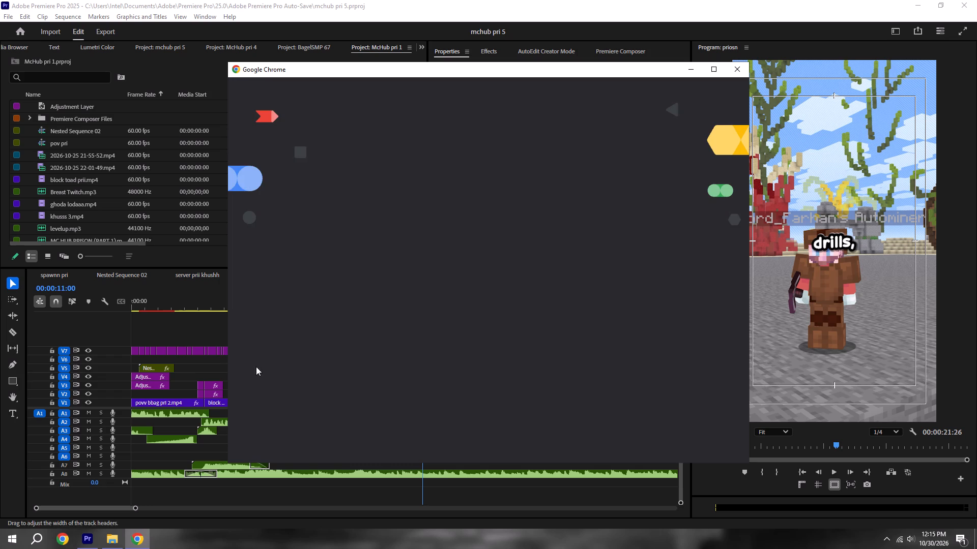
pyautogui.click(442, 382)
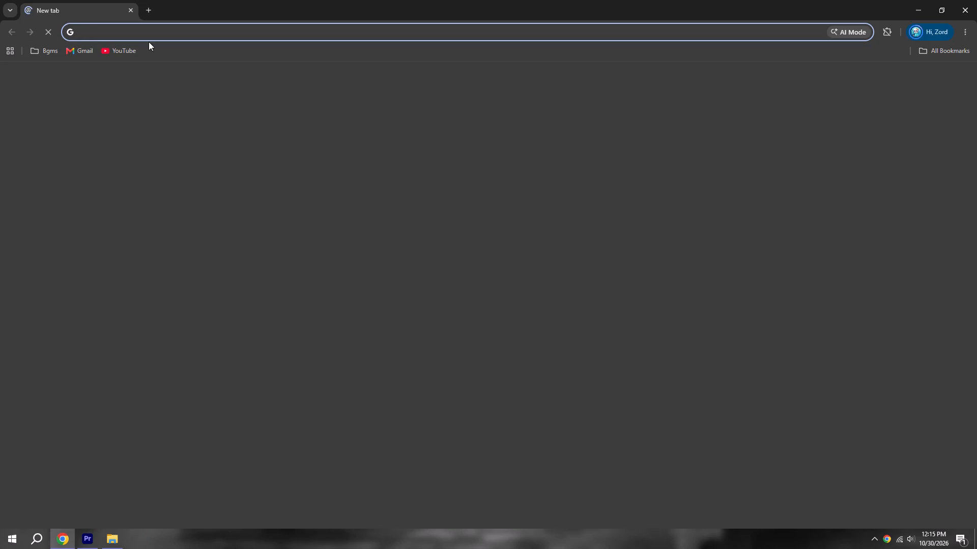
pyautogui.click(157, 32)
pyautogui.write('mien')
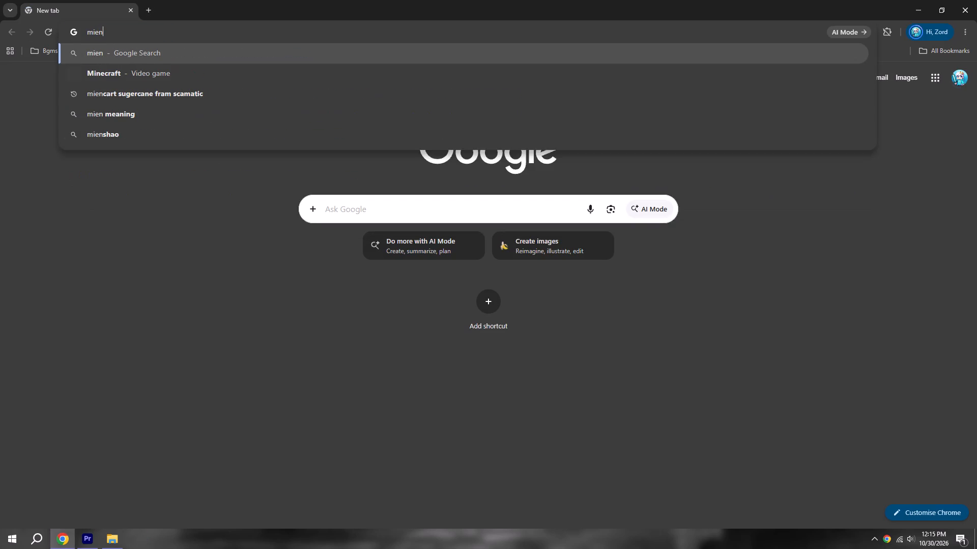
pyautogui.press('BackSpace')
pyautogui.press('BackSpace')
pyautogui.press('e')
pyautogui.press('BackSpace')
pyautogui.press('m')
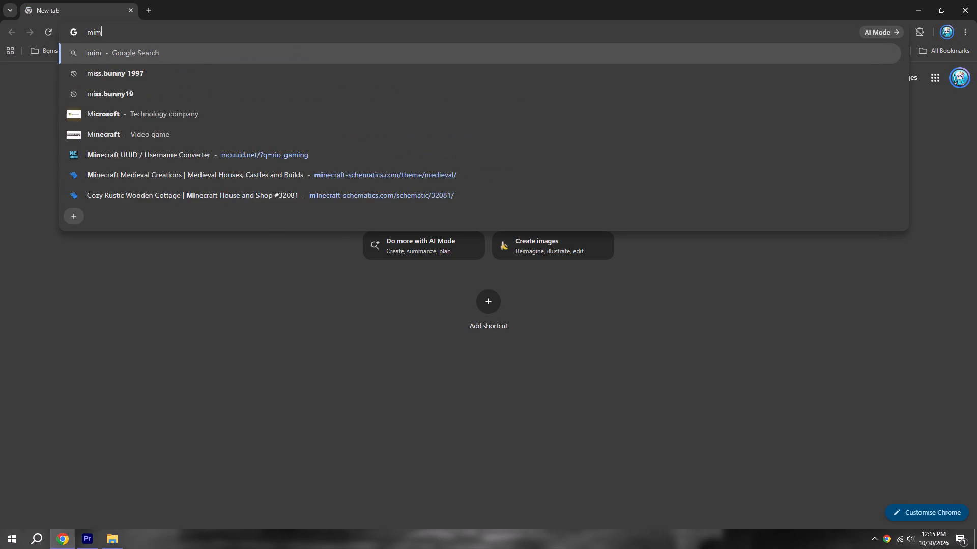
pyautogui.press('BackSpace')
pyautogui.press('e')
pyautogui.press('BackSpace')
pyautogui.write('nec')
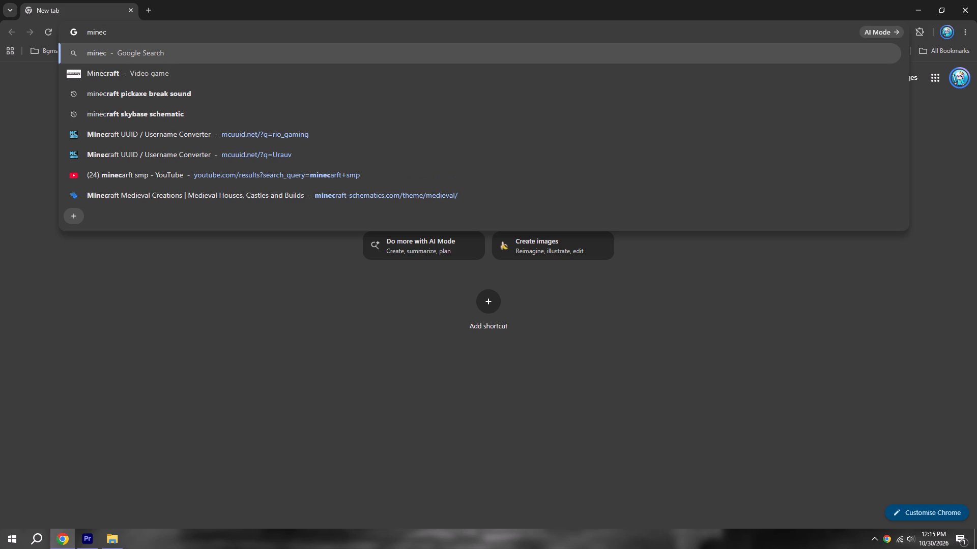
pyautogui.click(120, 71)
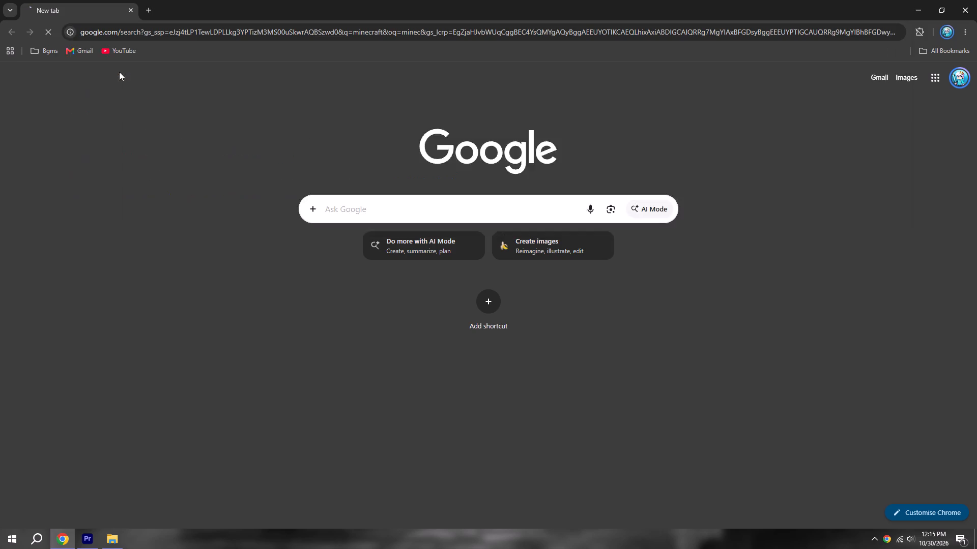
# Refine the Google search to "minecraft robot skin".
pyautogui.click(197, 73)
pyautogui.press('space')
pyautogui.write('not')
pyautogui.press('space')
pyautogui.press('BackSpace')
pyautogui.press('BackSpace')
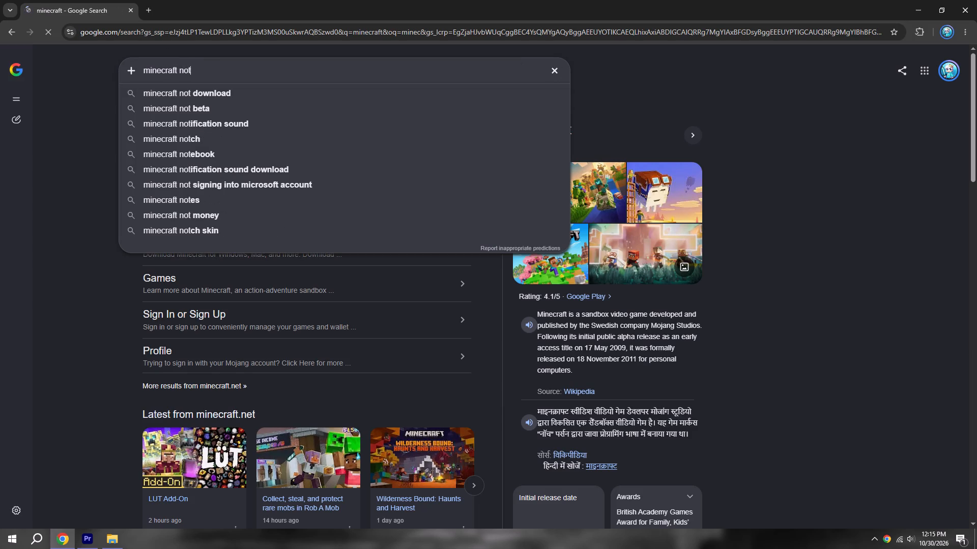
pyautogui.press('BackSpace')
pyautogui.press('BackSpace')
pyautogui.press('t')
pyautogui.press('BackSpace')
pyautogui.write('robot skin')
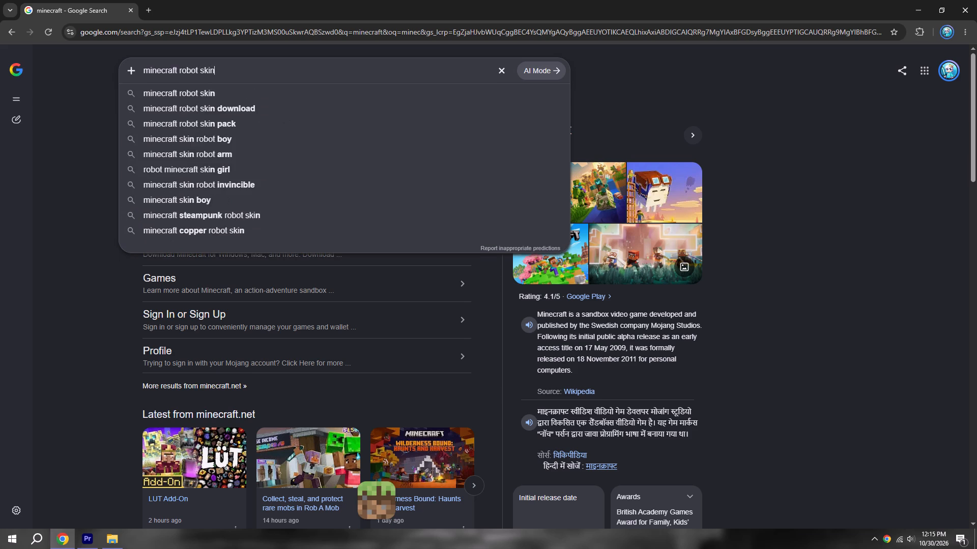
pyautogui.press('Return')
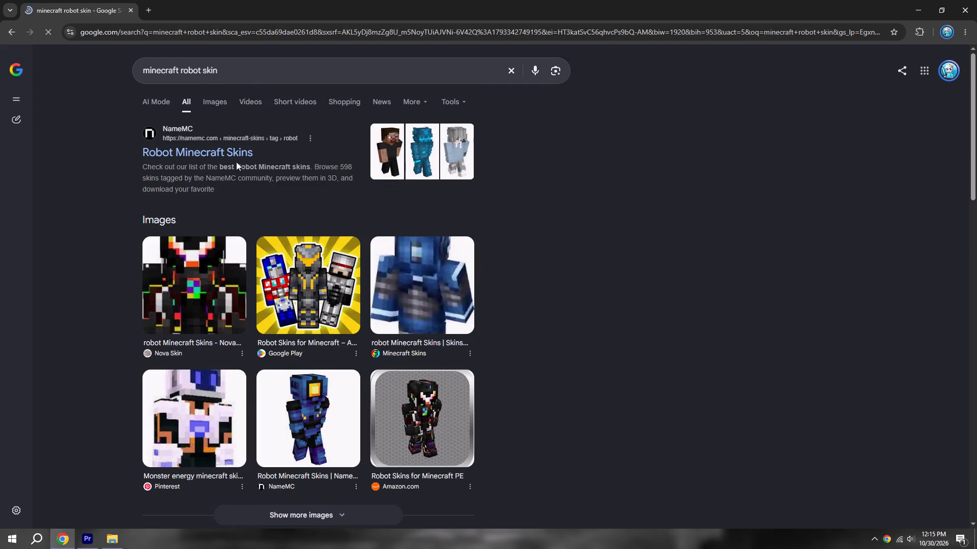
# Open NameMC's Robot Minecraft Skins results and browse pages 1 and 2 for a suitable robot skin.
pyautogui.click(213, 155)
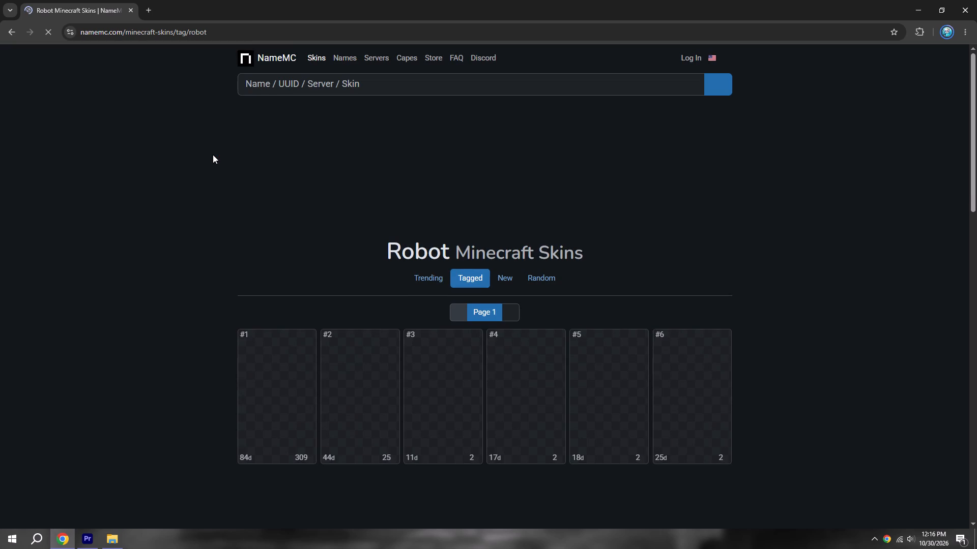
pyautogui.scroll(-1, 328, 250)
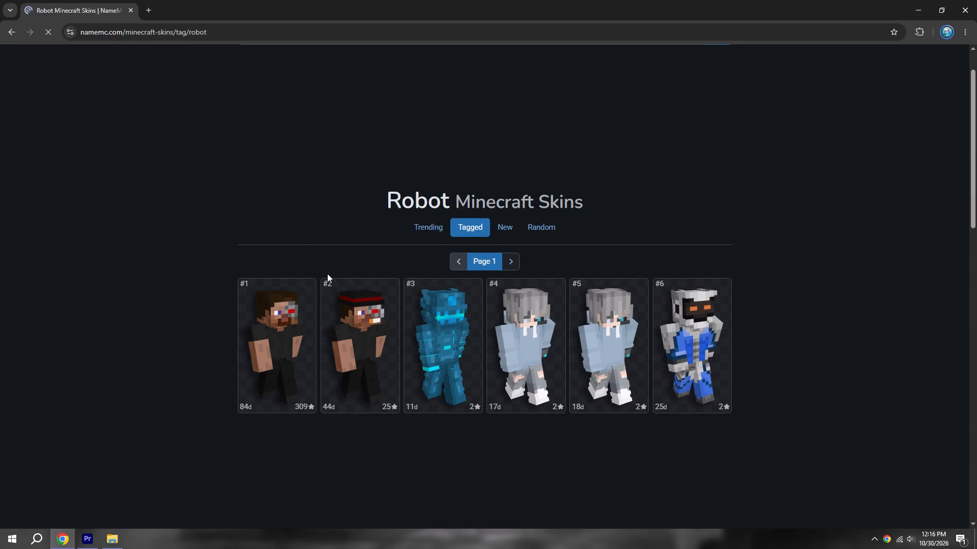
pyautogui.scroll(-5, 326, 272)
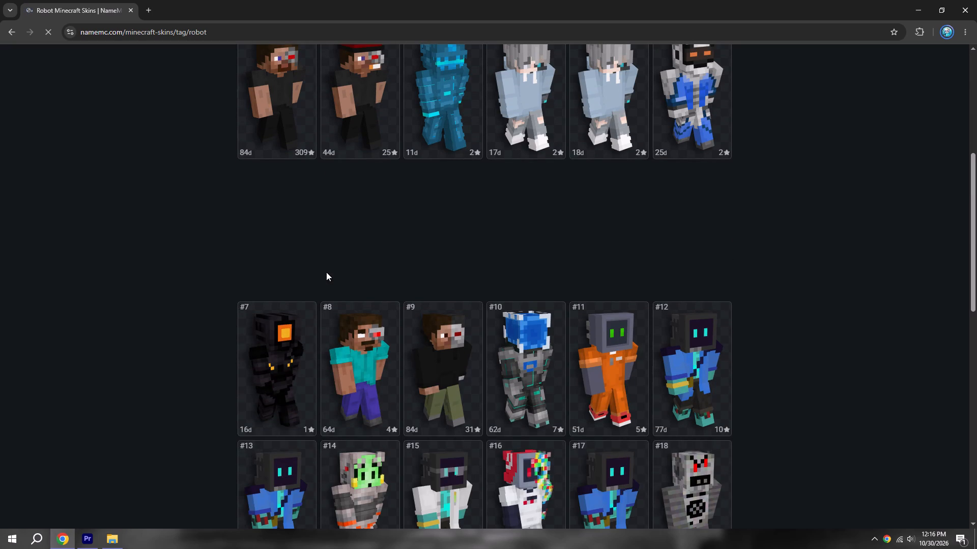
pyautogui.scroll(-2, 326, 272)
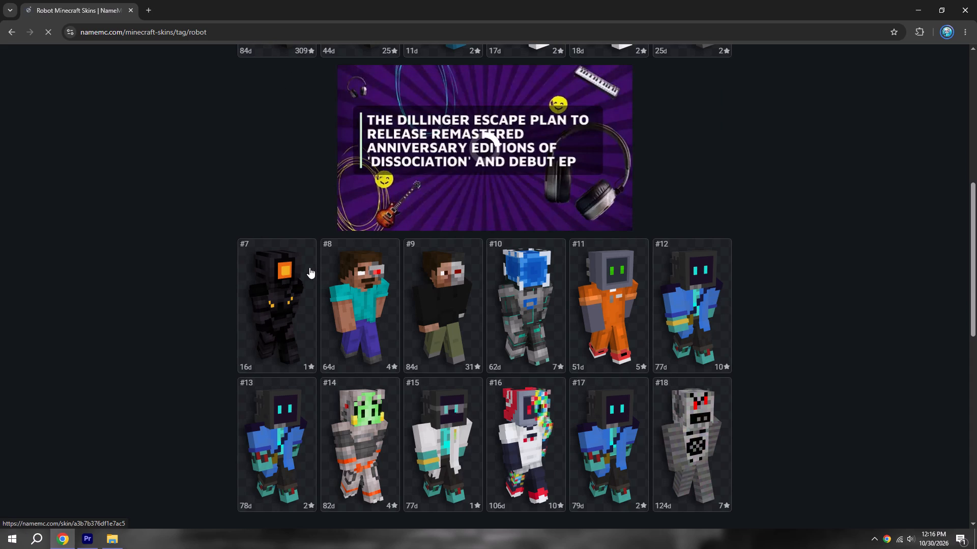
pyautogui.scroll(-6, 308, 267)
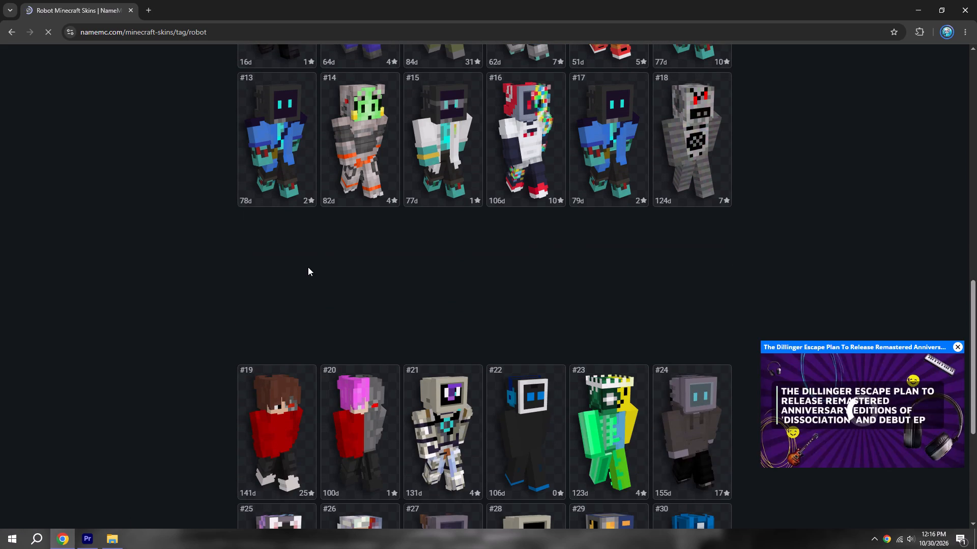
pyautogui.scroll(-3, 308, 267)
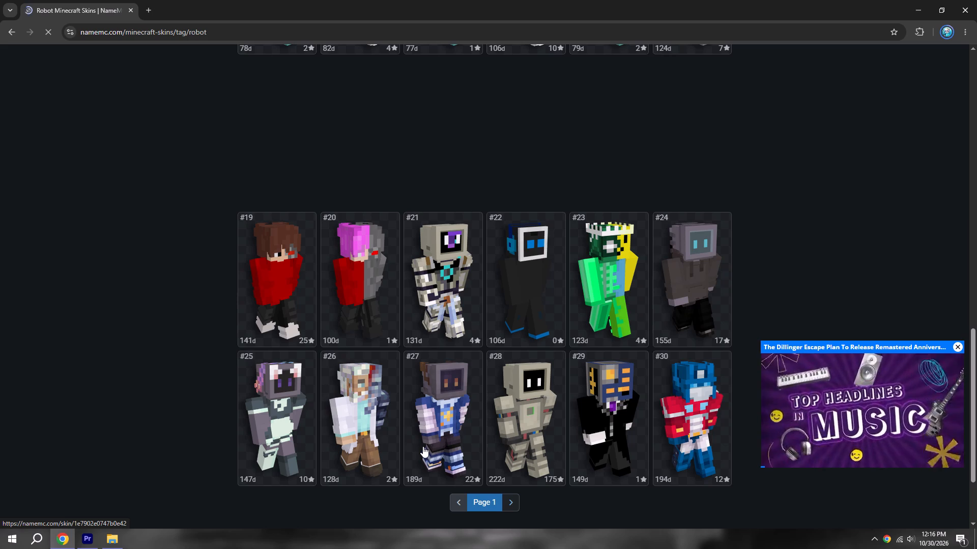
pyautogui.click(508, 500)
pyautogui.scroll(-4, 448, 427)
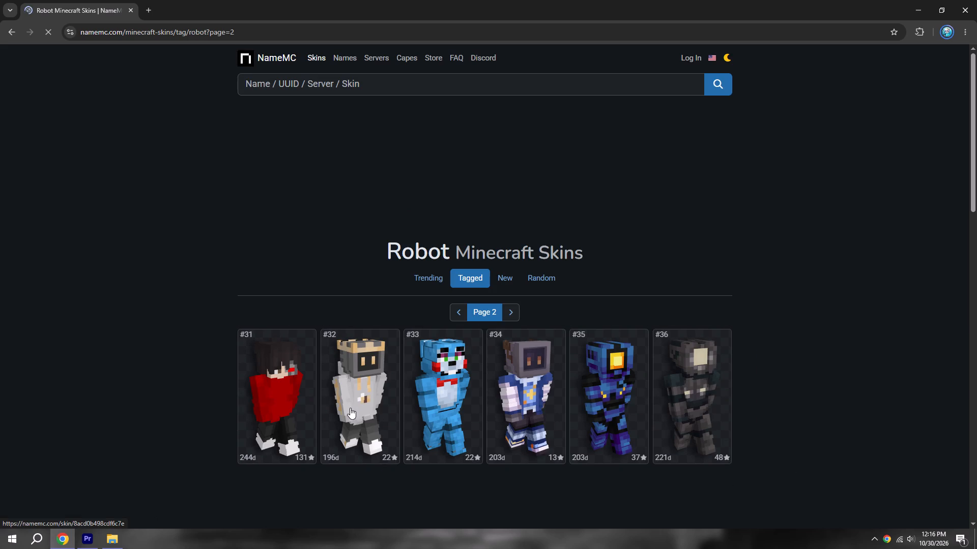
pyautogui.scroll(-4, 349, 404)
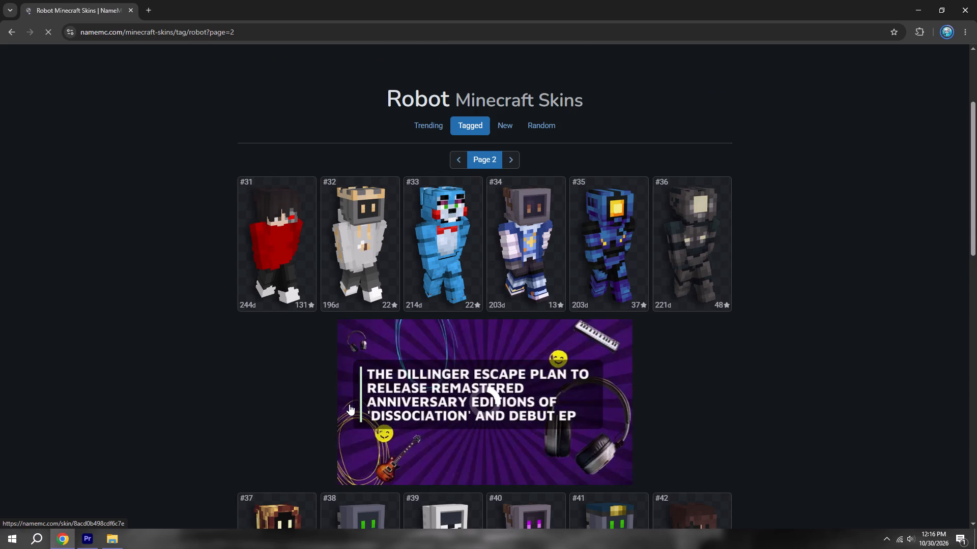
pyautogui.scroll(-3, 349, 404)
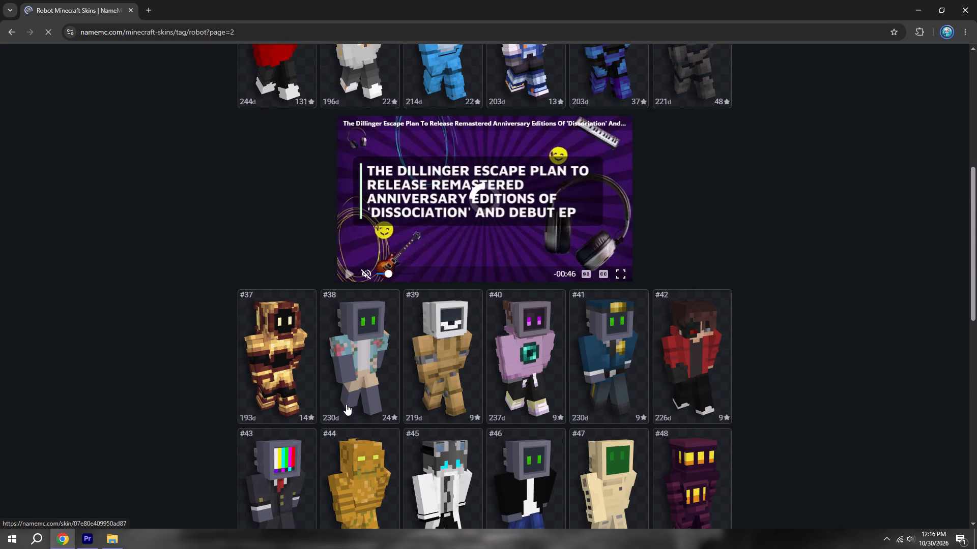
pyautogui.scroll(-2, 342, 404)
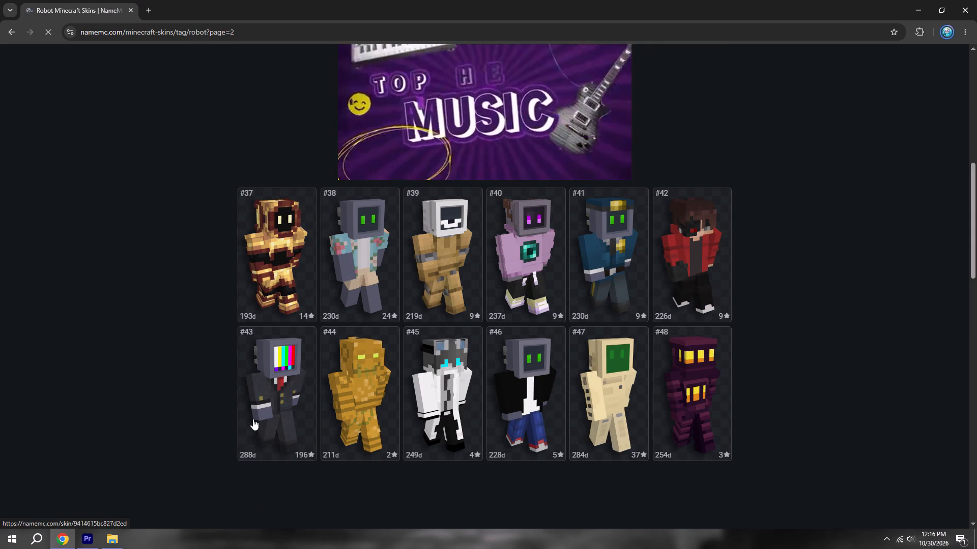
# Open skin #43, the TV-head character in a dark suit, and download its PNG.
pyautogui.click(253, 419)
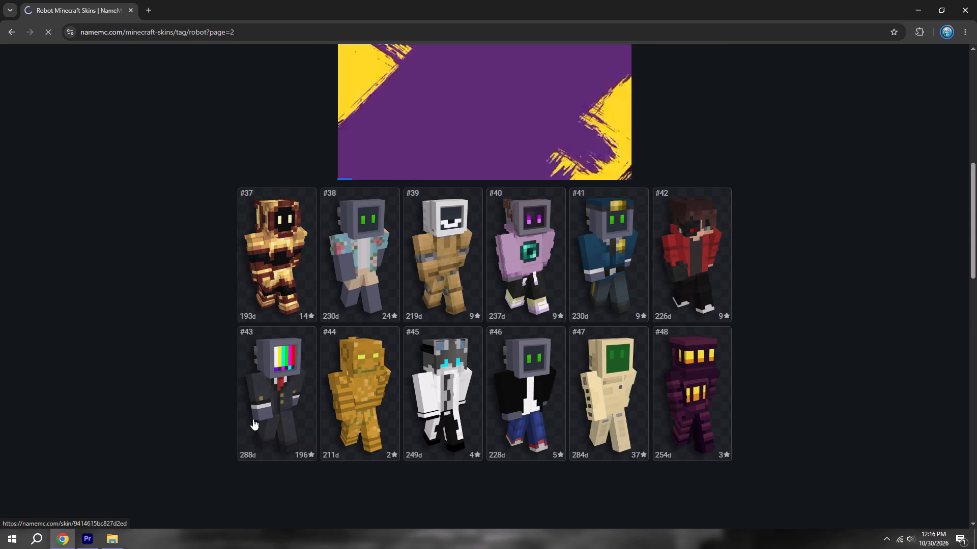
pyautogui.click(506, 373)
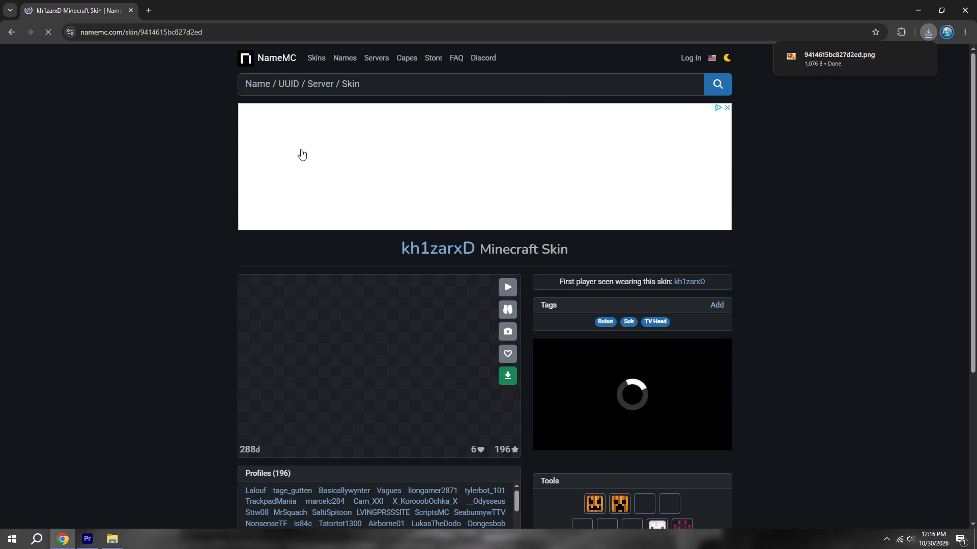
# Search in a new tab for "minecraft skin to 3d model" and open the mcskins.top Avatar Maker.
pyautogui.click(151, 15)
pyautogui.click(149, 29)
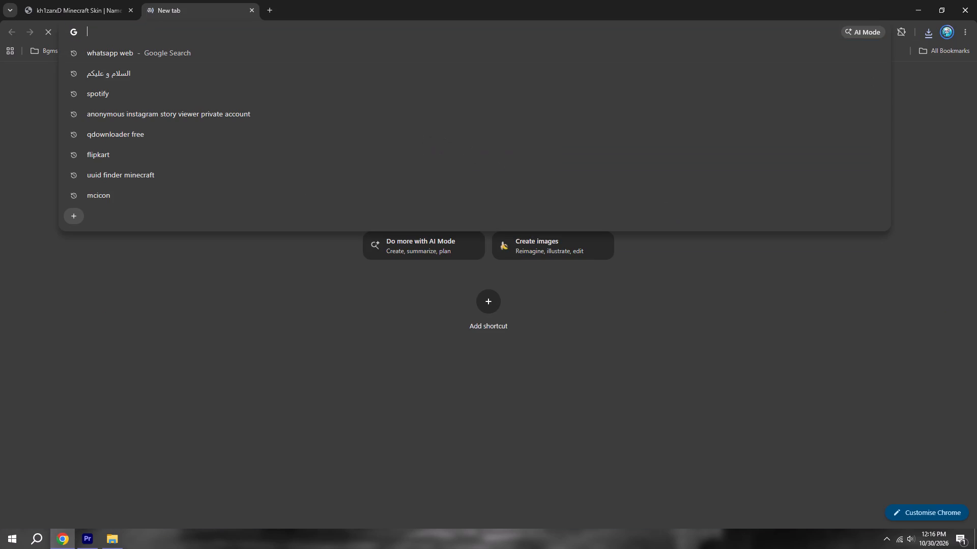
pyautogui.write('mien')
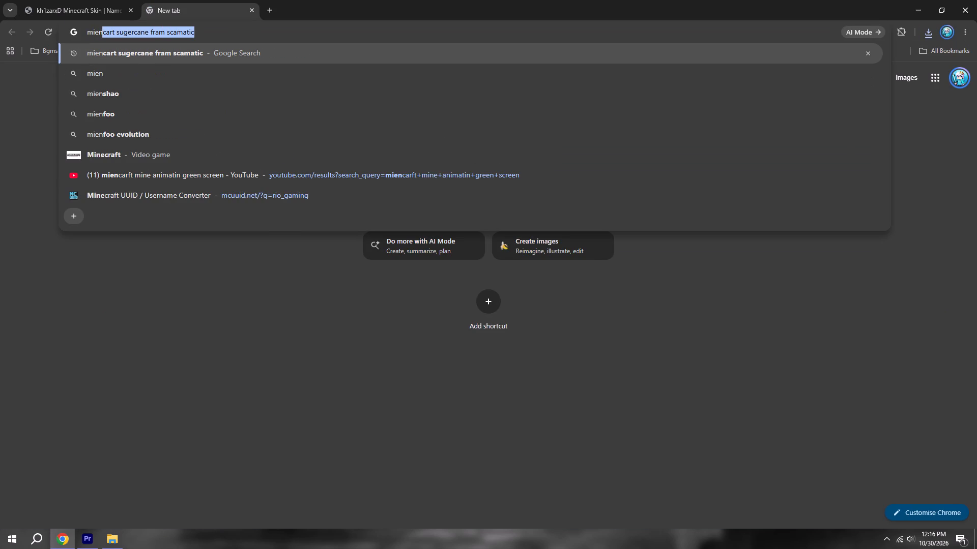
pyautogui.write('carft')
pyautogui.press('space')
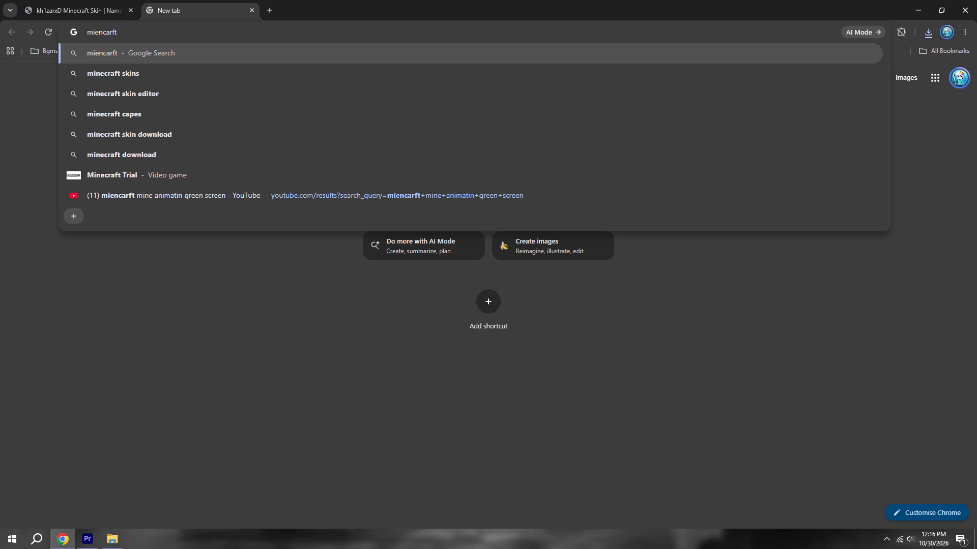
pyautogui.write('skin to 3d')
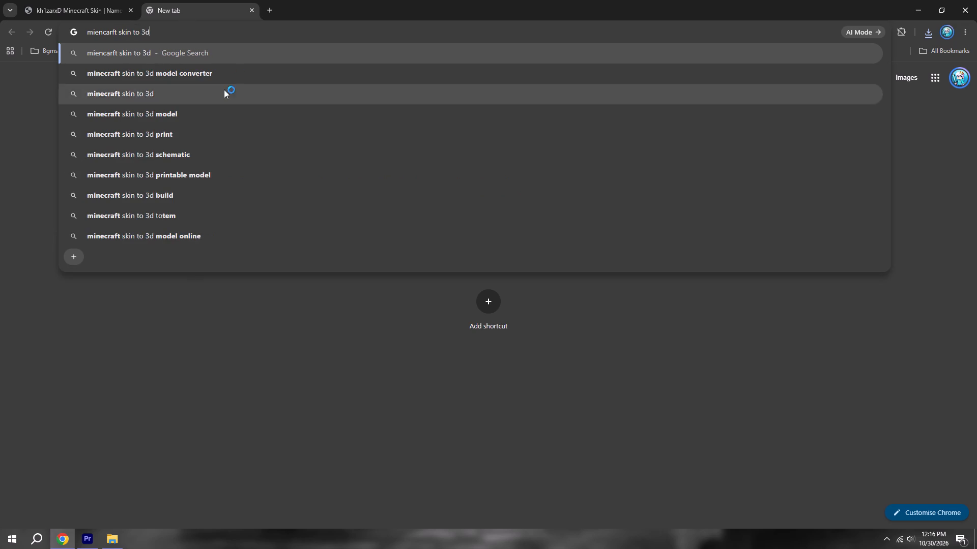
pyautogui.click(190, 114)
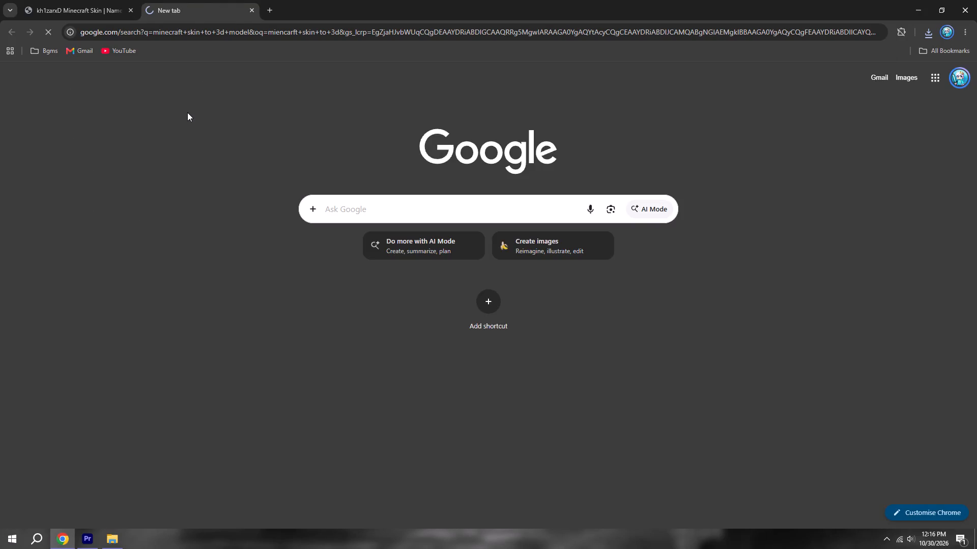
pyautogui.click(205, 367)
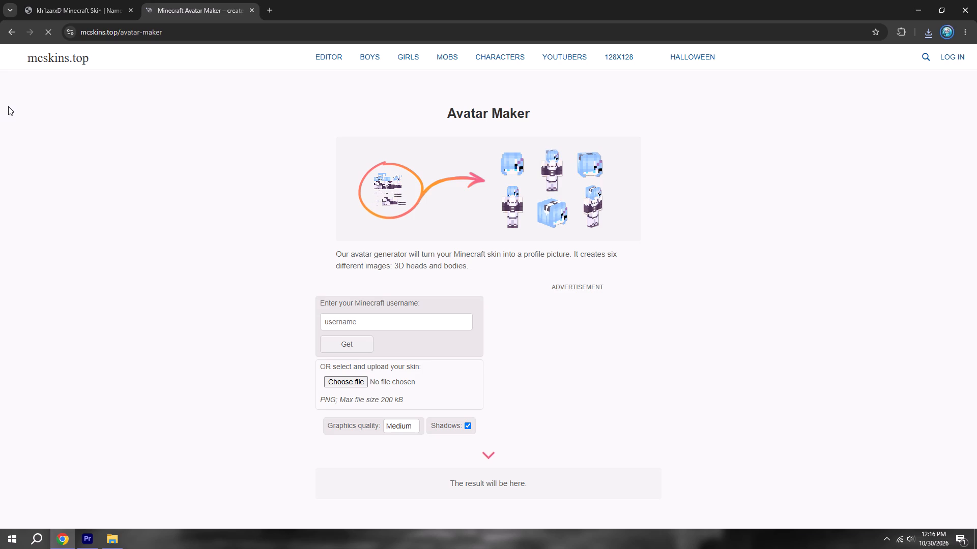
# Upload the downloaded skin file 9414615bc827d2ed.png to the Avatar Maker.
pyautogui.click(342, 379)
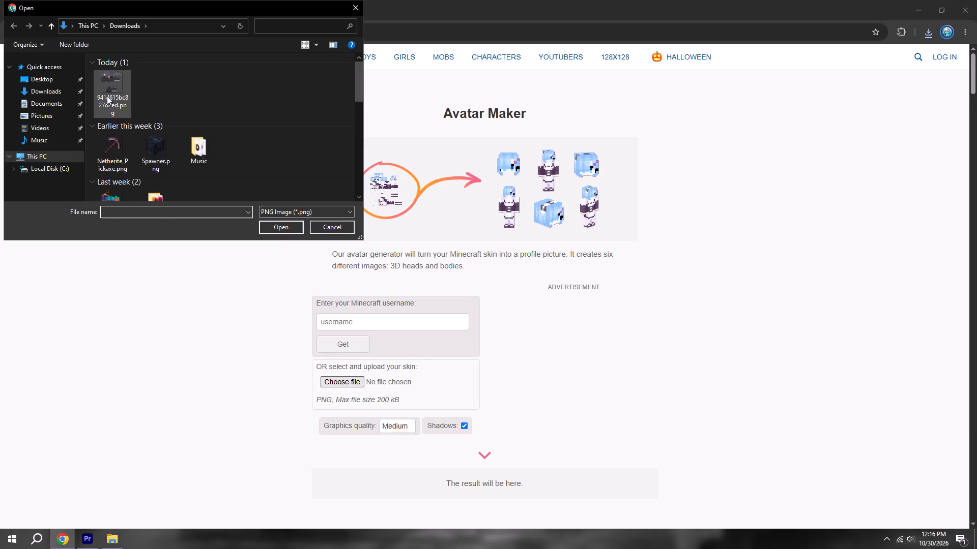
pyautogui.click(106, 95)
pyautogui.click(284, 230)
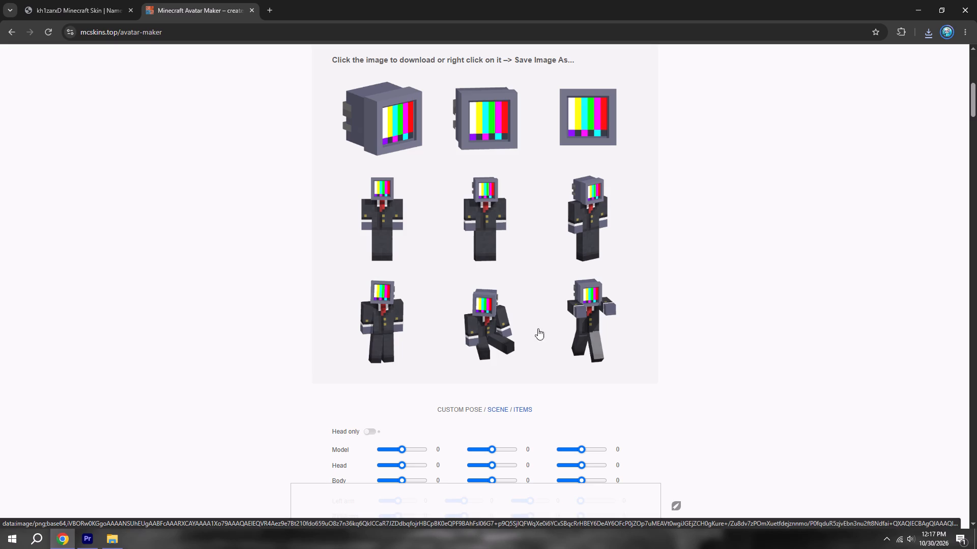
# Review the generated avatar poses and download the slightly turned standing full-body image, avatarBody2.png.
pyautogui.scroll(-8, 438, 309)
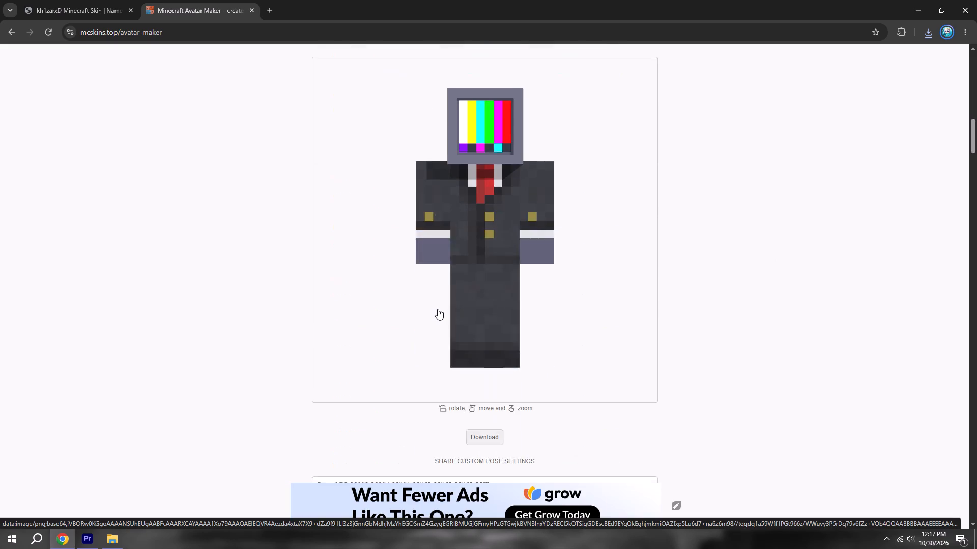
pyautogui.scroll(-5, 438, 309)
pyautogui.scroll(10, 438, 309)
pyautogui.scroll(2, 449, 229)
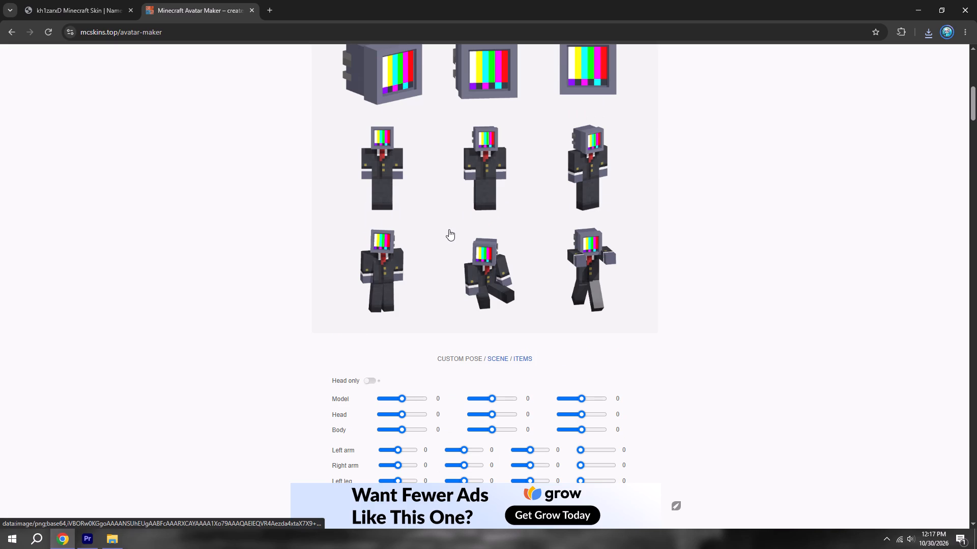
pyautogui.scroll(1, 449, 229)
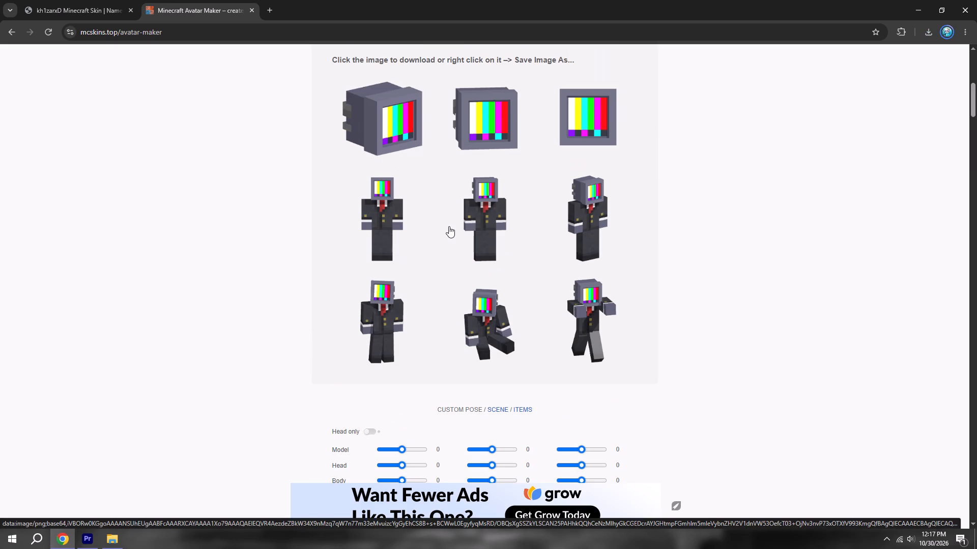
pyautogui.click(489, 212)
# Bring avatarBody2.png from the Downloads folder into Premiere Pro's priosn sequence, placing it on track V4 at about 10 seconds.
pyautogui.click(905, 60)
pyautogui.click(911, 3)
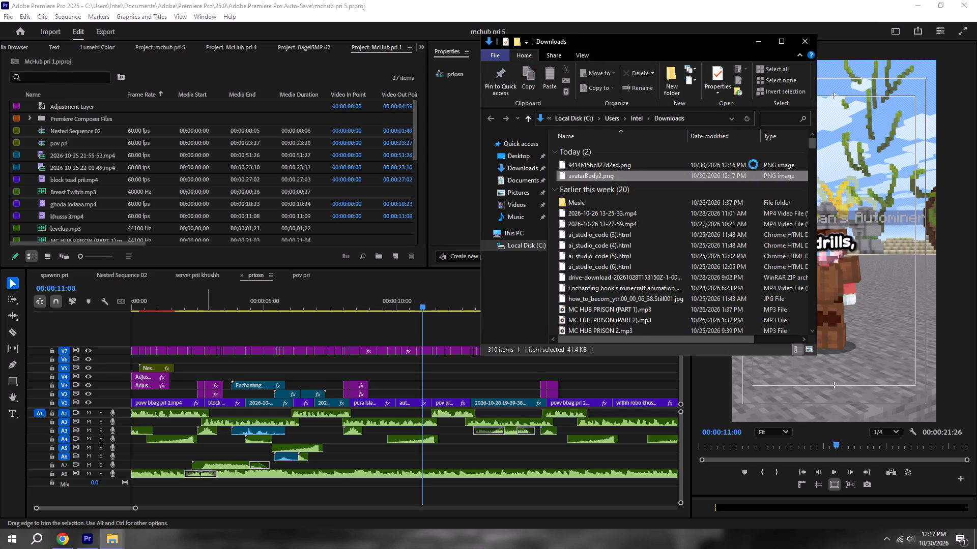
pyautogui.moveTo(591, 176); pyautogui.dragTo(398, 375)
pyautogui.click(443, 382)
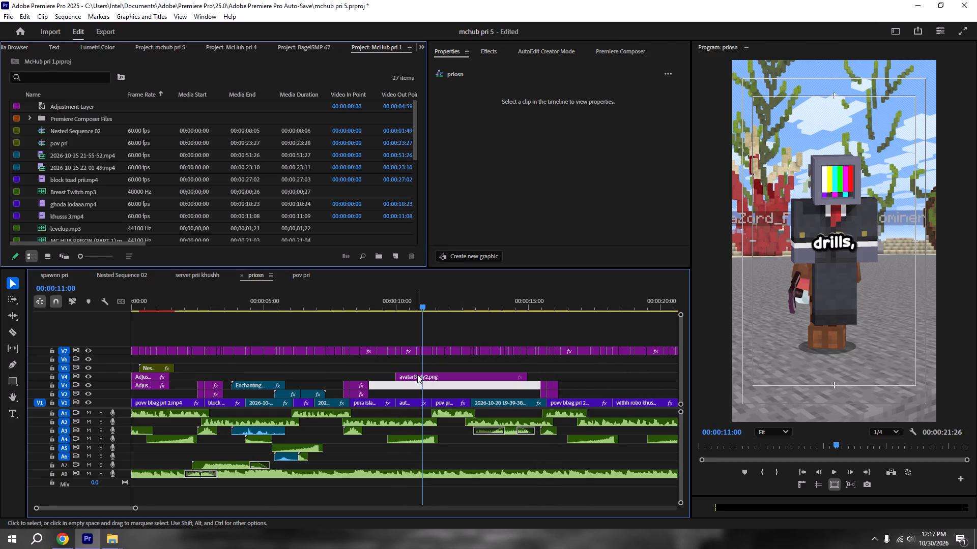
# Align the start of avatarBody2.png on V4 with the start of automainer prii.mp4 and save the project.
pyautogui.moveTo(431, 377); pyautogui.dragTo(459, 372)
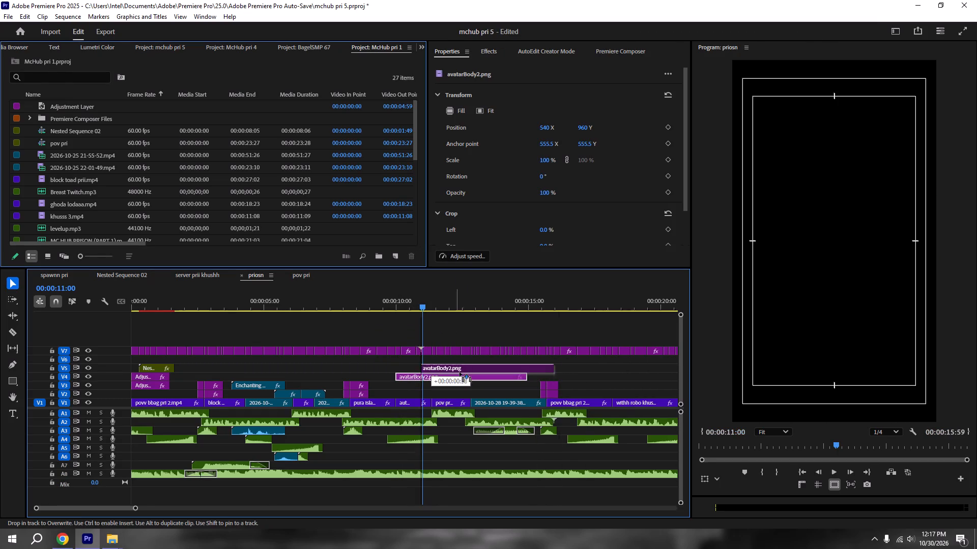
pyautogui.moveTo(459, 372); pyautogui.dragTo(453, 378)
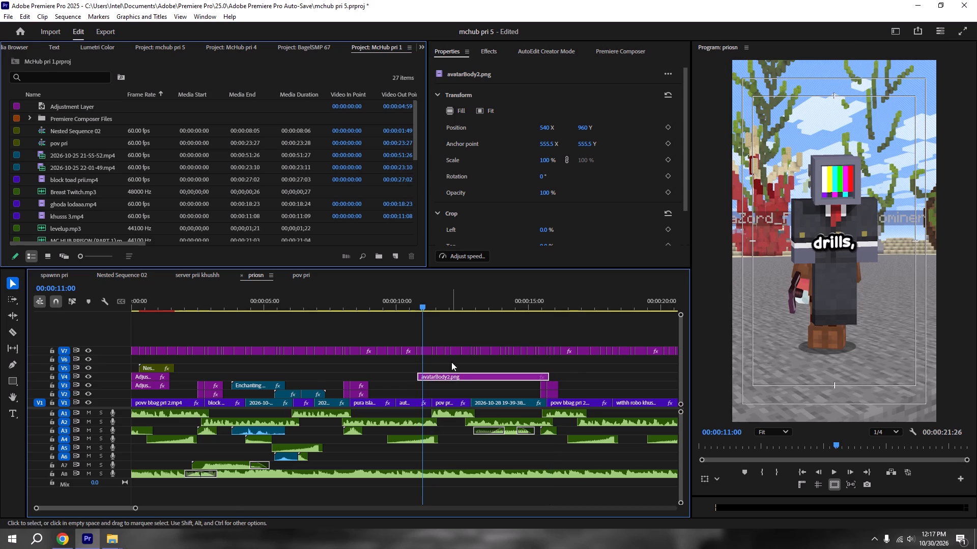
pyautogui.scroll(20, 429, 387)
pyautogui.scroll(6, 429, 387)
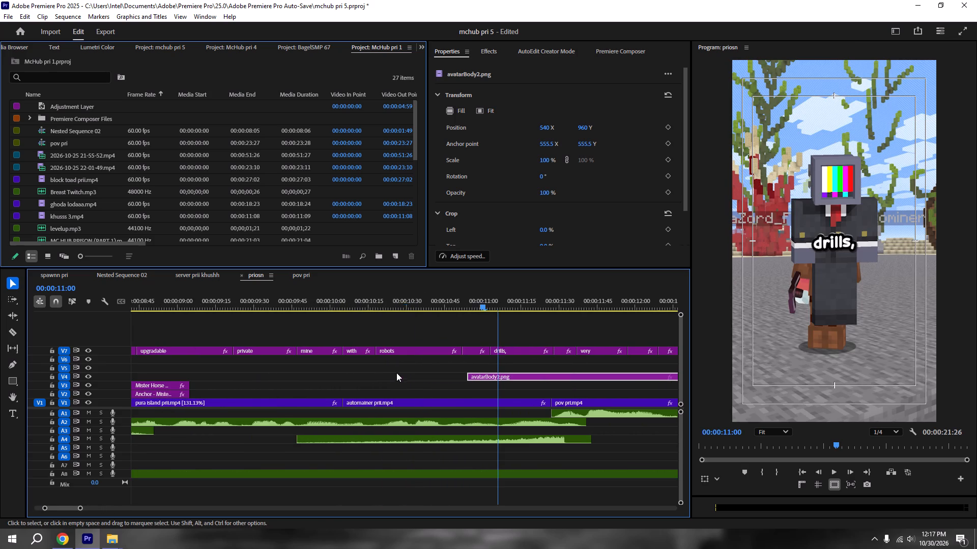
pyautogui.keyDown('shift'); pyautogui.moveTo(373, 299); pyautogui.dragTo(346, 297); pyautogui.keyUp('shift')
pyautogui.moveTo(491, 377); pyautogui.dragTo(368, 378)
pyautogui.keyDown('alt'); pyautogui.scroll(-13, 368, 378); pyautogui.keyUp('alt')
pyautogui.press('space')
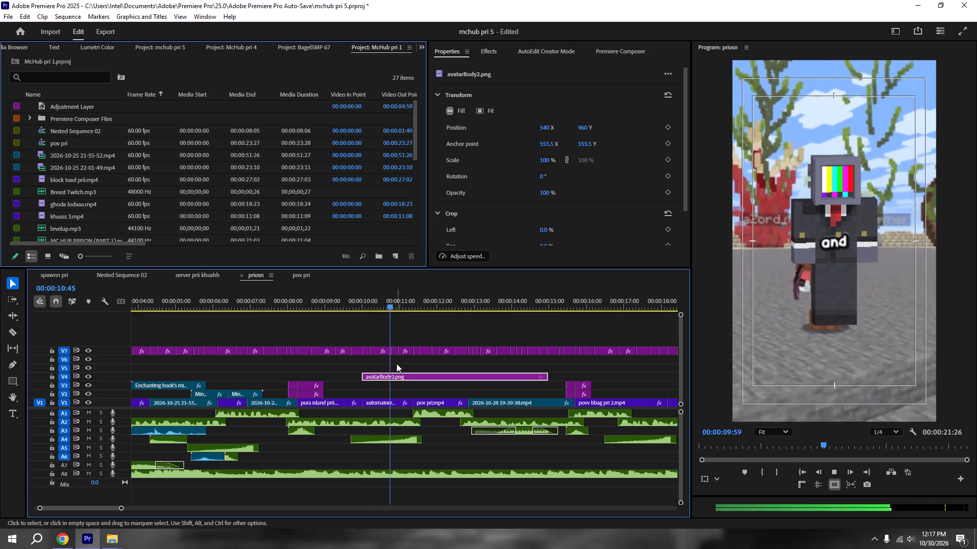
pyautogui.press('space')
pyautogui.keyDown('alt'); pyautogui.scroll(9, 424, 378); pyautogui.keyUp('alt')
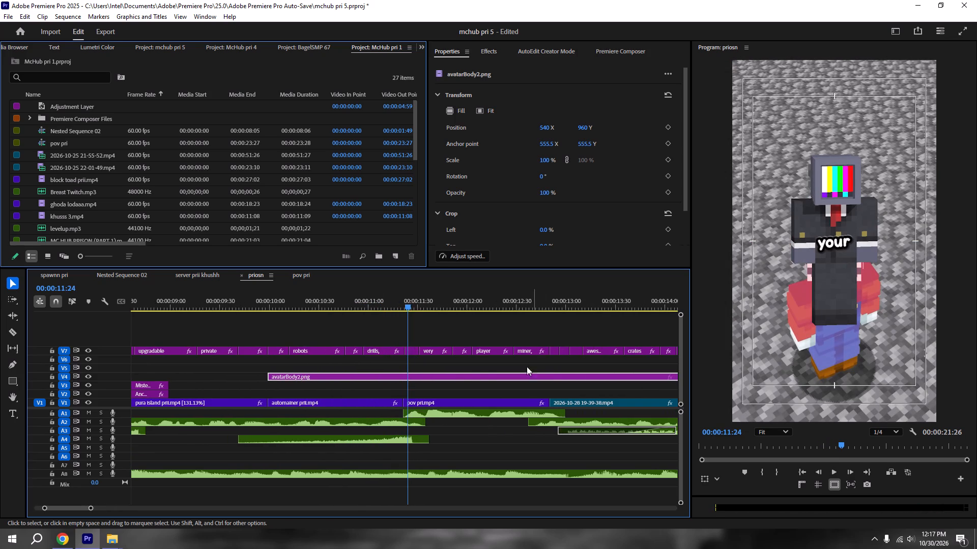
pyautogui.hotkey('ctrl', 's')
# Shorten avatarBody2.png by trimming its end back to about the end of automainer prii.mp4.
pyautogui.keyDown('alt'); pyautogui.scroll(-5, 470, 368); pyautogui.keyUp('alt')
pyautogui.moveTo(639, 377); pyautogui.dragTo(476, 377)
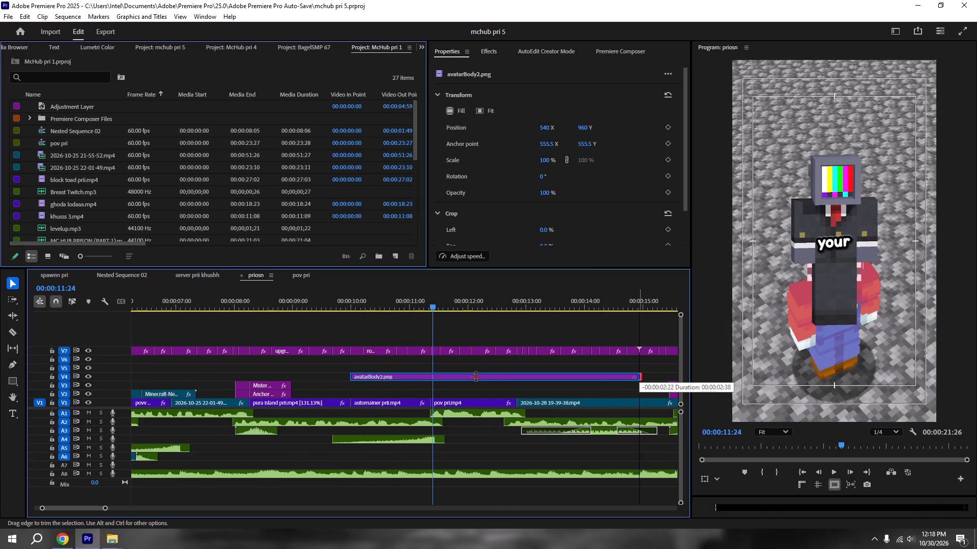
pyautogui.moveTo(476, 377); pyautogui.dragTo(426, 380)
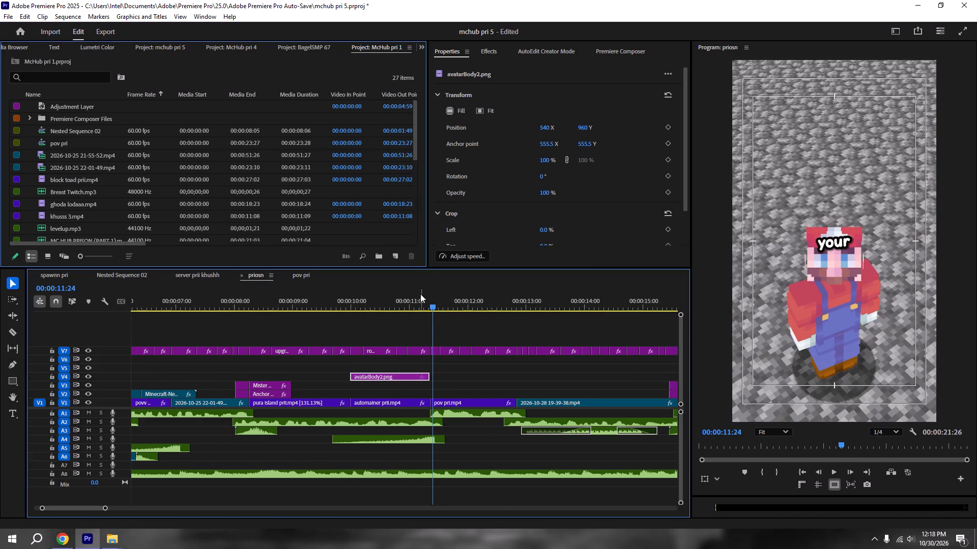
# Set the scale of avatarBody2.png to 63%.
pyautogui.moveTo(415, 301); pyautogui.dragTo(409, 303)
pyautogui.moveTo(550, 164); pyautogui.dragTo(543, 162)
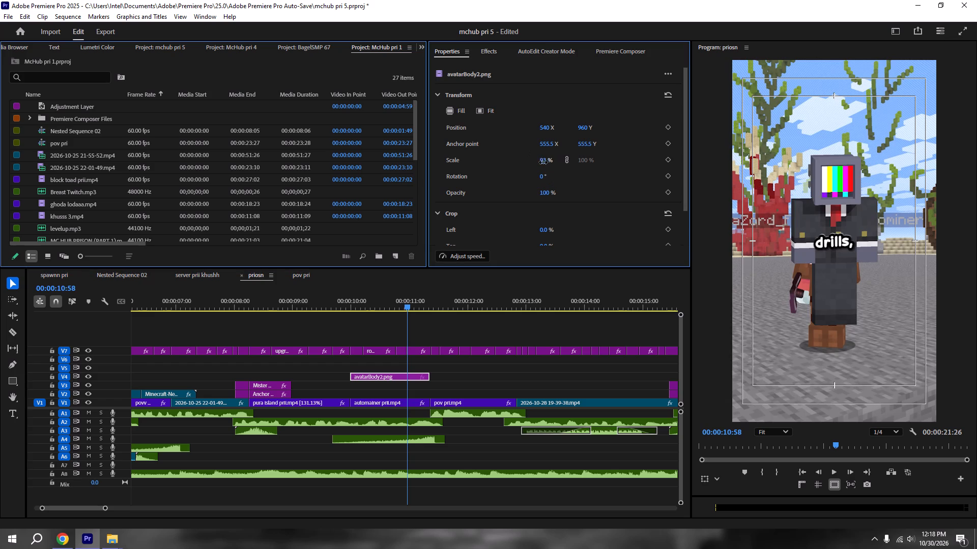
pyautogui.moveTo(543, 162); pyautogui.dragTo(527, 161)
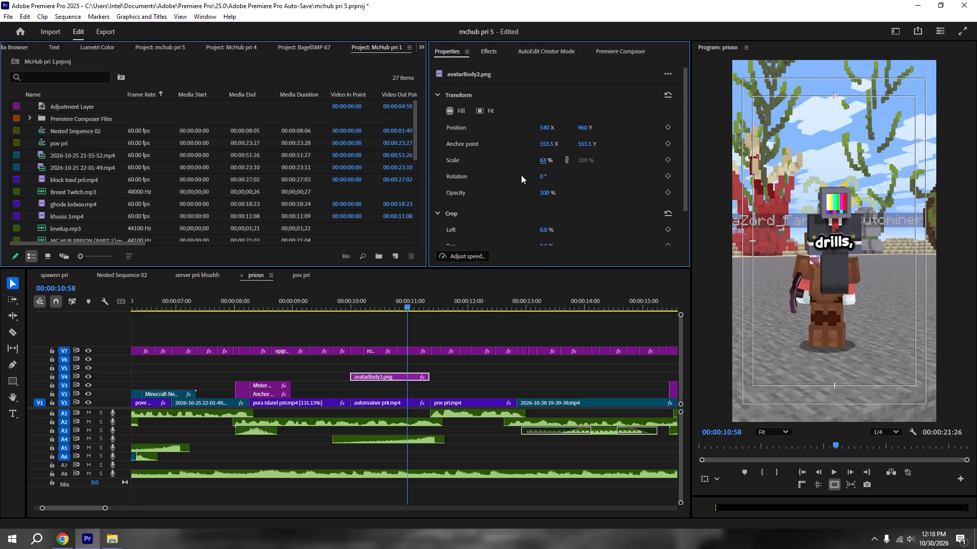
# Search the effects for "strea" and apply the streach zord preset to avatarBody2.png.
pyautogui.click(495, 56)
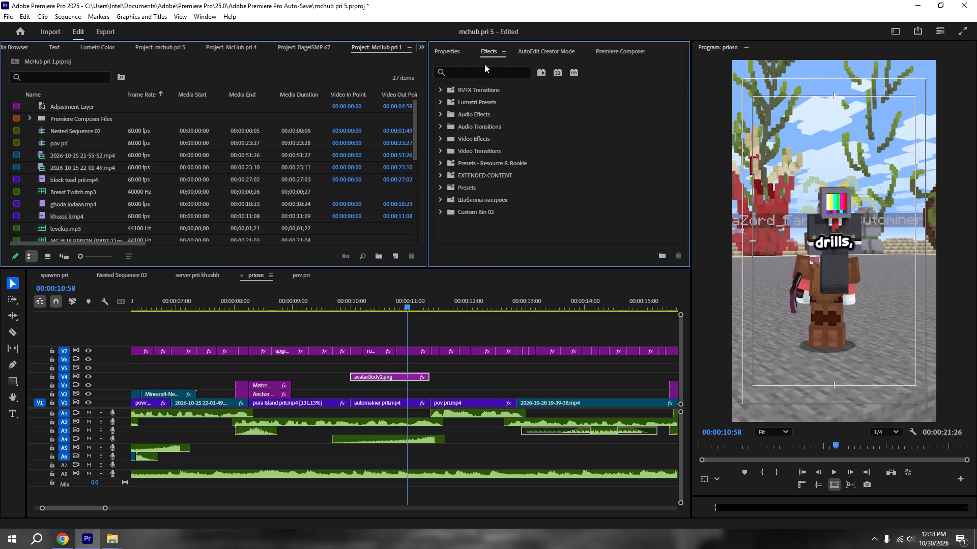
pyautogui.click(479, 70)
pyautogui.write('strea')
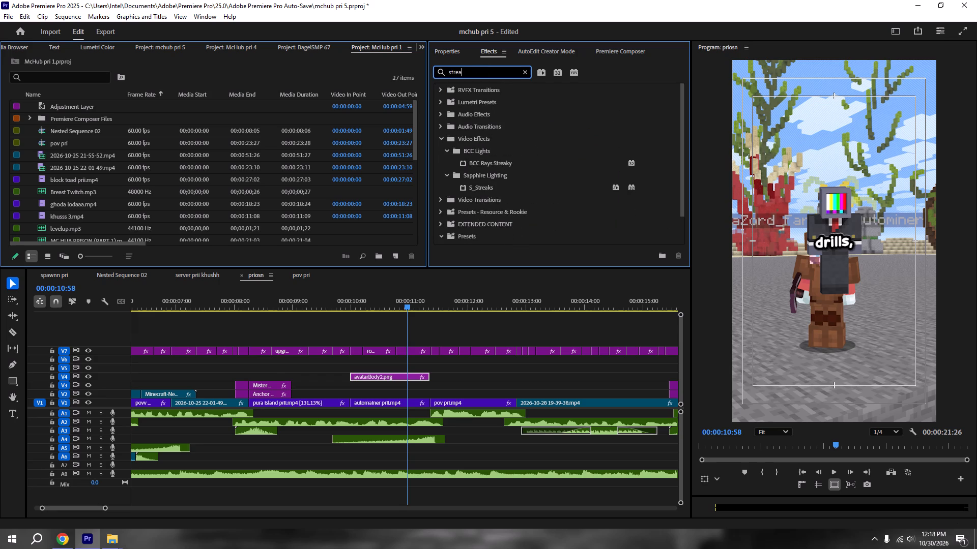
pyautogui.scroll(-12, 555, 194)
pyautogui.moveTo(494, 218); pyautogui.dragTo(371, 380)
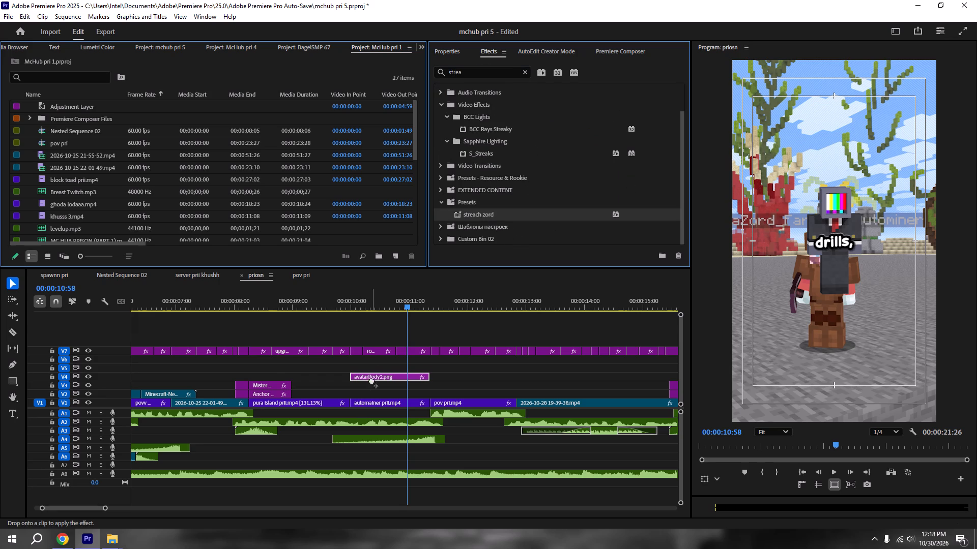
pyautogui.moveTo(371, 380); pyautogui.dragTo(370, 375)
# Play back the sequence around 10 seconds to check how the avatar image animates in over the automainer clip.
pyautogui.keyDown('shift'); pyautogui.click(339, 300); pyautogui.keyUp('shift')
pyautogui.press('space')
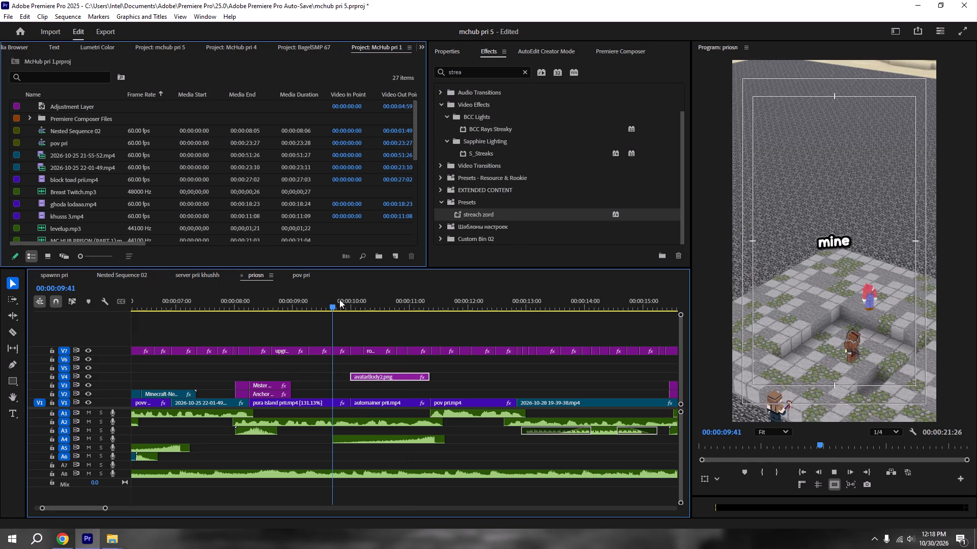
pyautogui.press('space')
pyautogui.keyDown('shift'); pyautogui.click(351, 300); pyautogui.keyUp('shift')
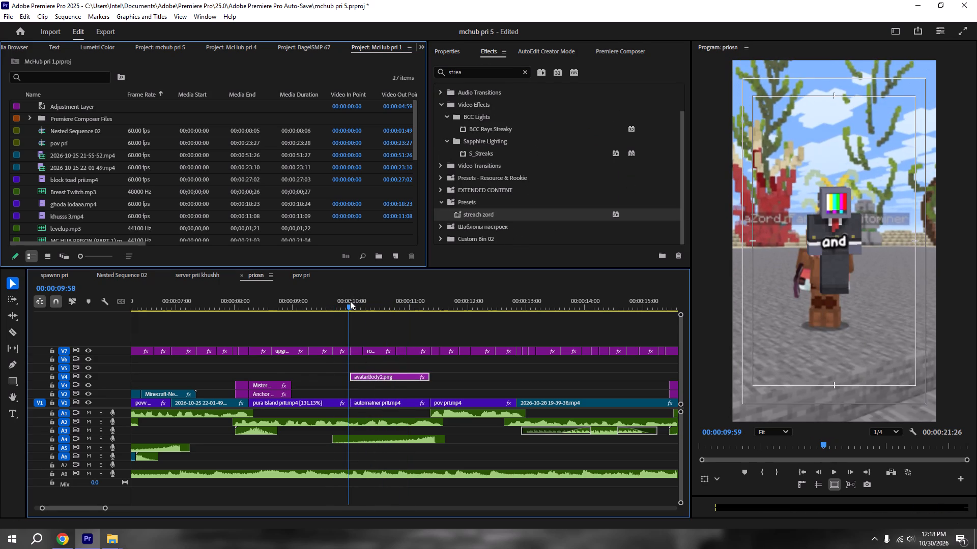
pyautogui.press('space')
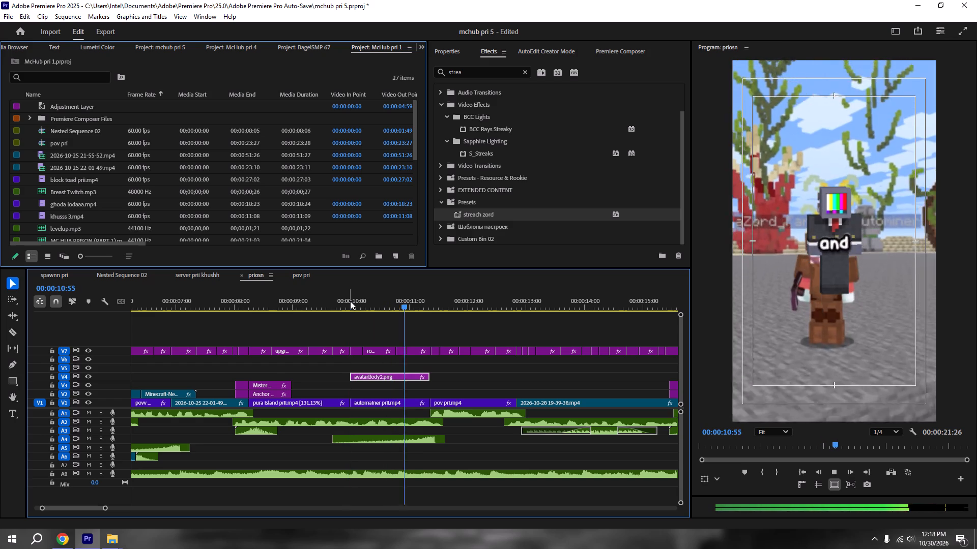
pyautogui.press('space')
pyautogui.click(355, 301)
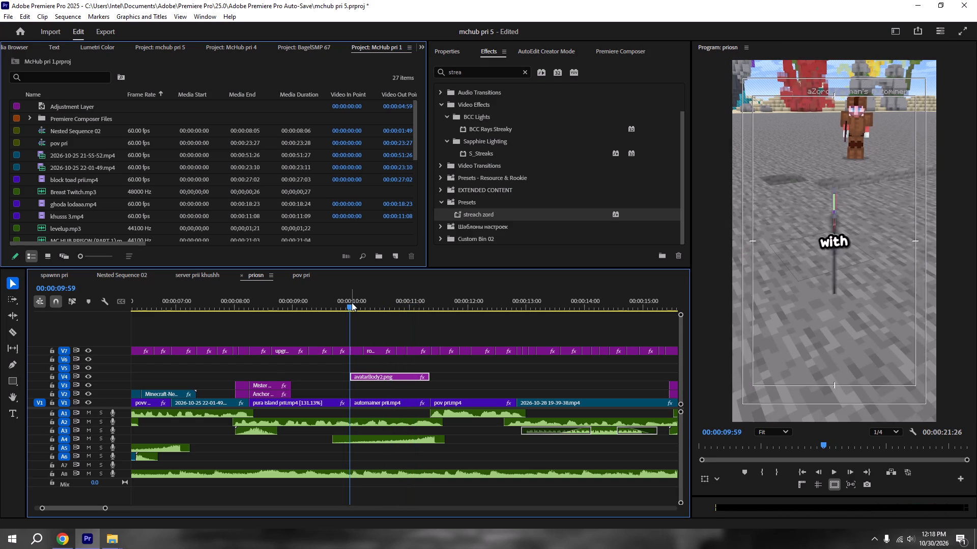
pyautogui.press('space')
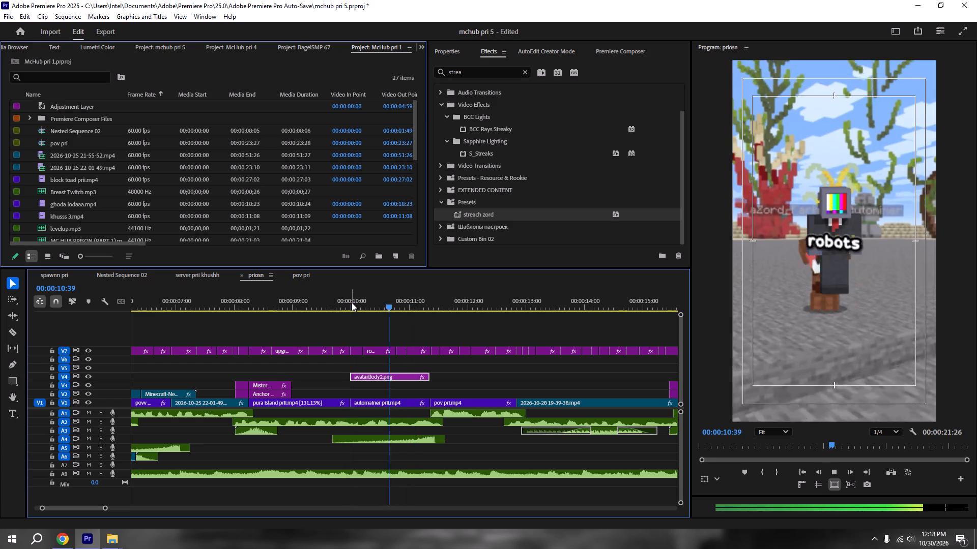
pyautogui.press('space')
pyautogui.click(360, 317)
pyautogui.moveTo(342, 302); pyautogui.dragTo(334, 297)
pyautogui.press('space')
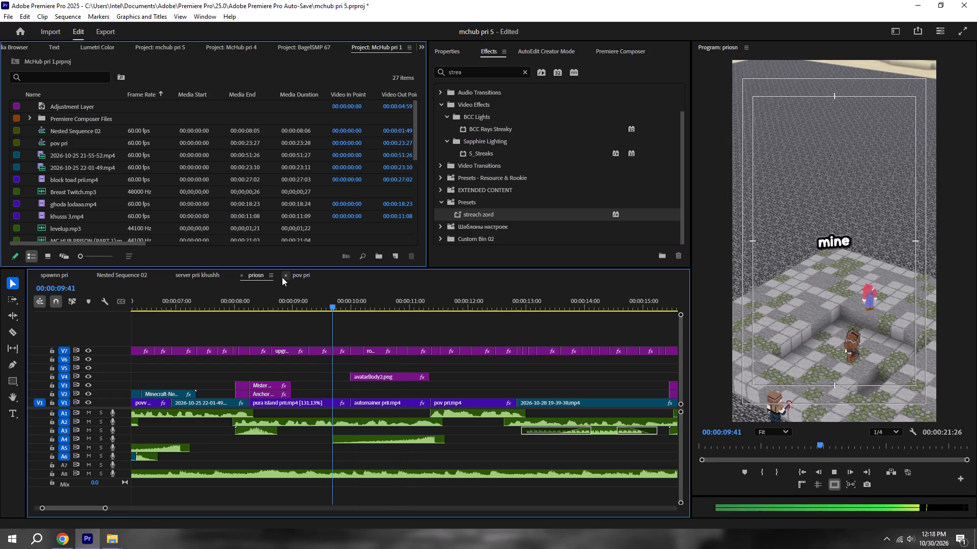
pyautogui.moveTo(282, 276); pyautogui.dragTo(242, 283)
pyautogui.moveTo(282, 303); pyautogui.dragTo(268, 306)
pyautogui.press('space')
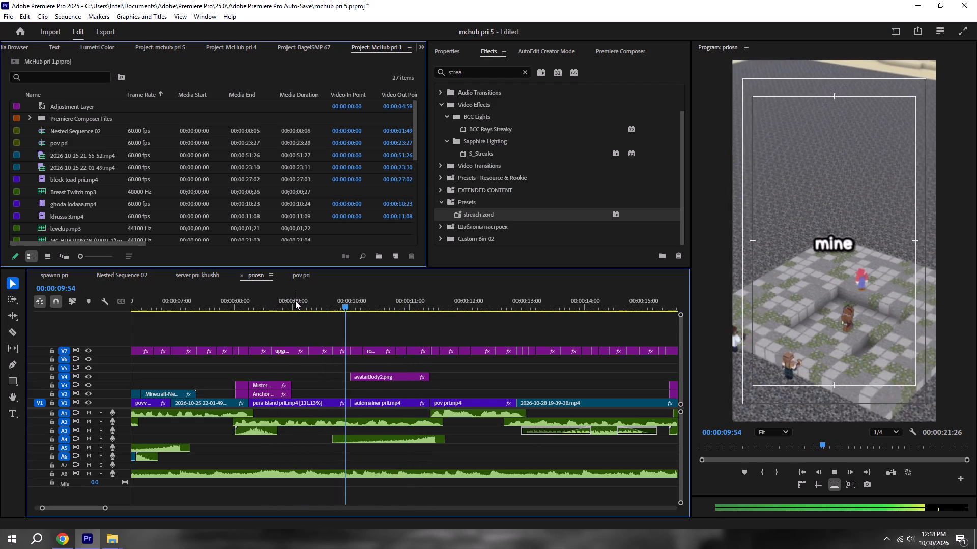
pyautogui.press('space')
# Shift avatarBody2.png slightly later on V4 so it starts at 00:00:10:02, and preview its timing.
pyautogui.keyDown('alt'); pyautogui.scroll(7, 371, 363); pyautogui.keyUp('alt')
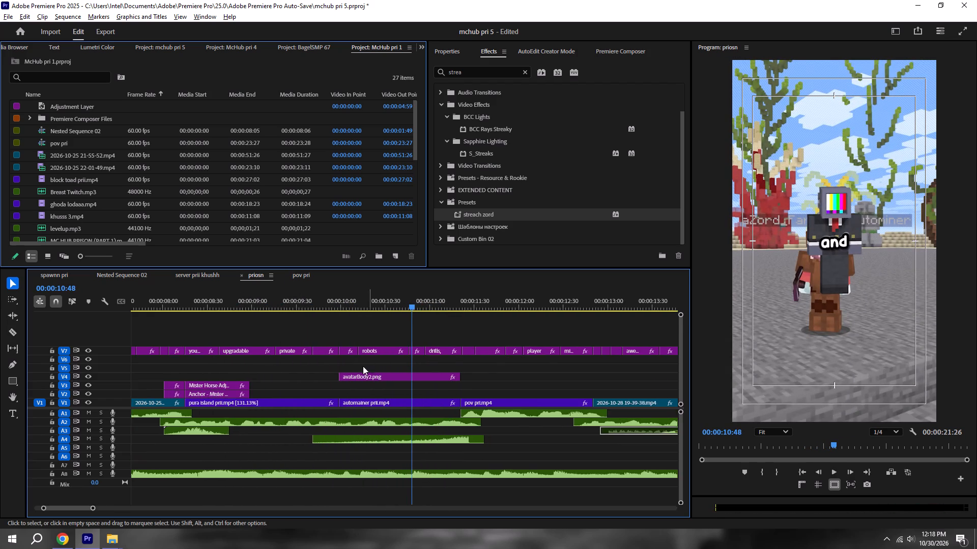
pyautogui.keyDown('alt'); pyautogui.scroll(3, 363, 366); pyautogui.keyUp('alt')
pyautogui.keyDown('shift'); pyautogui.moveTo(332, 301); pyautogui.dragTo(324, 302); pyautogui.keyUp('shift')
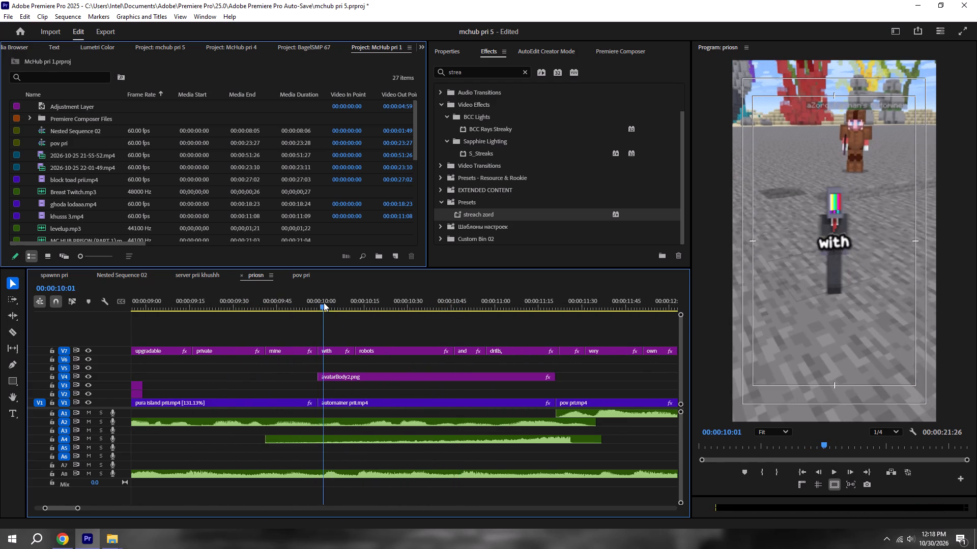
pyautogui.keyDown('shift'); pyautogui.moveTo(324, 302); pyautogui.dragTo(325, 302); pyautogui.keyUp('shift')
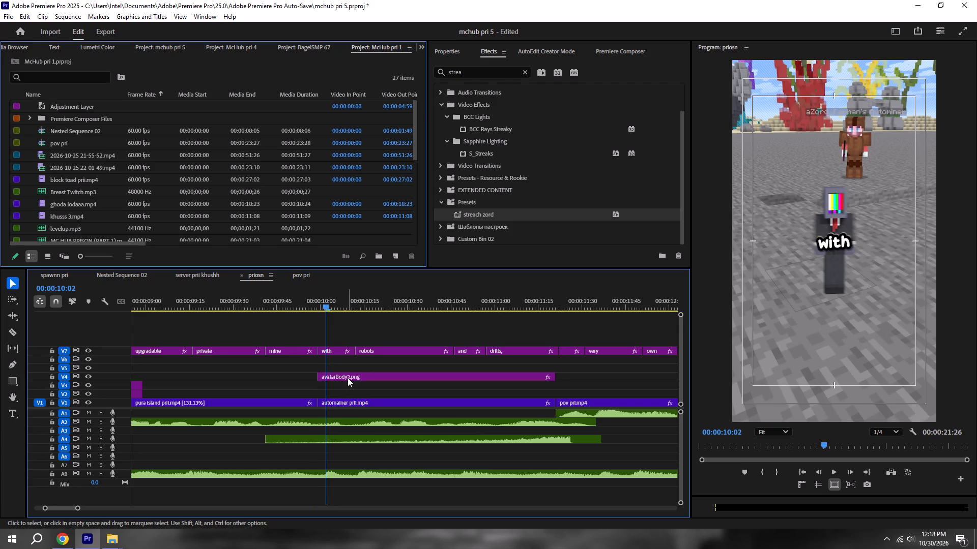
pyautogui.moveTo(348, 377); pyautogui.dragTo(356, 374)
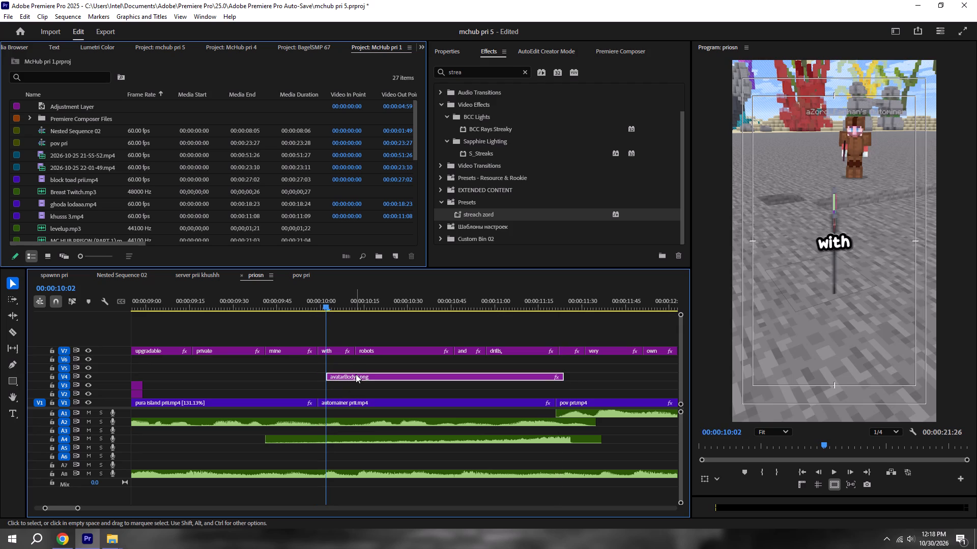
pyautogui.press('space')
pyautogui.press('space')
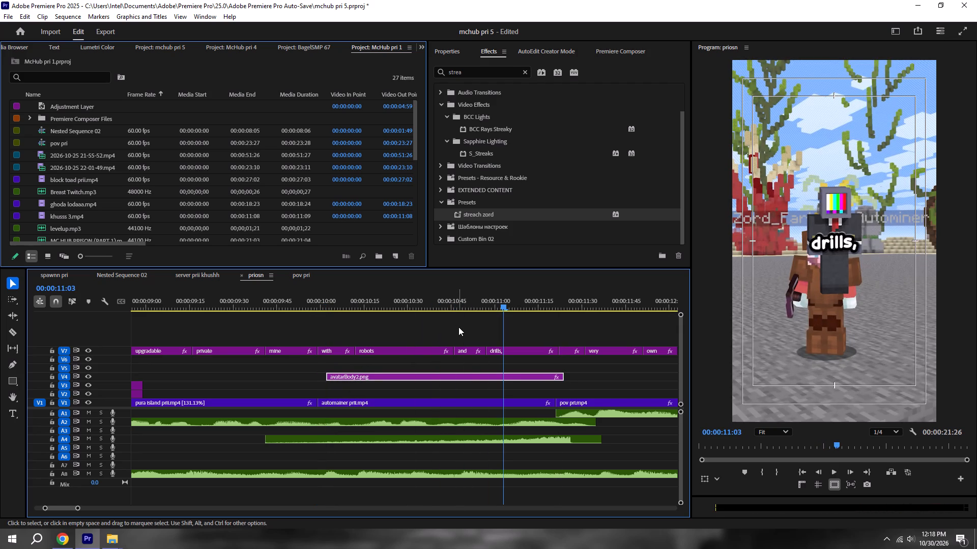
# Search the effects for "slide down", apply Malice Slide Out Down Fast to avatarBody2.png, and save the project.
pyautogui.moveTo(482, 71); pyautogui.dragTo(387, 76)
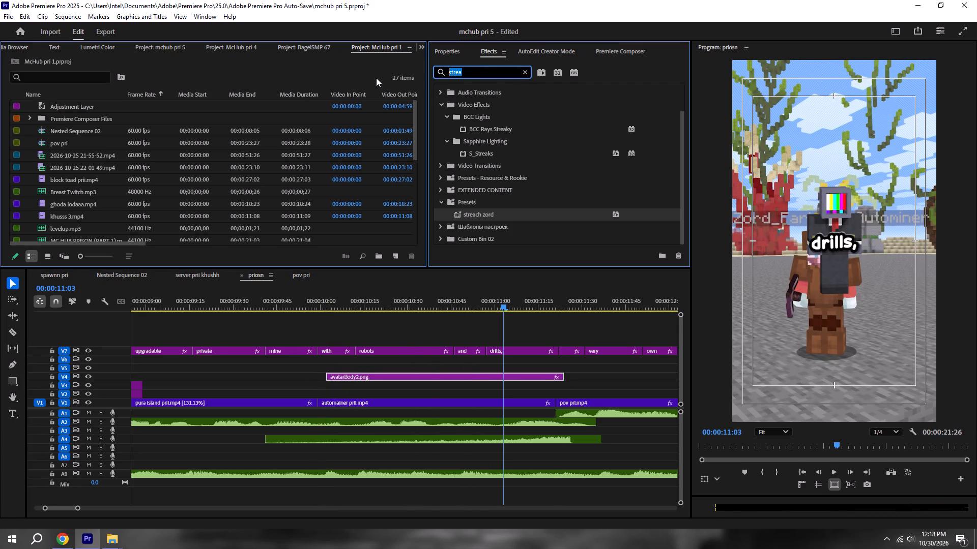
pyautogui.press('BackSpace')
pyautogui.write('slide di')
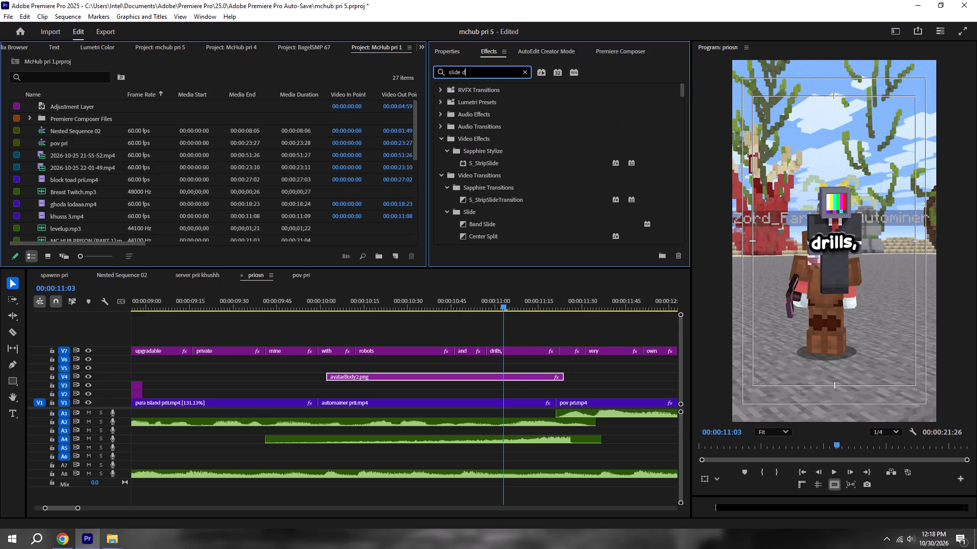
pyautogui.press('BackSpace')
pyautogui.write('own')
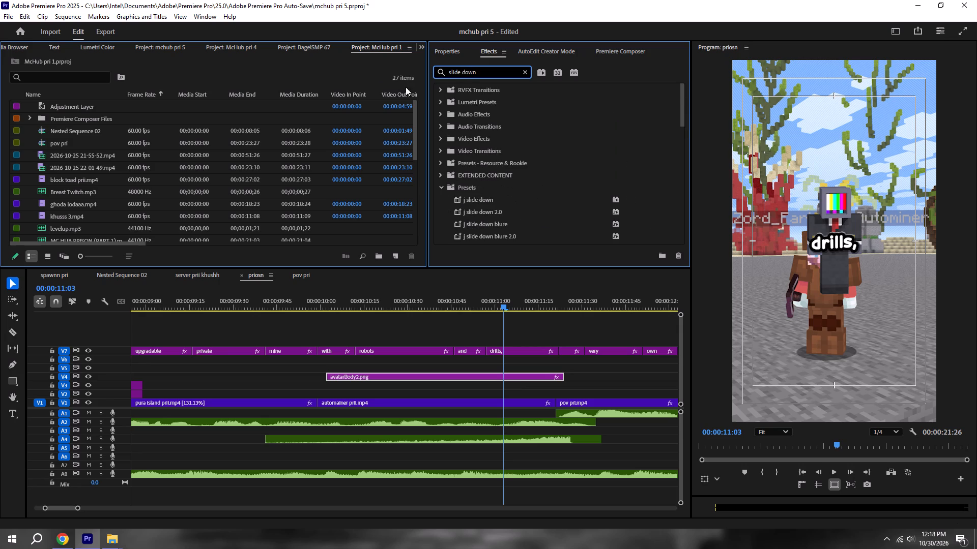
pyautogui.scroll(-6, 552, 166)
pyautogui.scroll(-11, 514, 211)
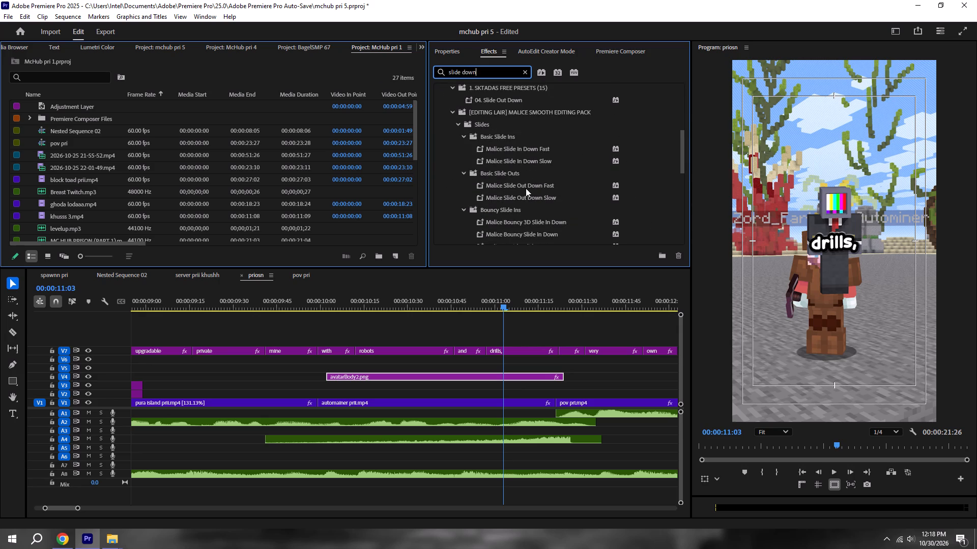
pyautogui.moveTo(530, 185); pyautogui.dragTo(476, 361)
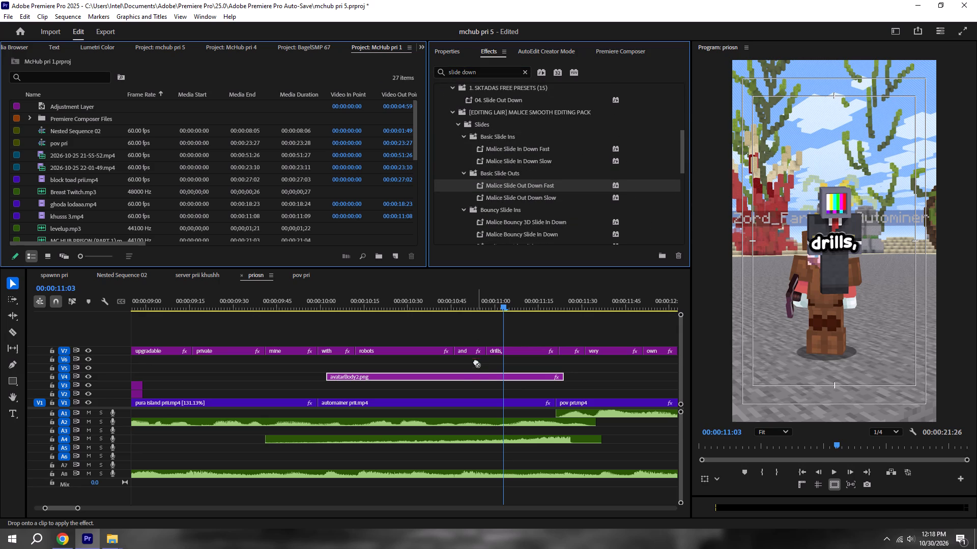
pyautogui.moveTo(476, 361); pyautogui.dragTo(472, 376)
pyautogui.keyDown('shift'); pyautogui.moveTo(350, 304); pyautogui.dragTo(325, 306); pyautogui.keyUp('shift')
pyautogui.press('space')
pyautogui.press('space')
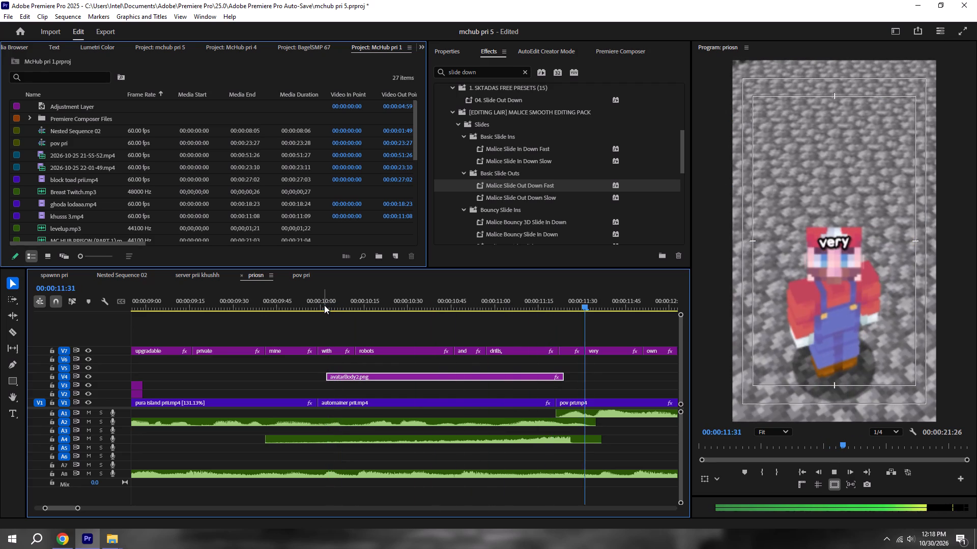
pyautogui.hotkey('ctrl', 's')
pyautogui.keyDown('shift'); pyautogui.moveTo(326, 300); pyautogui.dragTo(272, 304); pyautogui.keyUp('shift')
pyautogui.press('space')
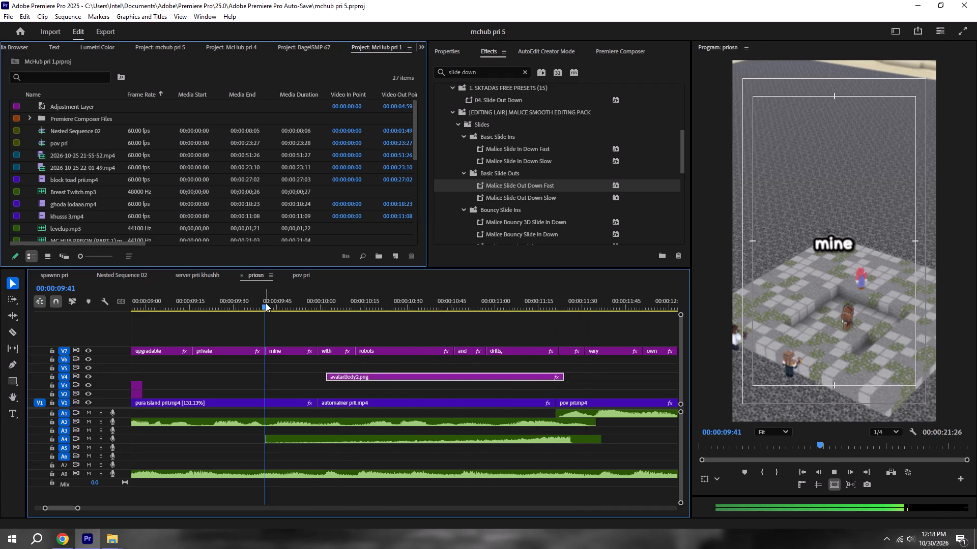
pyautogui.press('space')
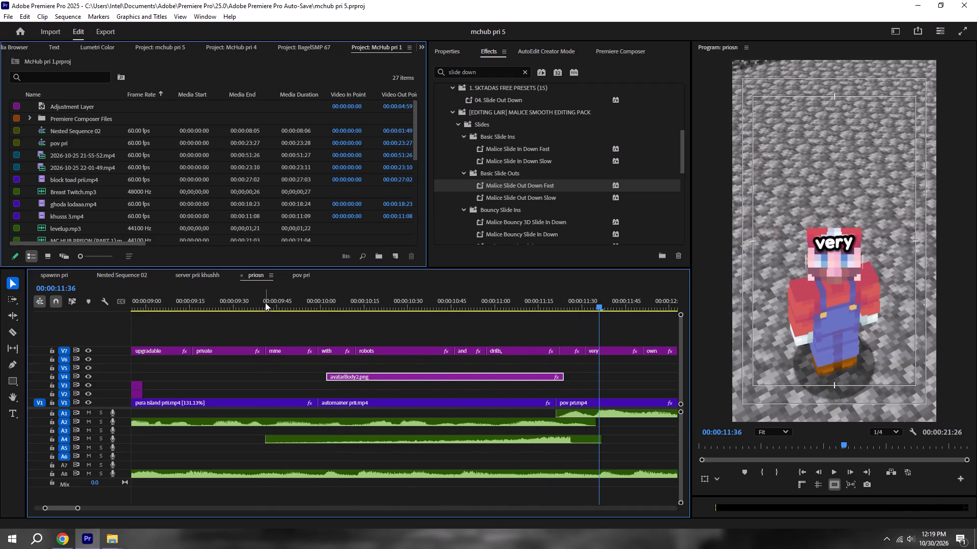
# Remove the streach zord Transform effect from avatarBody2.png on V4 and save the project.
pyautogui.click(375, 372)
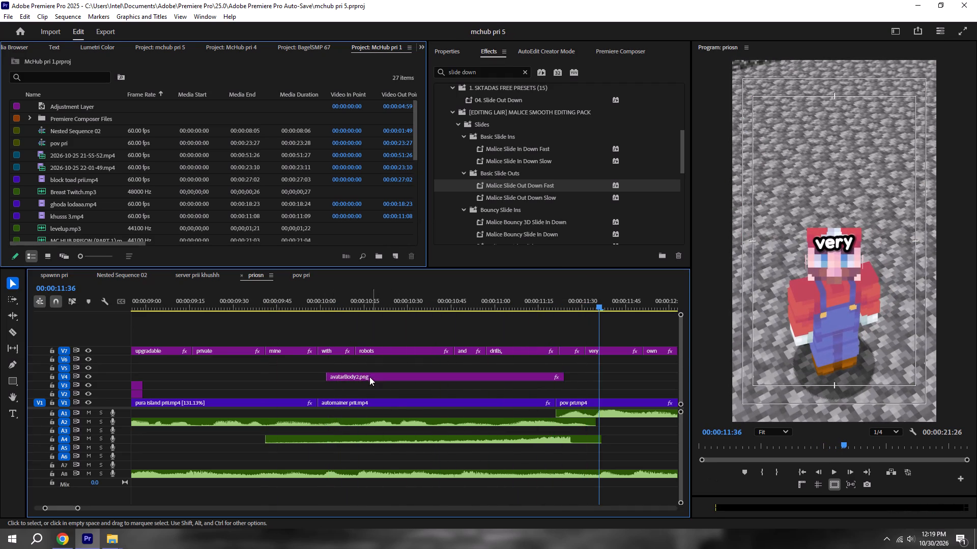
pyautogui.click(366, 378)
pyautogui.click(12, 47)
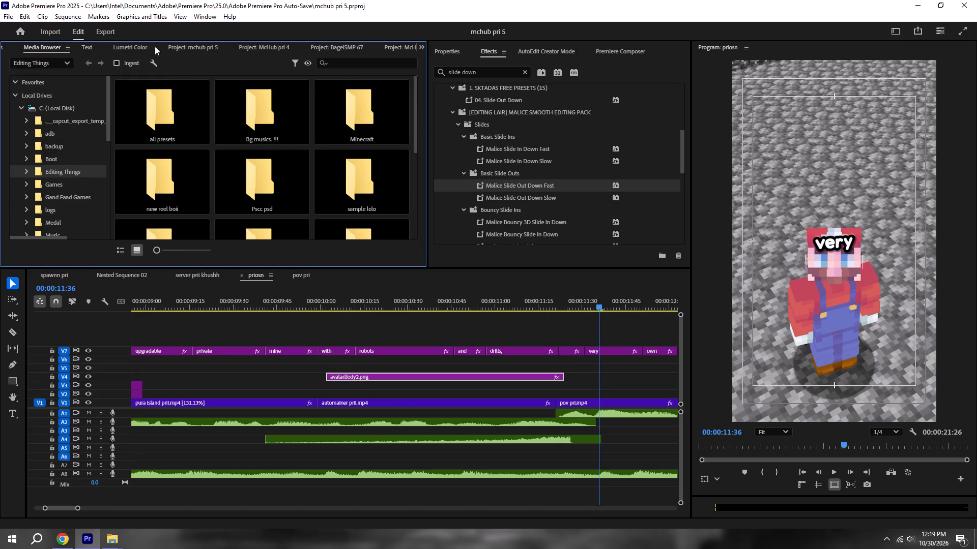
pyautogui.scroll(4, 91, 51)
pyautogui.scroll(-9, 99, 156)
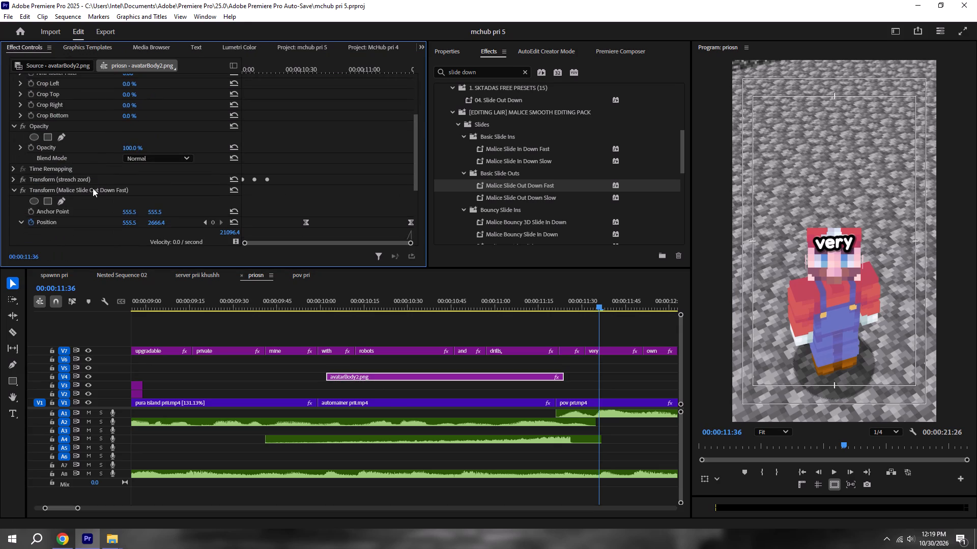
pyautogui.click(91, 176)
pyautogui.press('BackSpace')
pyautogui.hotkey('ctrl', 's')
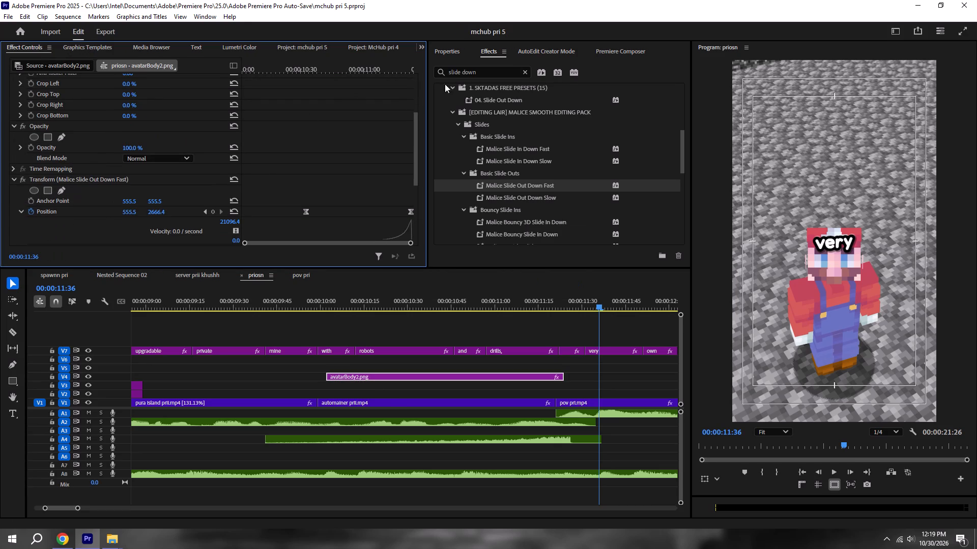
# Search the effects for "slide in" and apply Malice Spin Slide In Down Clockwise to avatarBody2.png on V4.
pyautogui.click(502, 74)
pyautogui.press('BackSpace')
pyautogui.press('BackSpace')
pyautogui.press('BackSpace')
pyautogui.press('BackSpace')
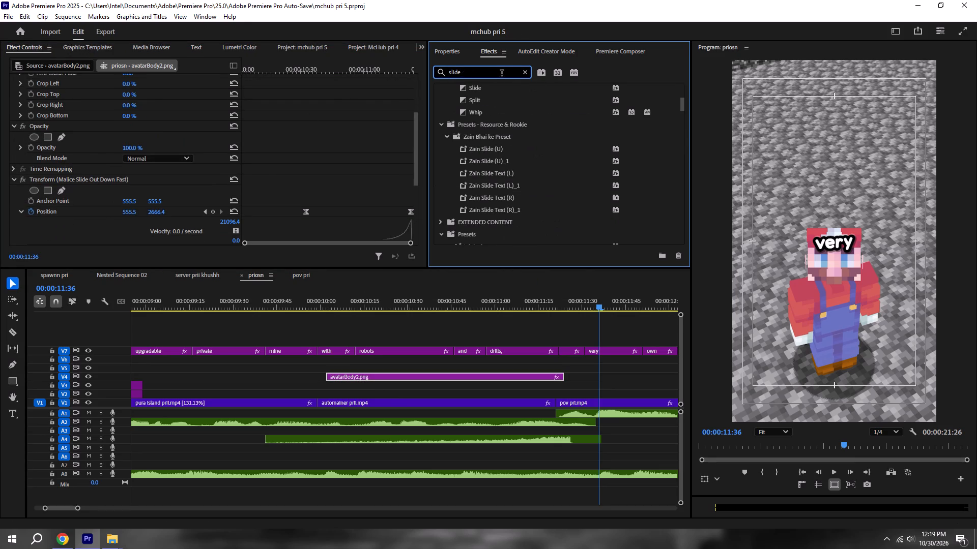
pyautogui.write('in')
pyautogui.scroll(-2, 597, 193)
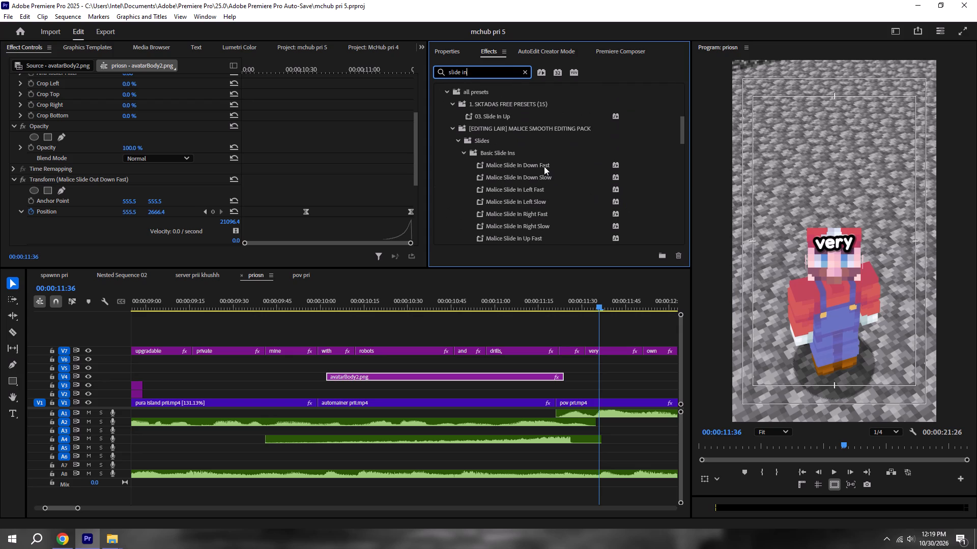
pyautogui.scroll(-20, 544, 166)
pyautogui.scroll(-8, 544, 166)
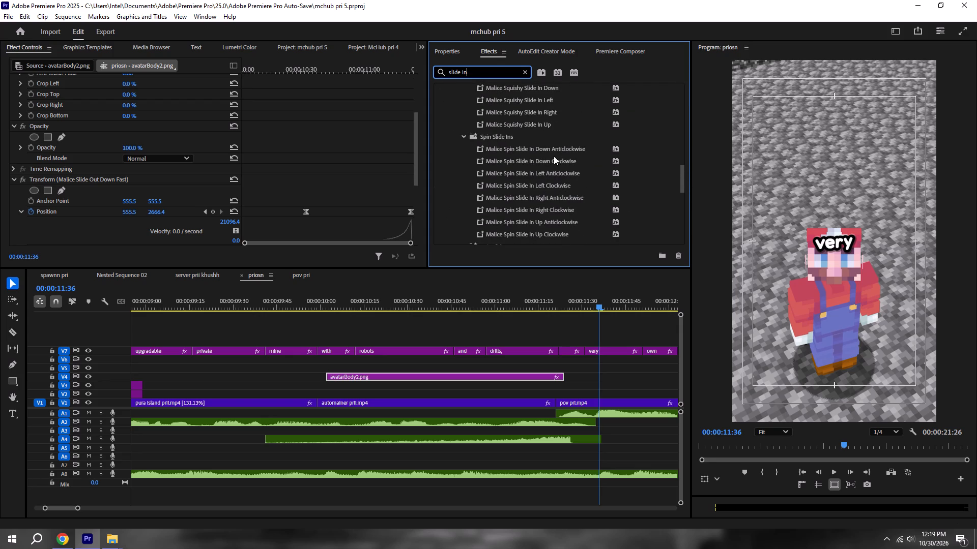
pyautogui.moveTo(543, 161); pyautogui.dragTo(492, 348)
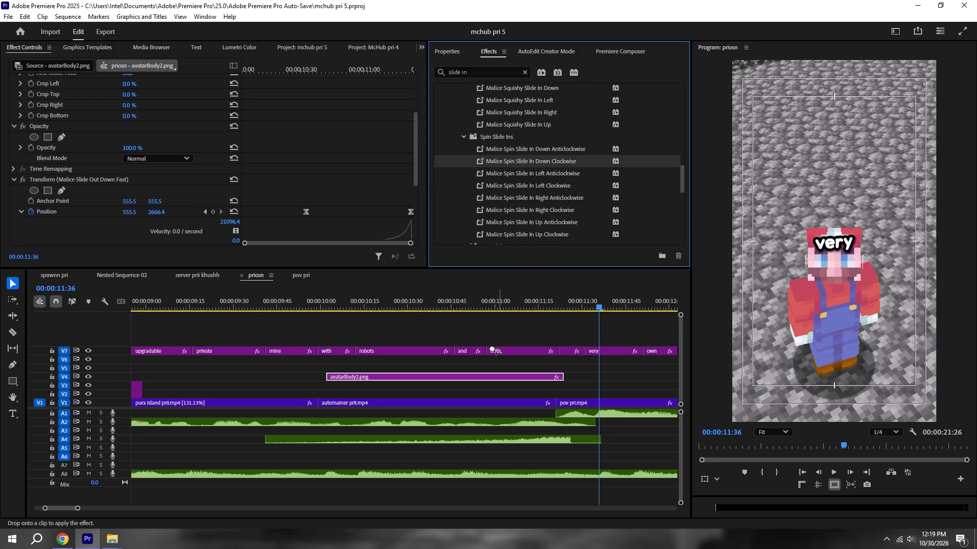
pyautogui.moveTo(492, 348); pyautogui.dragTo(455, 374)
# Play back the sequence repeatedly from around 00:00:10:00 to check avatarBody2.png's new slide-in animation.
pyautogui.keyDown('shift'); pyautogui.moveTo(319, 309); pyautogui.dragTo(323, 299); pyautogui.keyUp('shift')
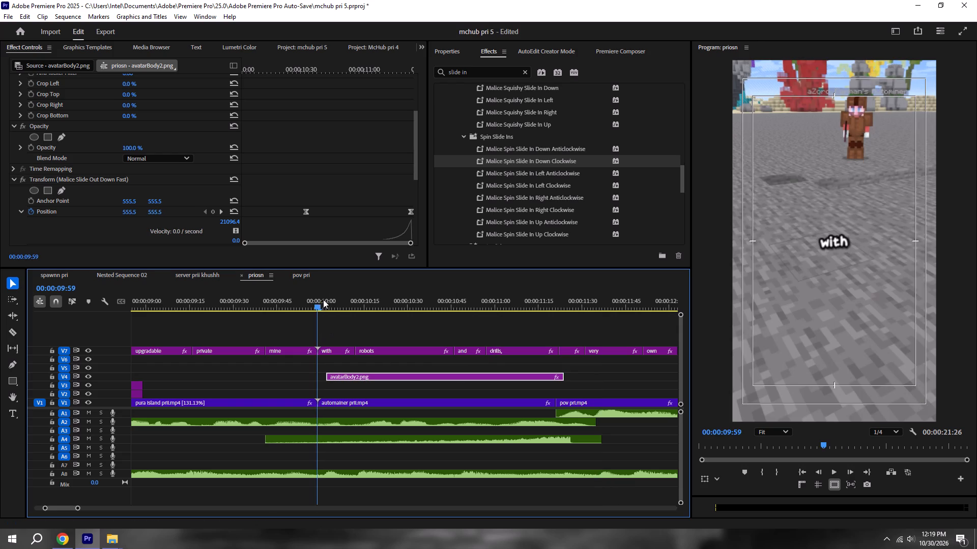
pyautogui.keyDown('shift'); pyautogui.moveTo(323, 299); pyautogui.dragTo(326, 297); pyautogui.keyUp('shift')
pyautogui.press('space')
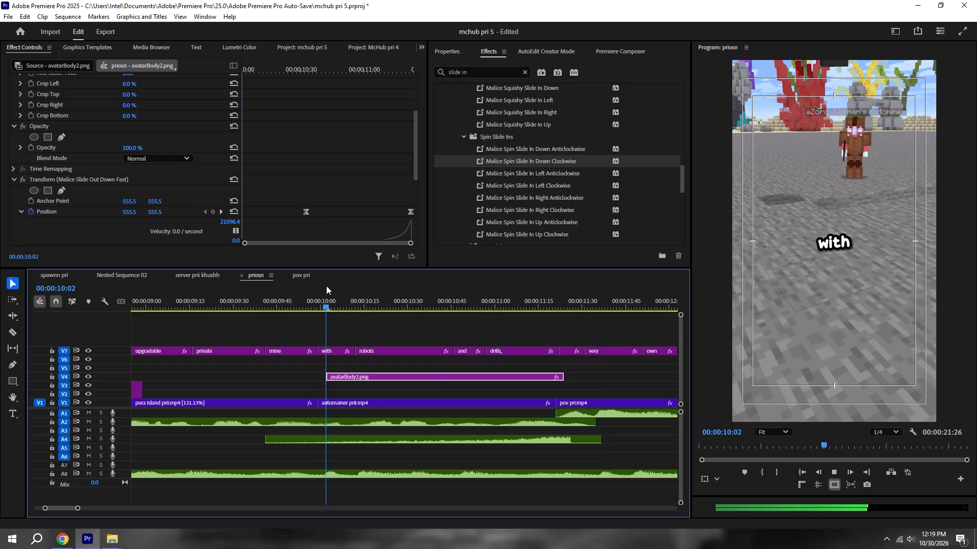
pyautogui.press('space')
pyautogui.moveTo(331, 291); pyautogui.dragTo(318, 303)
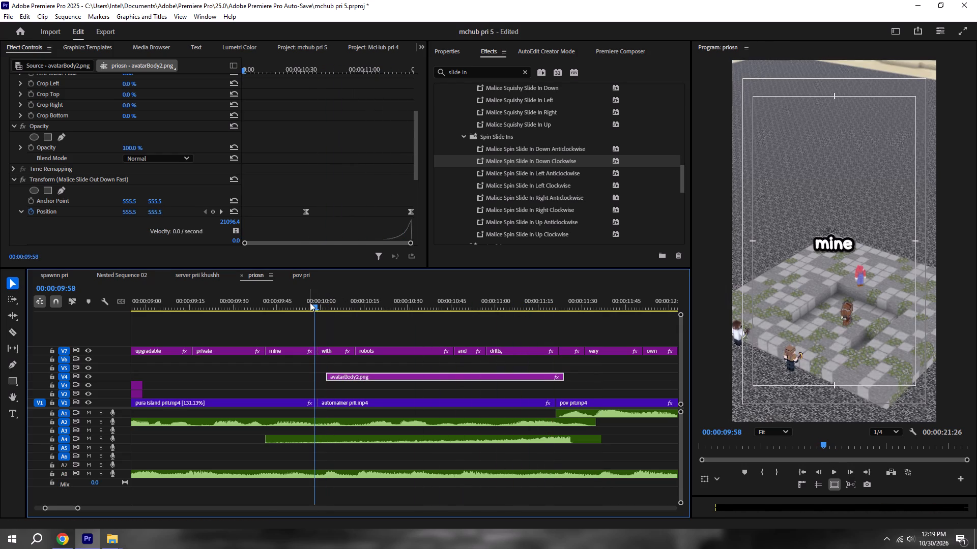
pyautogui.press('space')
pyautogui.press('space')
pyautogui.moveTo(323, 301); pyautogui.dragTo(310, 304)
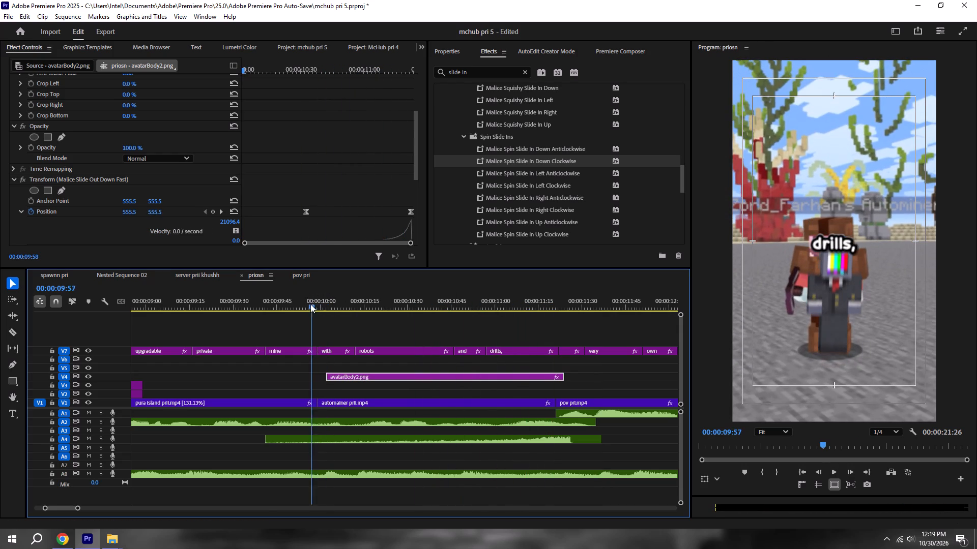
pyautogui.moveTo(310, 304); pyautogui.dragTo(308, 304)
pyautogui.press('space')
pyautogui.press('space')
# Step frame by frame from 00:00:10:02 to 00:00:11:16 to examine how avatarBody2.png spins in and slides out.
pyautogui.moveTo(300, 295); pyautogui.dragTo(329, 294)
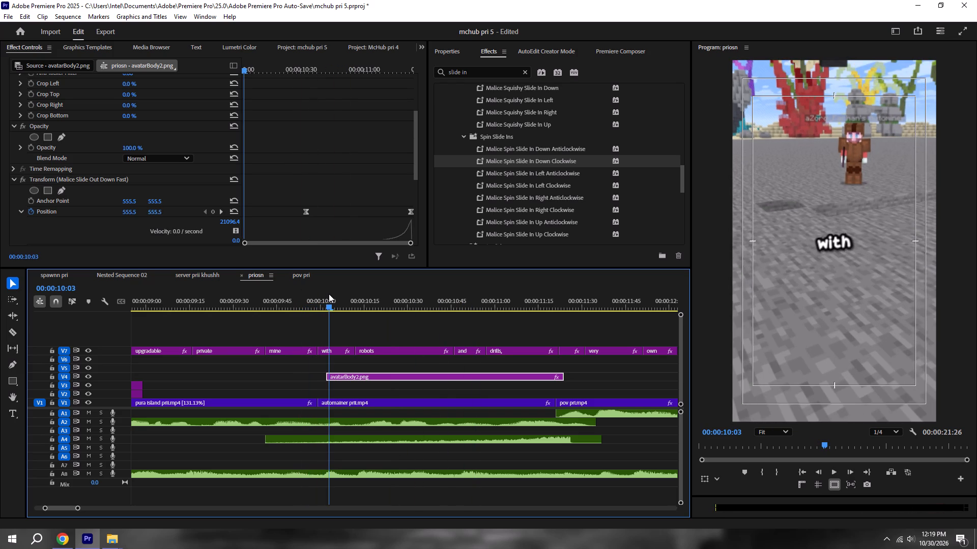
pyautogui.moveTo(329, 294); pyautogui.dragTo(326, 294)
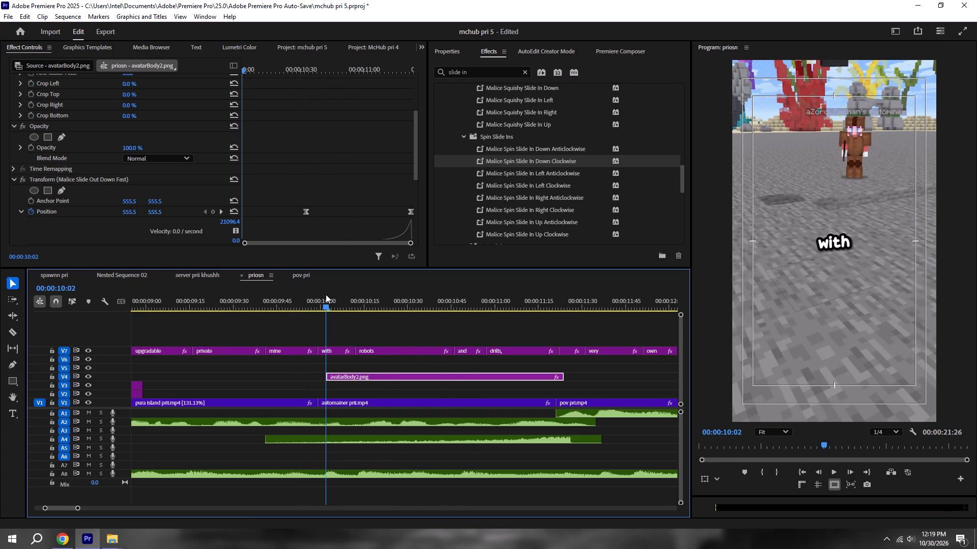
pyautogui.press('Right')
pyautogui.press('Right')
pyautogui.press('Right')
pyautogui.press('Right')
pyautogui.press('Right')
pyautogui.press('Right')
pyautogui.press('Right')
pyautogui.press('Right')
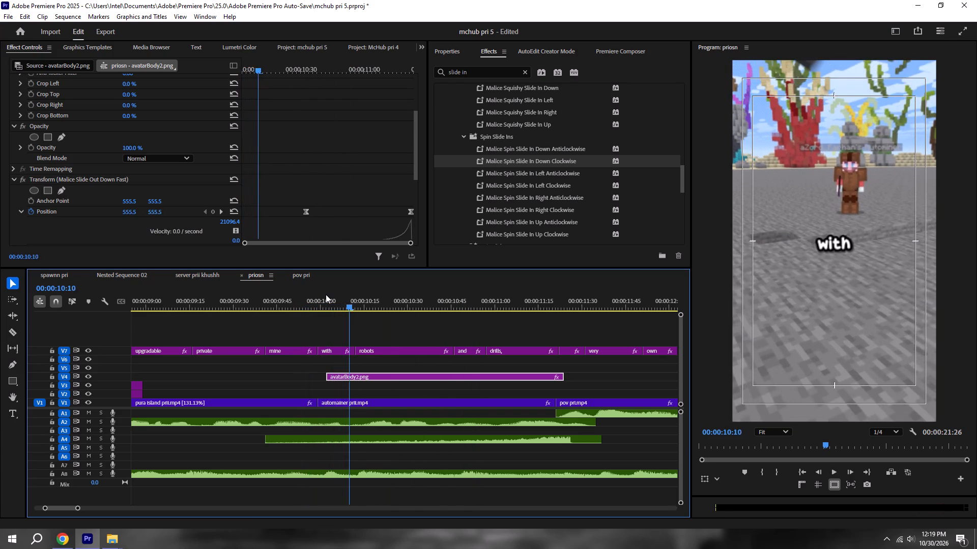
pyautogui.press('Right')
pyautogui.press('Right')
pyautogui.press('Right')
pyautogui.press('Right')
pyautogui.press('Right')
pyautogui.press('Right')
pyautogui.press('Right')
pyautogui.press('Right')
pyautogui.press('Right')
pyautogui.press('Right')
pyautogui.press('Right')
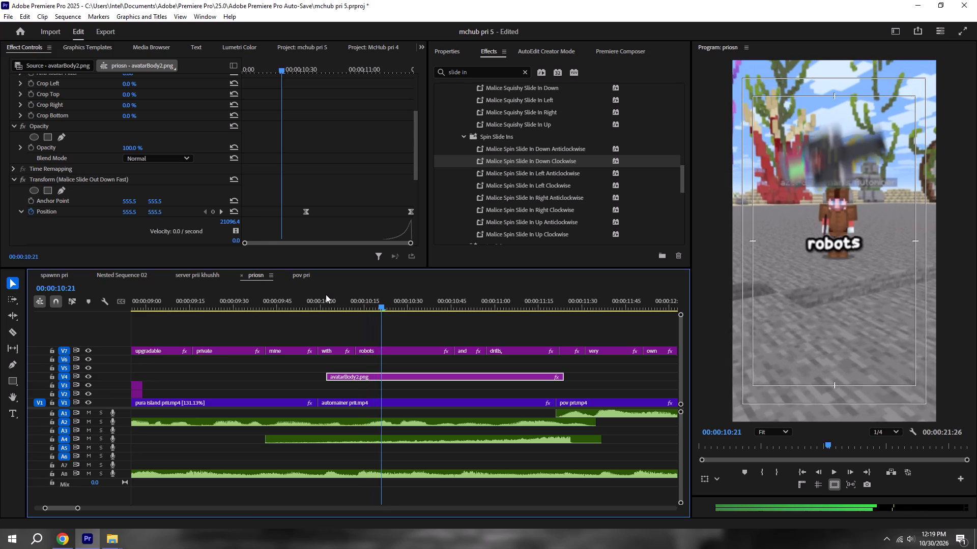
pyautogui.press('Right')
pyautogui.press('Right')
pyautogui.press('Right')
pyautogui.press('Right')
pyautogui.press('Right')
pyautogui.press('Right')
pyautogui.press('Right')
pyautogui.press('Right')
pyautogui.press('Right')
pyautogui.press('Right')
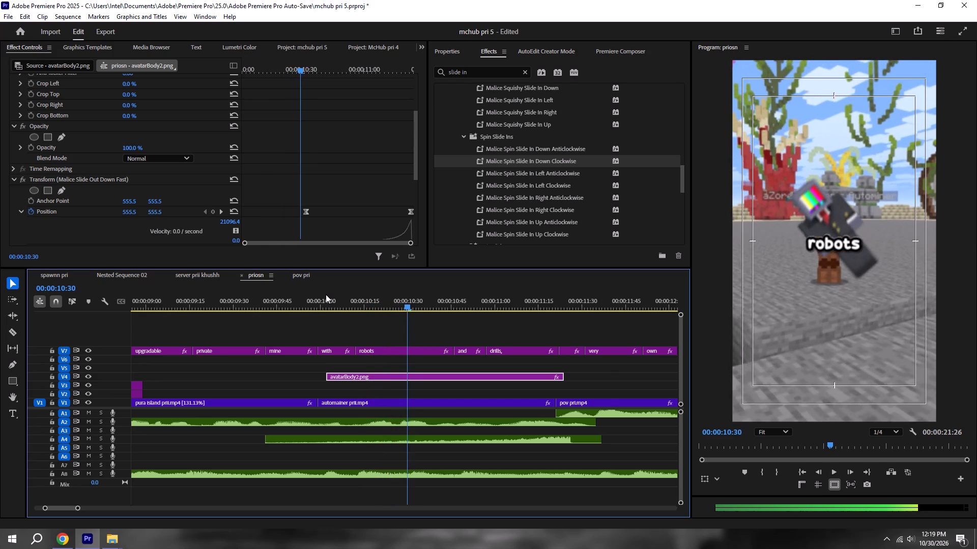
pyautogui.press('Right')
pyautogui.press('Right')
pyautogui.press('Right')
pyautogui.press('Right')
pyautogui.press('Right')
pyautogui.press('Right')
pyautogui.press('Right')
pyautogui.press('Right')
pyautogui.press('Right')
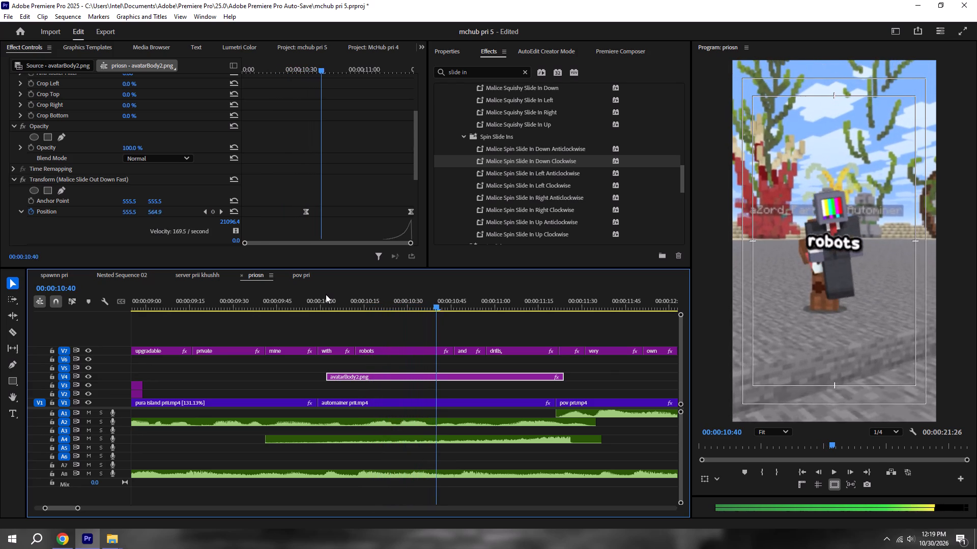
pyautogui.press('Right')
pyautogui.press('Right')
pyautogui.press('Right')
pyautogui.press('Right')
pyautogui.press('Right')
pyautogui.press('Right')
pyautogui.press('Right')
pyautogui.press('Right')
pyautogui.press('Right')
pyautogui.press('Right')
pyautogui.press('Right')
pyautogui.press('Right')
pyautogui.press('Right')
pyautogui.press('Right')
pyautogui.press('Right')
pyautogui.press('Right')
pyautogui.press('Right')
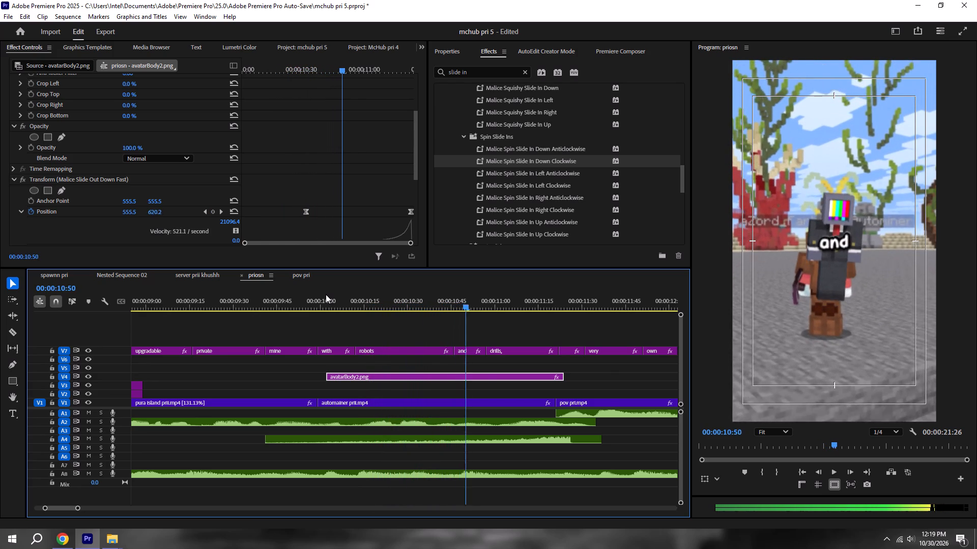
pyautogui.press('Right')
pyautogui.press('Right')
pyautogui.press('Right')
pyautogui.press('Right')
pyautogui.press('Right')
pyautogui.press('Right')
pyautogui.press('Right')
pyautogui.press('Right')
pyautogui.press('Right')
pyautogui.press('Right')
pyautogui.press('Right')
pyautogui.press('Right')
pyautogui.press('Right')
pyautogui.press('Right')
pyautogui.press('Right')
pyautogui.press('Right')
pyautogui.press('Right')
pyautogui.press('Right')
pyautogui.press('Right')
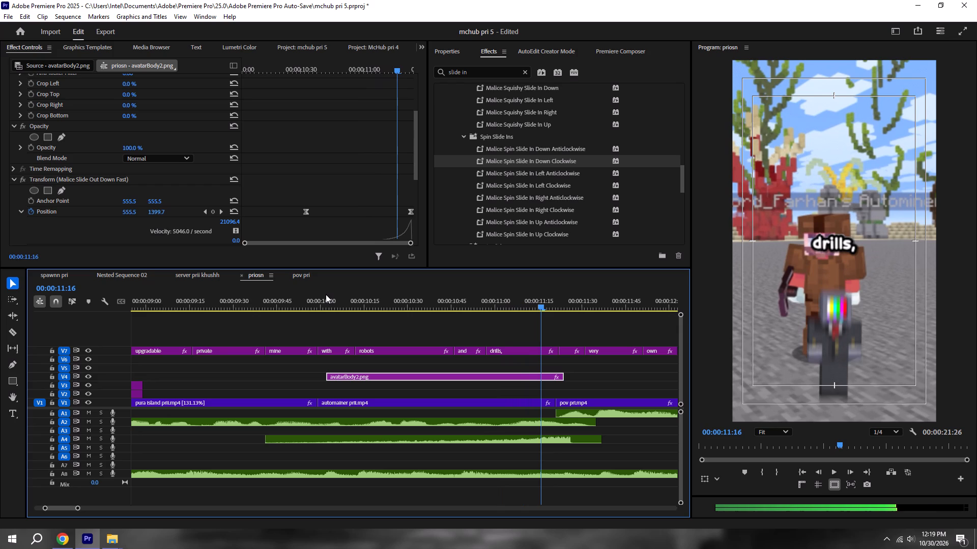
# Return the playhead to the start of avatarBody2.png at 00:00:10:02 and save the project.
pyautogui.keyDown('shift'); pyautogui.click(323, 295); pyautogui.keyUp('shift')
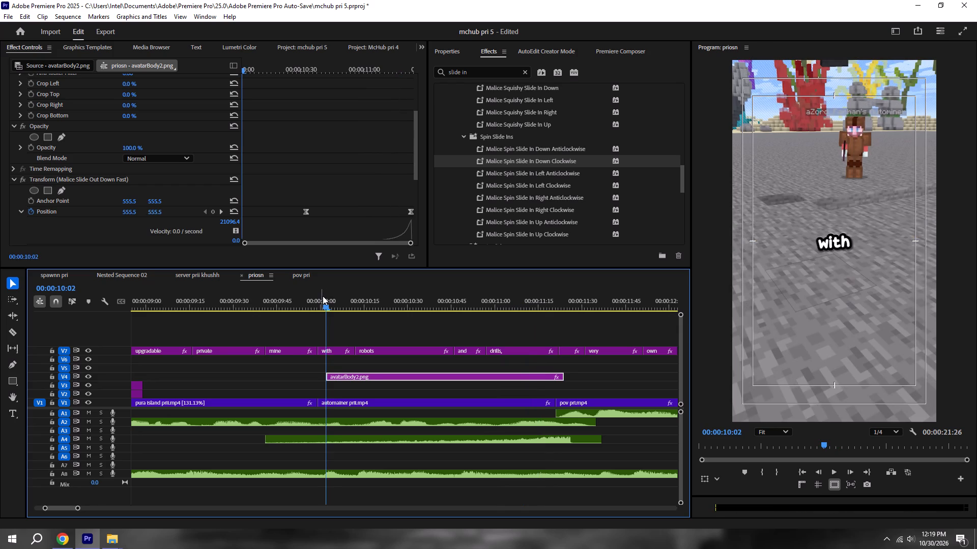
pyautogui.keyDown('alt'); pyautogui.scroll(-15, 322, 297); pyautogui.keyUp('alt')
pyautogui.hotkey('ctrl', 's')
pyautogui.keyDown('alt'); pyautogui.scroll(-5, 228, 393); pyautogui.keyUp('alt')
pyautogui.scroll(11, 185, 394)
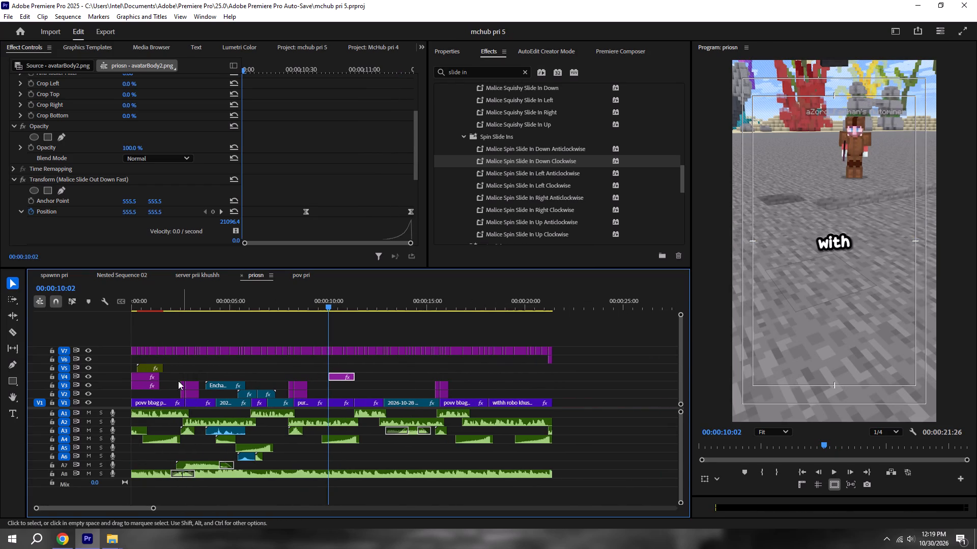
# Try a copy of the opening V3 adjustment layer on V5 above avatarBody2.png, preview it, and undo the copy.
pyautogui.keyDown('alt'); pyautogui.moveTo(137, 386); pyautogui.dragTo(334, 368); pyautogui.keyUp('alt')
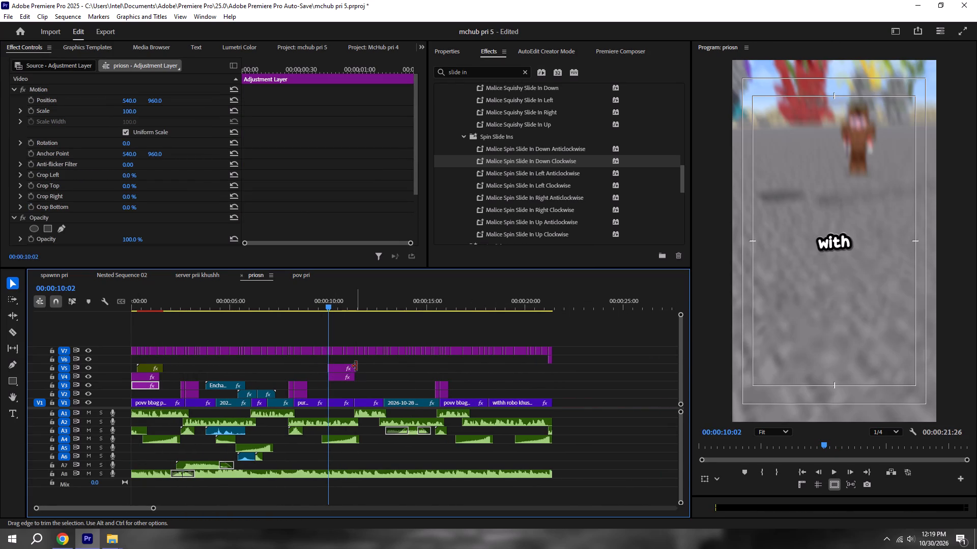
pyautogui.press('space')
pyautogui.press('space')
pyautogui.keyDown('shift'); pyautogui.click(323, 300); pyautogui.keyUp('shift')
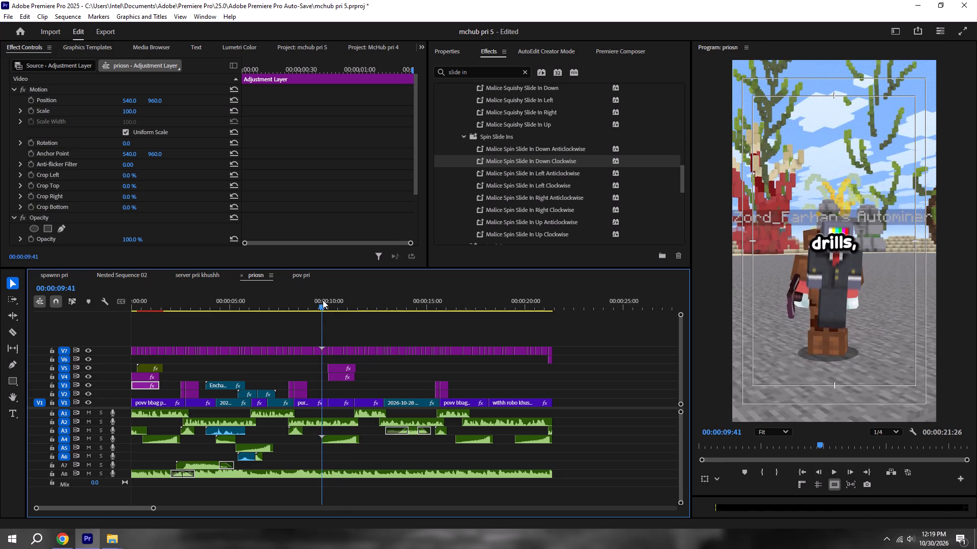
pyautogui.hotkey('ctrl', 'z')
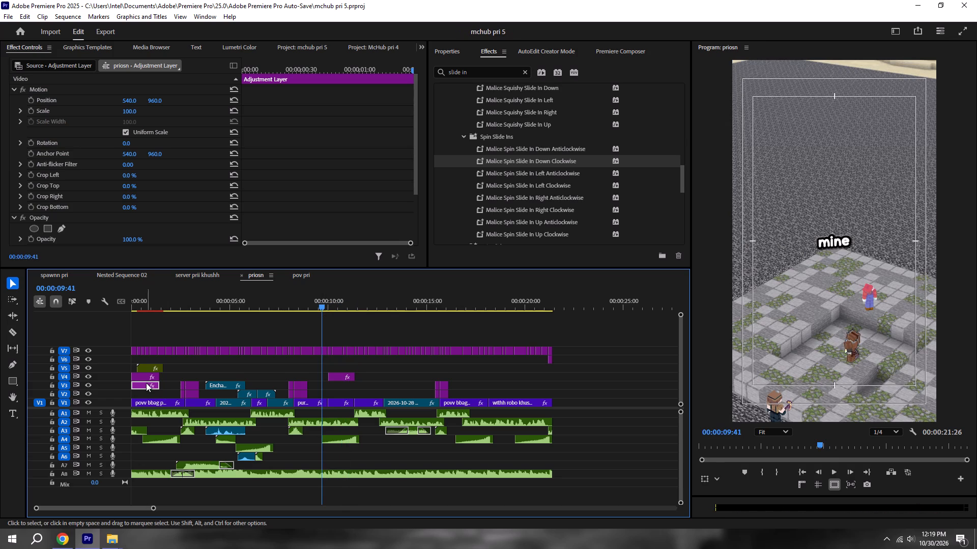
# Copy the opening V4 adjustment layer to V5 above avatarBody2.png, align both clips' start points, save the project, and preview the effect.
pyautogui.moveTo(143, 377); pyautogui.dragTo(340, 367)
pyautogui.keyDown('alt'); pyautogui.scroll(10, 339, 371); pyautogui.keyUp('alt')
pyautogui.scroll(6, 306, 370)
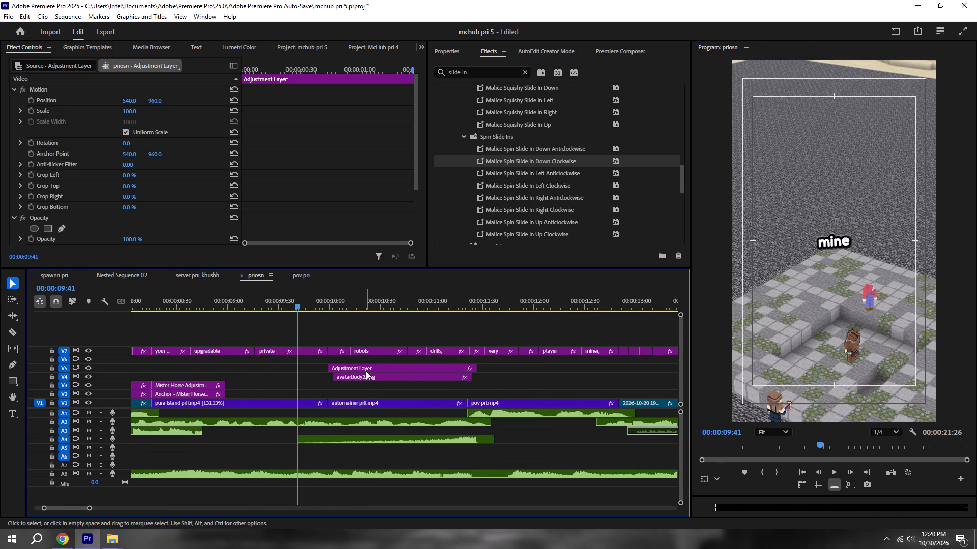
pyautogui.hotkey('ctrl', 's')
pyautogui.moveTo(349, 368); pyautogui.dragTo(354, 368)
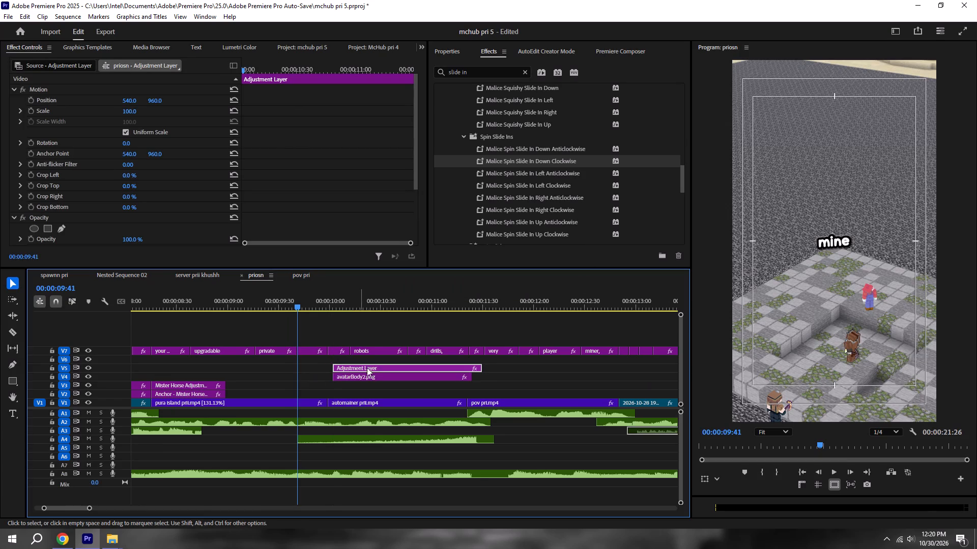
pyautogui.press('space')
pyautogui.press('space')
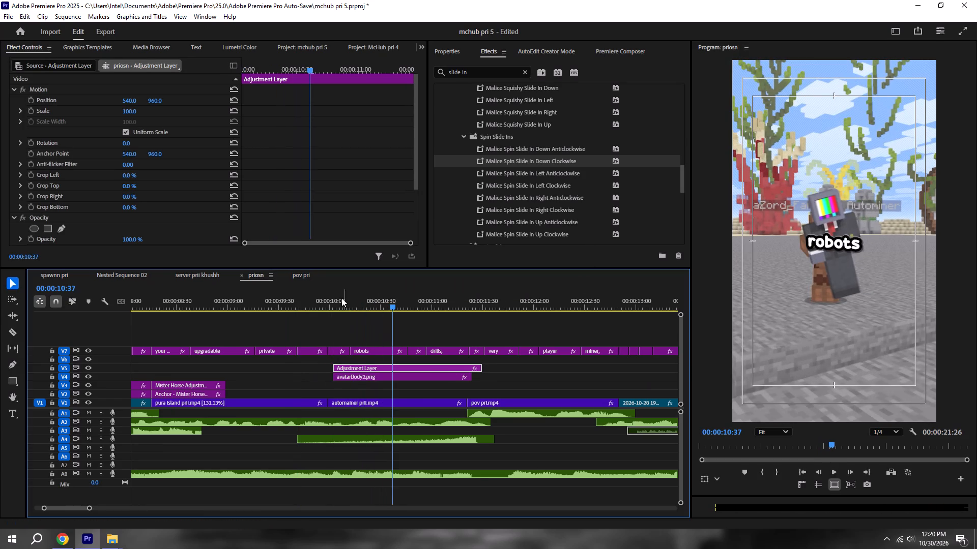
# Copy the Breast Twitch.mp3 sound effect from the sequence start to 00:00:10:02 on A3 and play it back.
pyautogui.keyDown('shift'); pyautogui.moveTo(341, 298); pyautogui.dragTo(336, 298); pyautogui.keyUp('shift')
pyautogui.keyDown('alt'); pyautogui.scroll(-6, 336, 298); pyautogui.keyUp('alt')
pyautogui.keyDown('shift'); pyautogui.moveTo(335, 311); pyautogui.dragTo(334, 310); pyautogui.keyUp('shift')
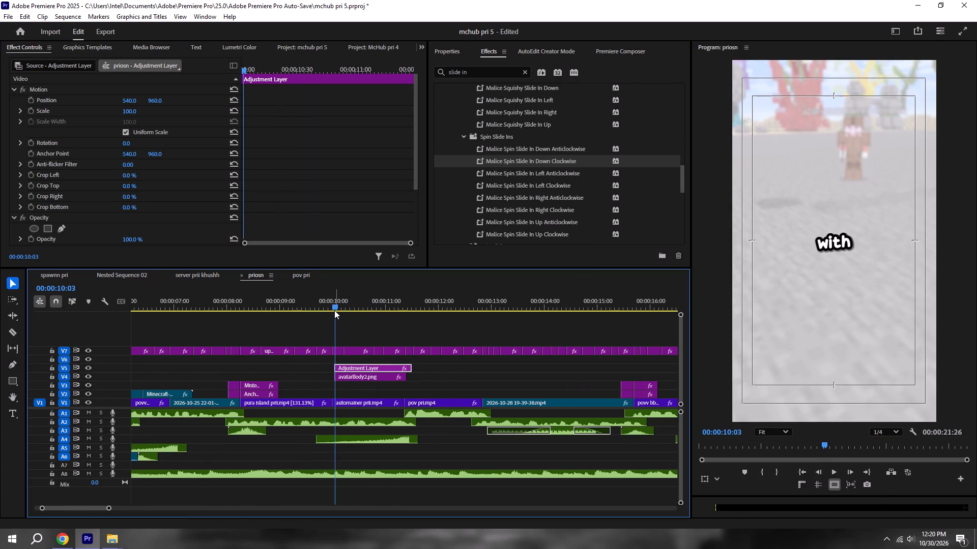
pyautogui.keyDown('shift'); pyautogui.moveTo(334, 310); pyautogui.dragTo(330, 308); pyautogui.keyUp('shift')
pyautogui.keyDown('shift'); pyautogui.click(336, 306); pyautogui.keyUp('shift')
pyautogui.keyDown('alt'); pyautogui.scroll(-4, 336, 306); pyautogui.keyUp('alt')
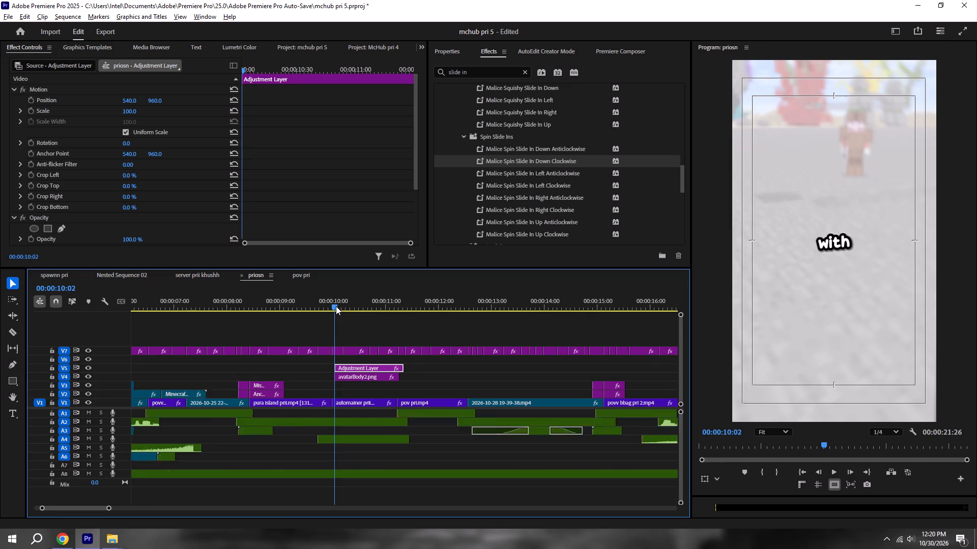
pyautogui.keyDown('alt'); pyautogui.scroll(-2, 336, 306); pyautogui.keyUp('alt')
pyautogui.scroll(-5, 152, 439)
pyautogui.scroll(11, 150, 438)
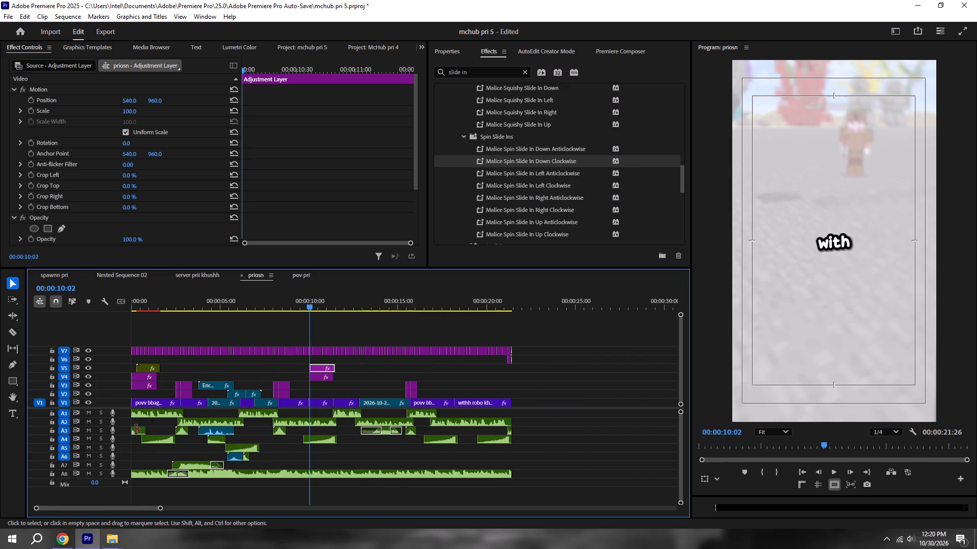
pyautogui.keyDown('alt'); pyautogui.click(135, 430); pyautogui.keyUp('alt')
pyautogui.keyDown('alt'); pyautogui.moveTo(138, 432); pyautogui.dragTo(315, 429); pyautogui.keyUp('alt')
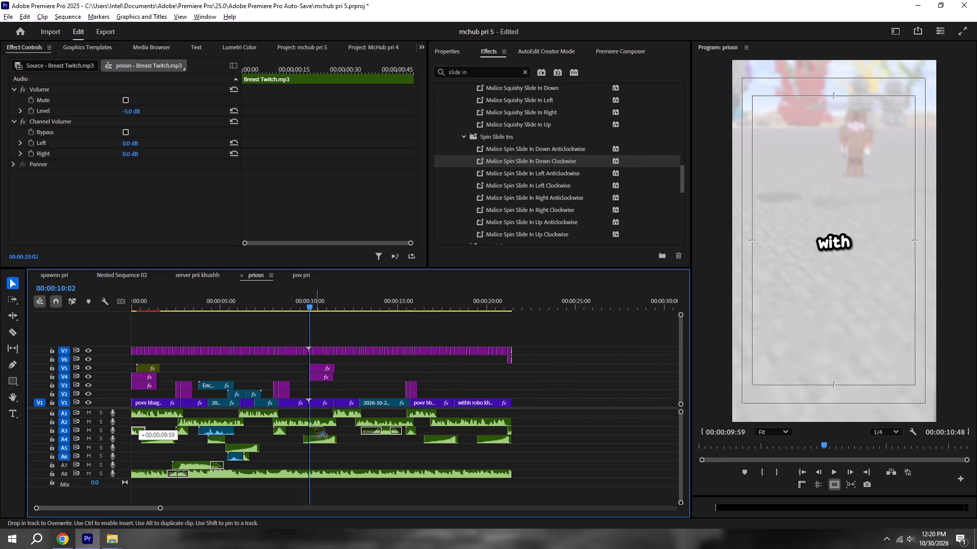
pyautogui.keyDown('alt'); pyautogui.moveTo(315, 429); pyautogui.dragTo(317, 429); pyautogui.keyUp('alt')
pyautogui.keyDown('alt'); pyautogui.scroll(1, 322, 429); pyautogui.keyUp('alt')
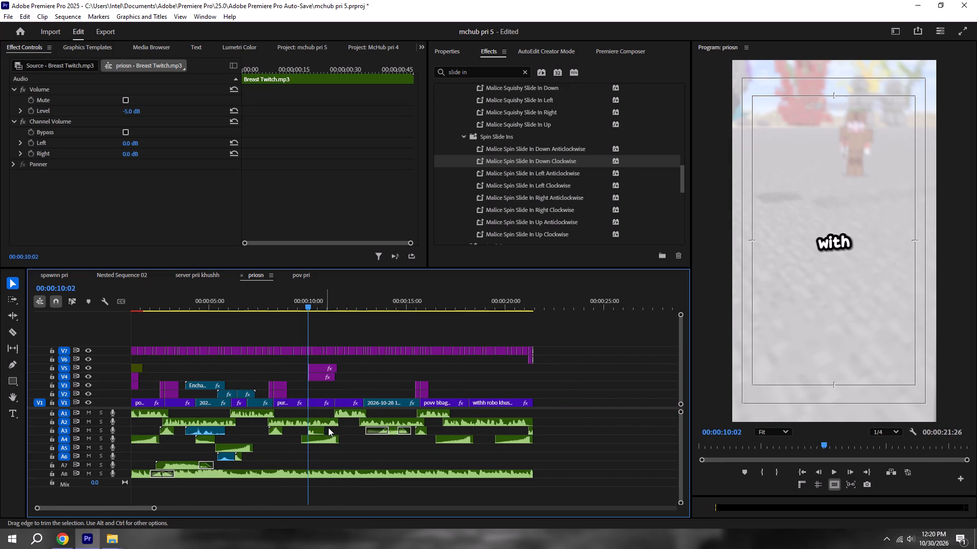
pyautogui.press('space')
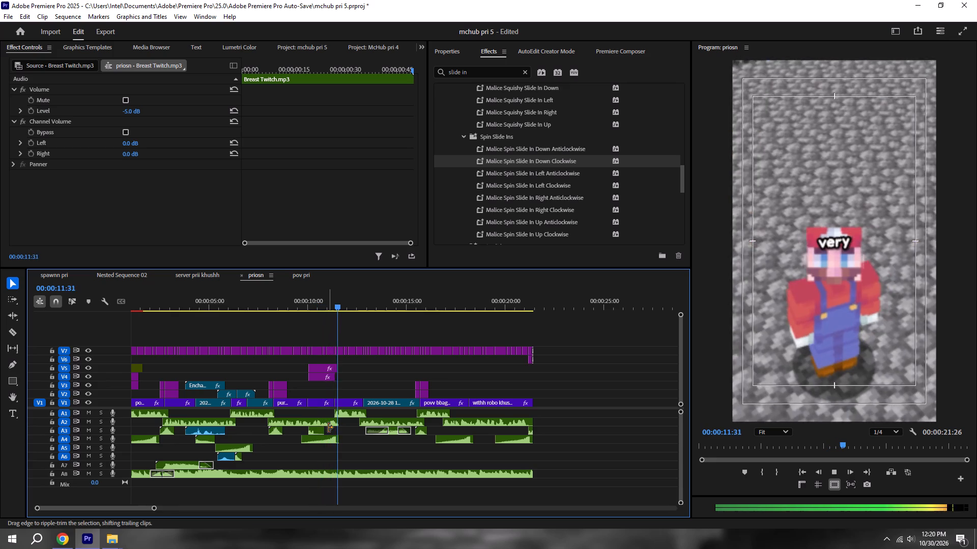
# Stop the playback and save the mchub pri 5 project.
pyautogui.hotkey('ctrl', 's')
pyautogui.keyDown('alt'); pyautogui.scroll(-4, 328, 428); pyautogui.keyUp('alt')
pyautogui.hotkey('ctrl', 's')
pyautogui.press('space')
pyautogui.keyDown('alt'); pyautogui.scroll(-5, 328, 428); pyautogui.keyUp('alt')
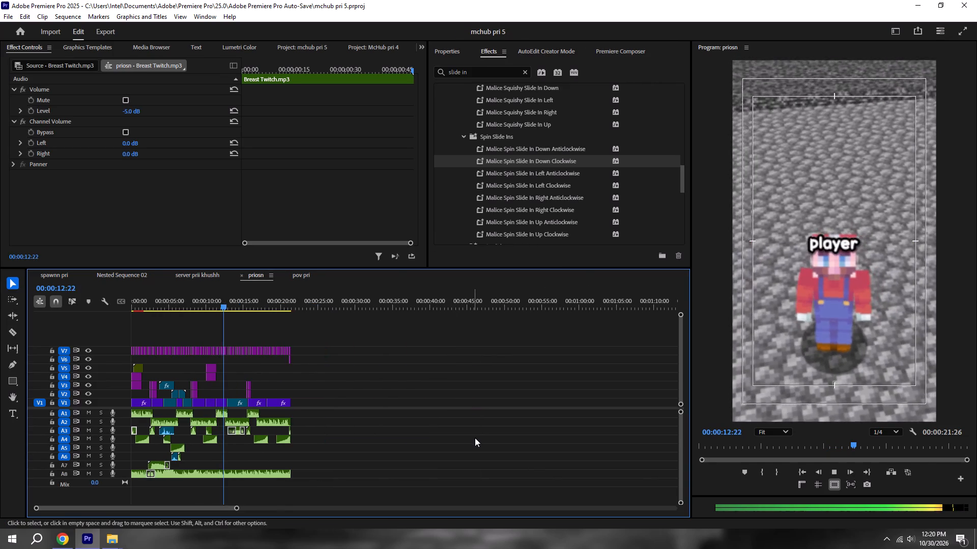
pyautogui.hotkey('ctrl', 's')
# Play the whole priosn sequence from its start several times to review the finished edit, and save the project.
pyautogui.click(798, 468)
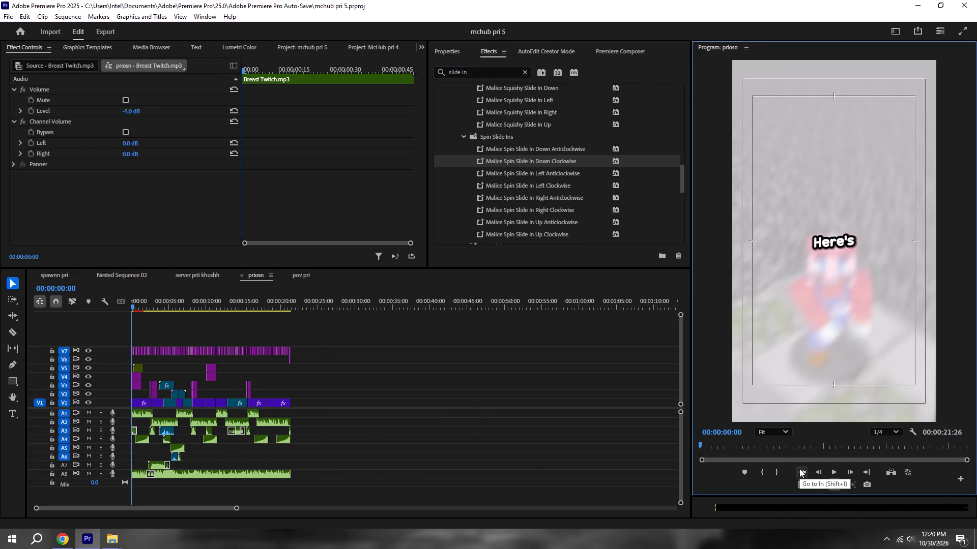
pyautogui.press('space')
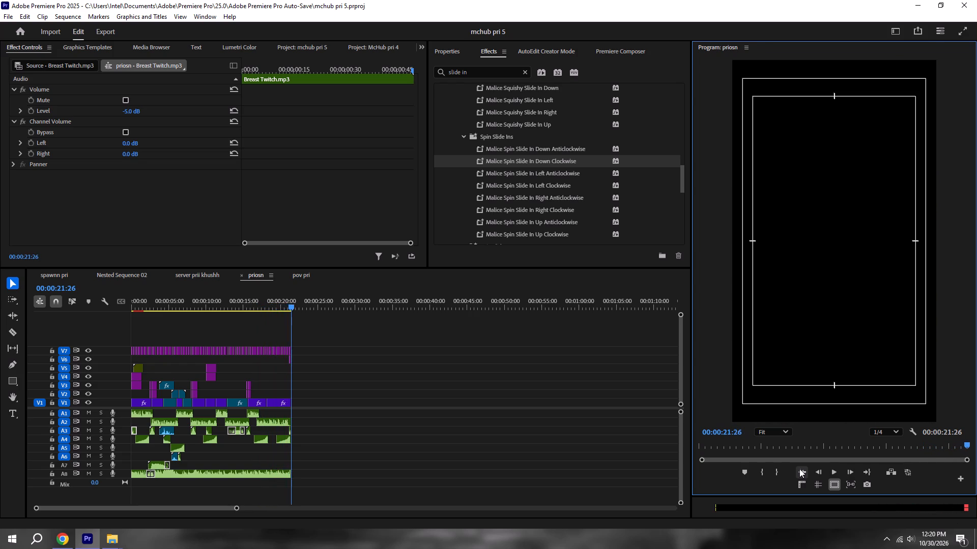
pyautogui.press('space')
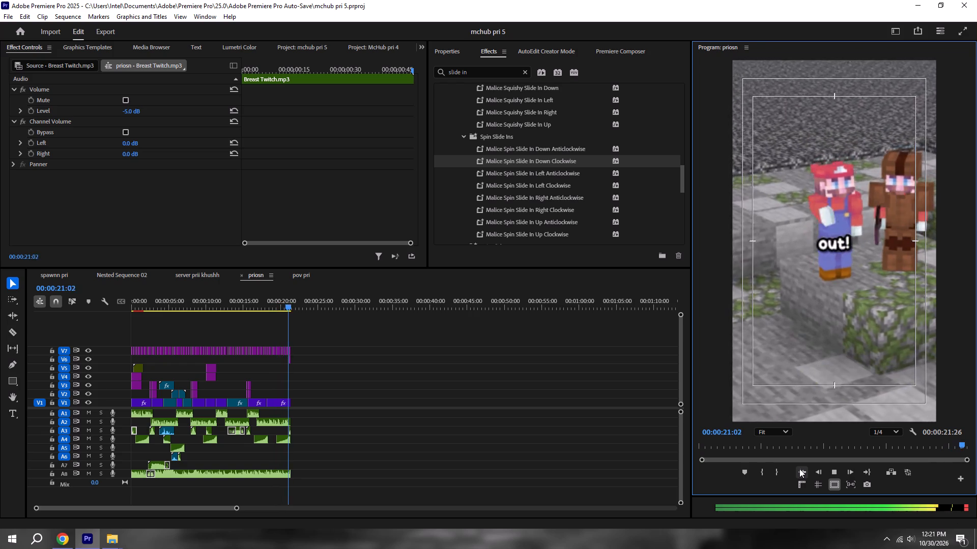
pyautogui.press('space')
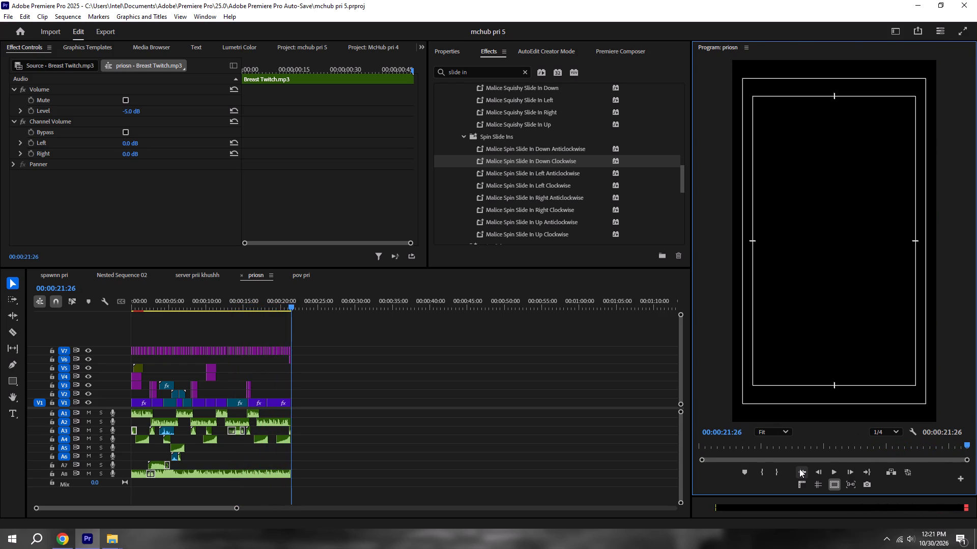
pyautogui.press('space')
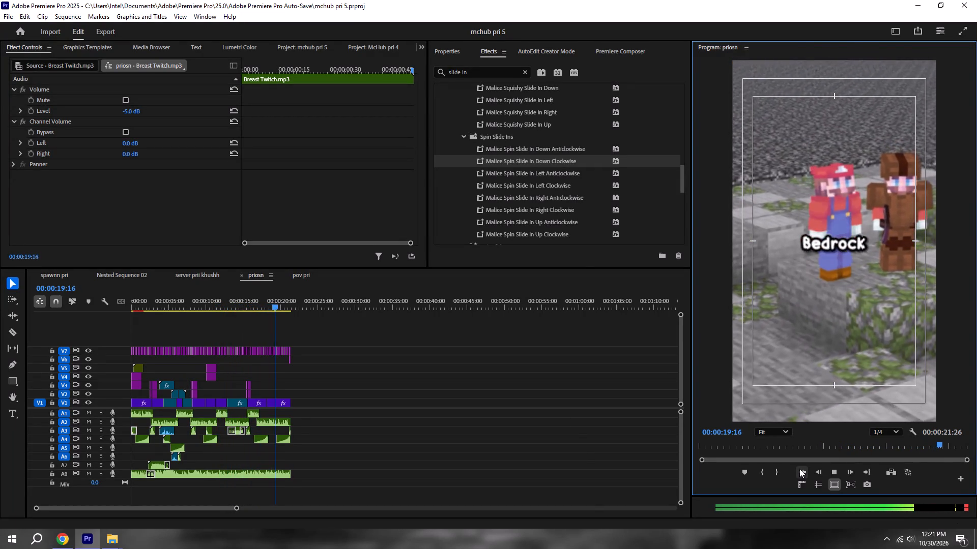
pyautogui.press('space')
pyautogui.hotkey('ctrl', 's')
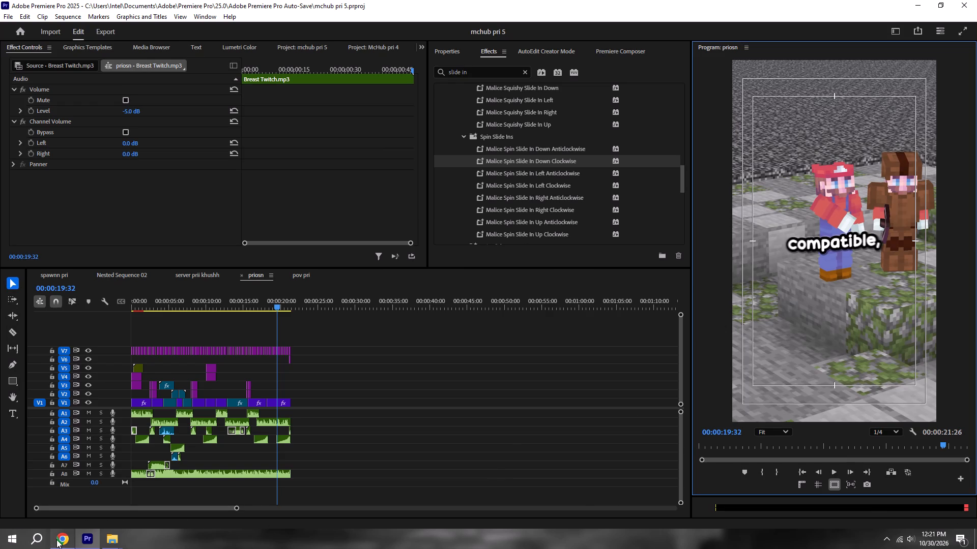
# Switch to Chrome and open the Google Drive home page in a new tab.
pyautogui.click(64, 539)
pyautogui.click(266, 9)
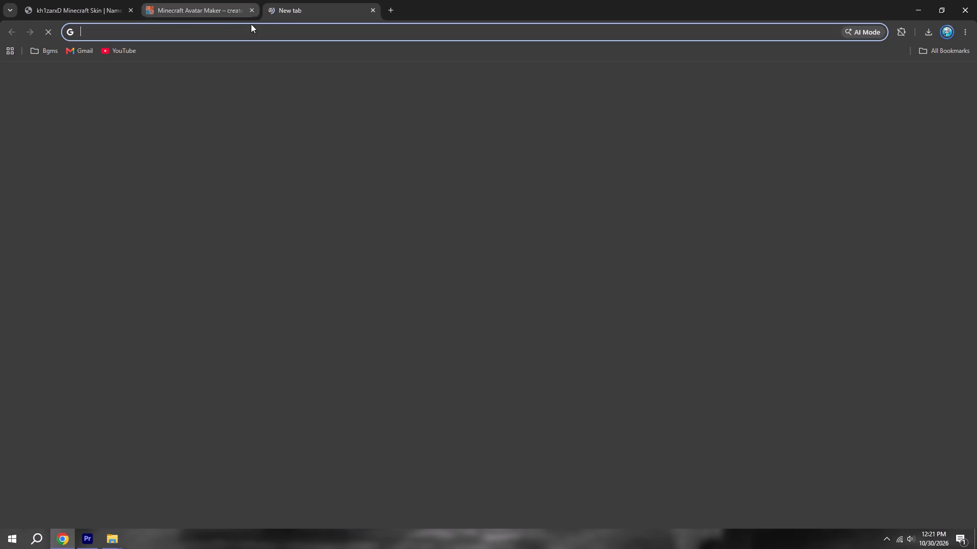
pyautogui.click(244, 37)
pyautogui.write('DRI')
pyautogui.click(229, 30)
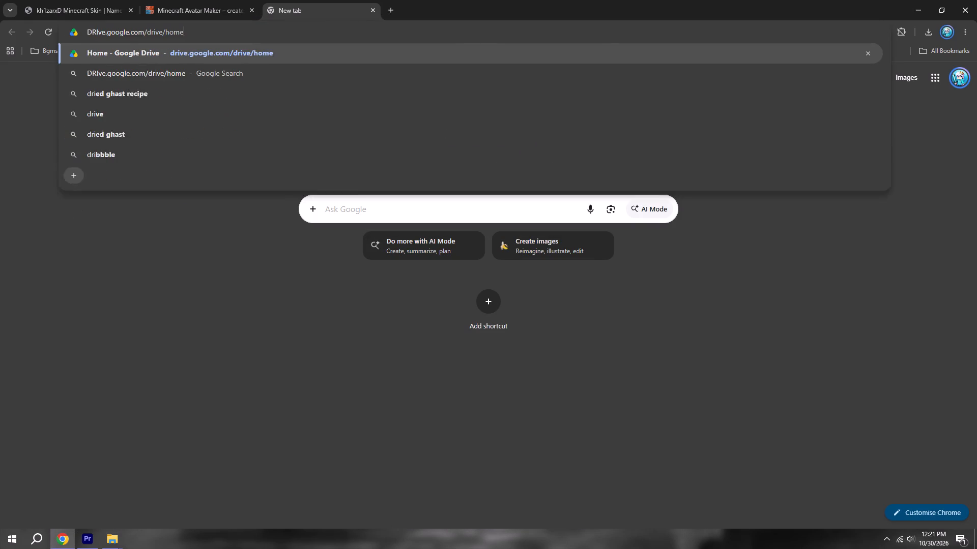
pyautogui.press('Return')
# Back in Premiere Pro, replay the opening seconds of priosn, return the playhead to 00:00:00:00, and save.
pyautogui.click(91, 545)
pyautogui.keyDown('alt'); pyautogui.scroll(-4, 306, 457); pyautogui.keyUp('alt')
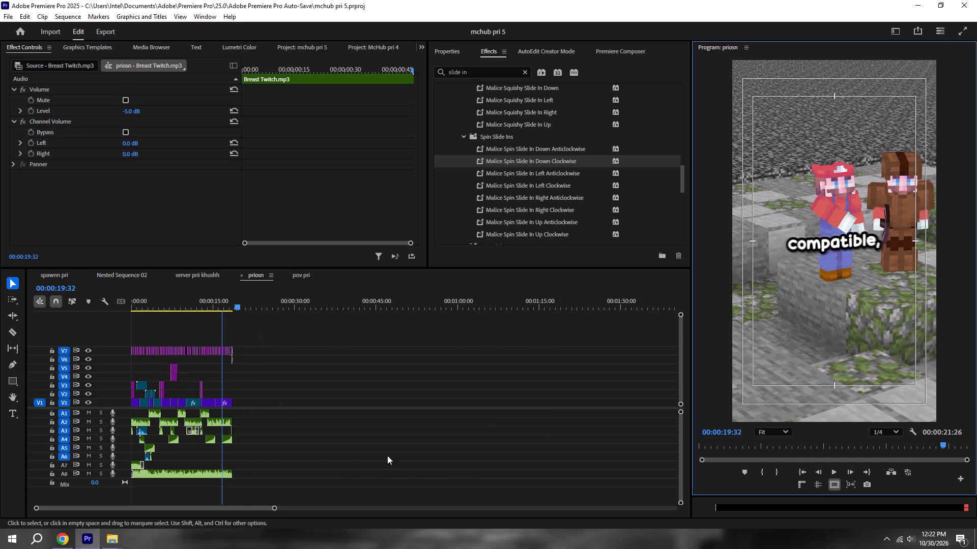
pyautogui.hotkey('ctrl', 's')
pyautogui.click(795, 471)
pyautogui.press('space')
pyautogui.click(796, 471)
pyautogui.press('space')
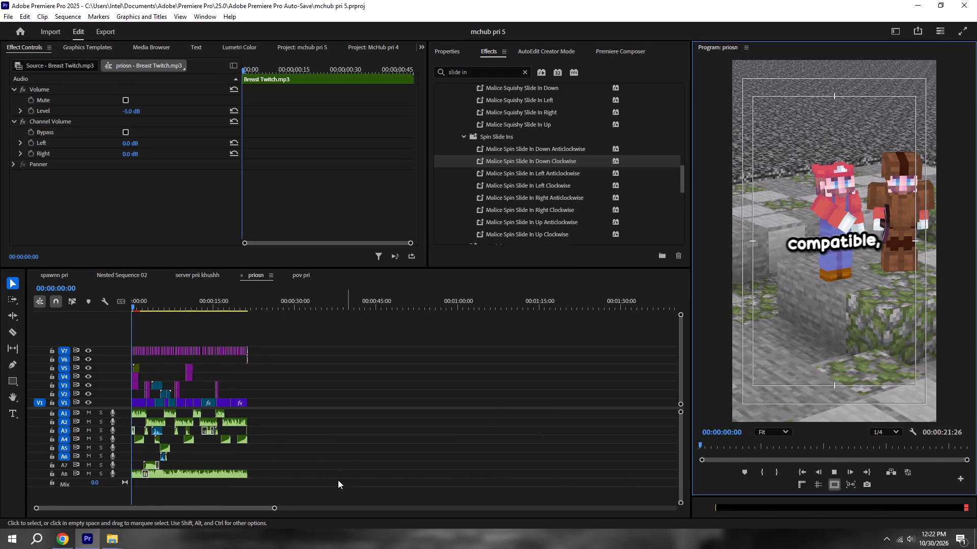
pyautogui.scroll(20, 328, 483)
pyautogui.scroll(1, 328, 483)
pyautogui.scroll(5, 296, 456)
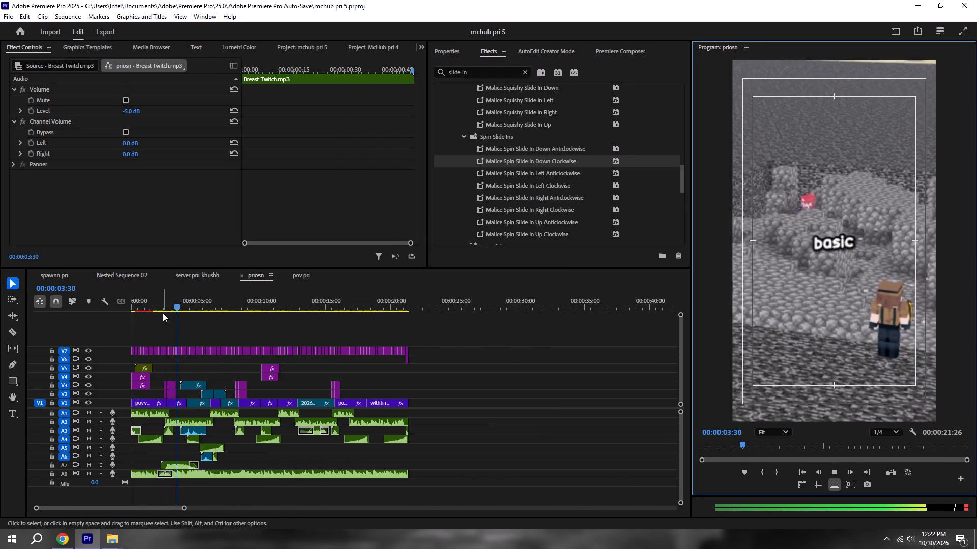
pyautogui.moveTo(167, 302); pyautogui.dragTo(109, 303)
pyautogui.hotkey('ctrl', 's')
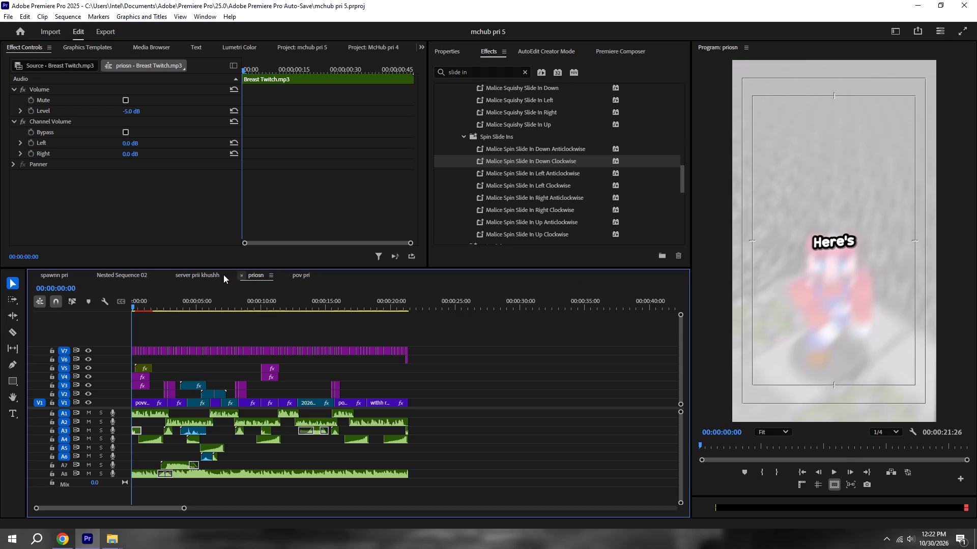
# Open the server prii khushh sequence, preview the section with the Progress Bar 4.mp4 overlay, and save the project.
pyautogui.click(182, 273)
pyautogui.scroll(9, 212, 378)
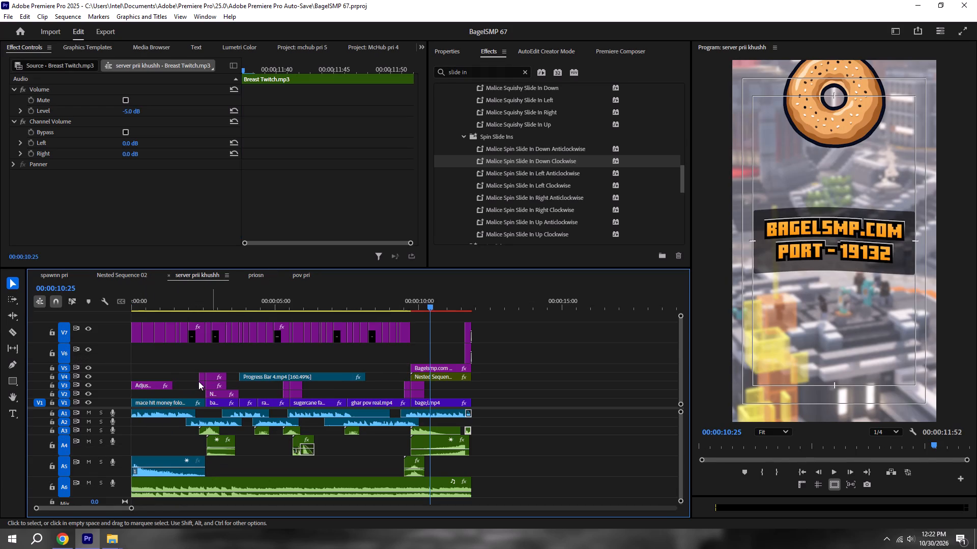
pyautogui.keyDown('alt'); pyautogui.scroll(-5, 199, 378); pyautogui.keyUp('alt')
pyautogui.hotkey('ctrl', 's')
pyautogui.moveTo(222, 302); pyautogui.dragTo(204, 300)
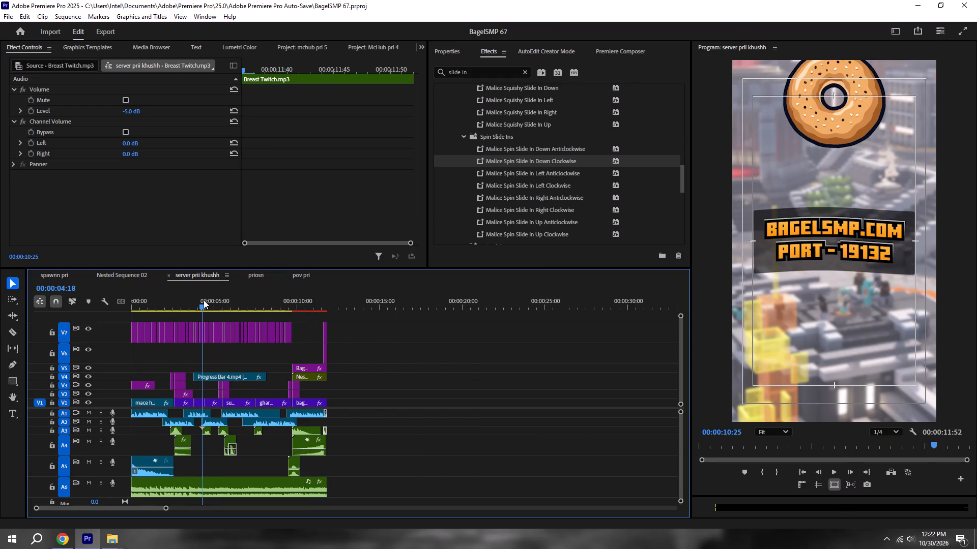
pyautogui.moveTo(204, 300); pyautogui.dragTo(195, 300)
pyautogui.press('space')
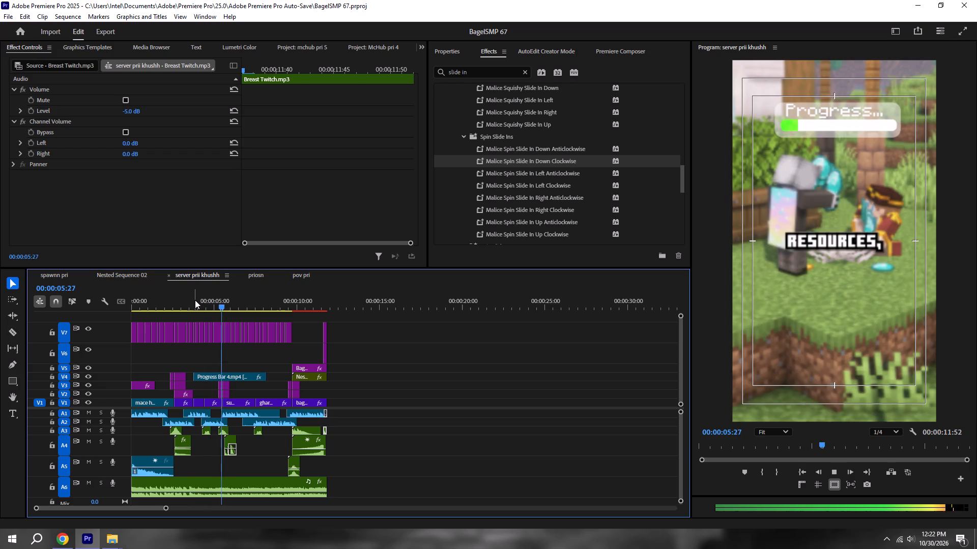
pyautogui.press('space')
pyautogui.hotkey('ctrl', 's')
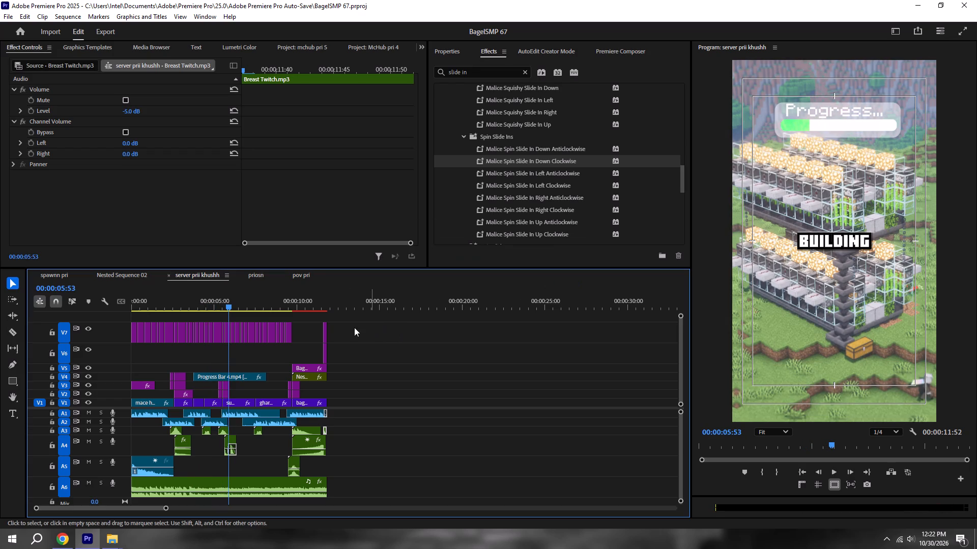
# Return to the priosn sequence, play it from the start to near its end, and save the project.
pyautogui.click(266, 276)
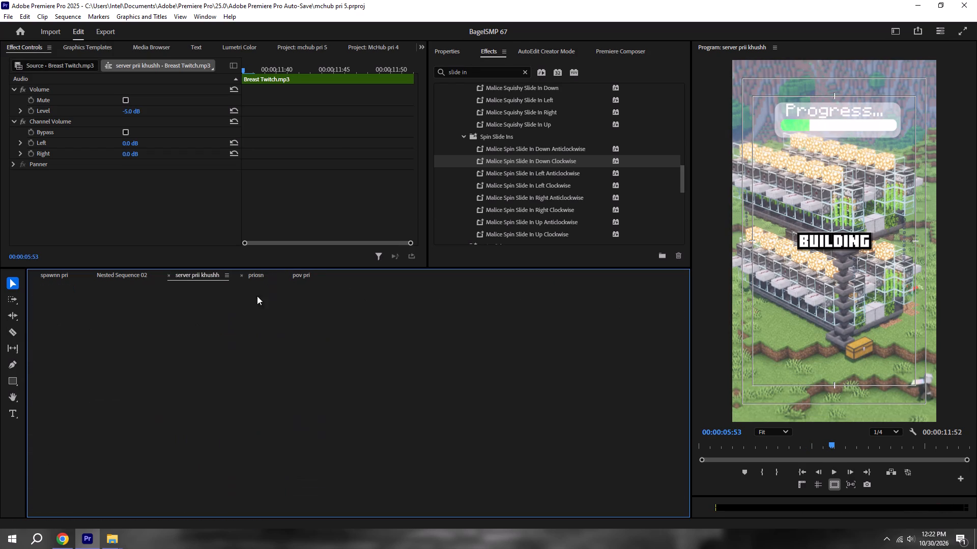
pyautogui.press('space')
pyautogui.keyDown('alt'); pyautogui.scroll(10, 178, 367); pyautogui.keyUp('alt')
pyautogui.scroll(4, 185, 383)
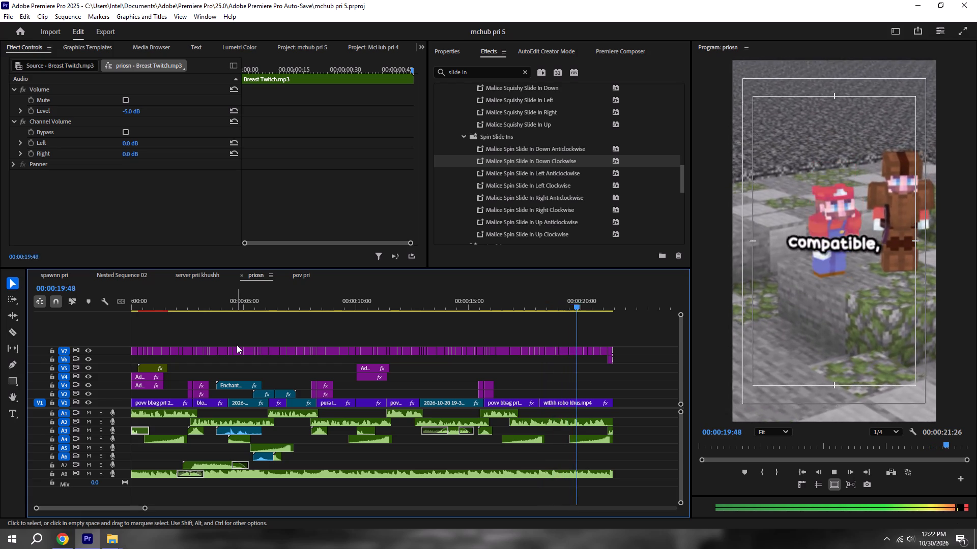
pyautogui.press('space')
pyautogui.hotkey('ctrl', 's')
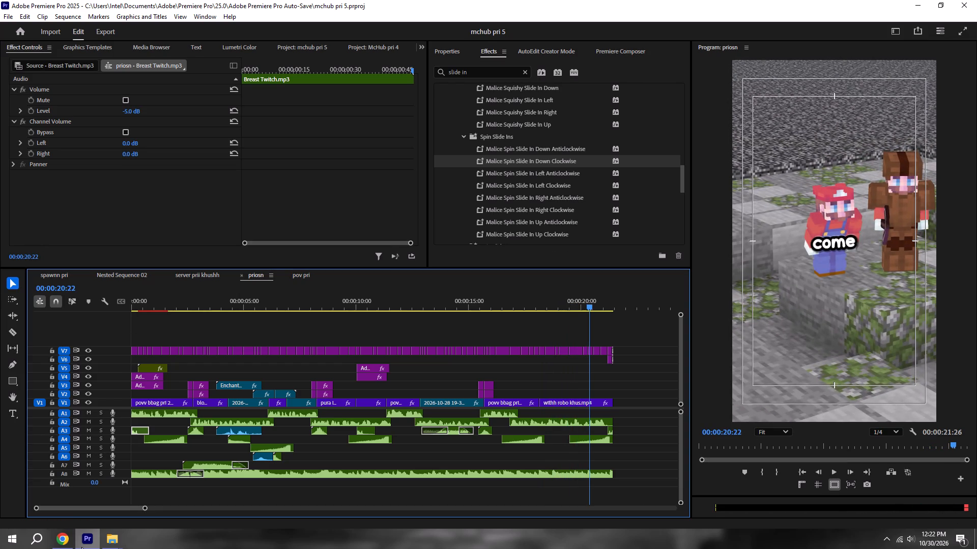
# Switch to Chrome, open the MC HUB SHORTS SCRIPT (SKYBLOCK) document from Drive, and read the scripts around SHORT - 7 and SHORT - 8.
pyautogui.click(62, 545)
pyautogui.doubleClick(209, 230)
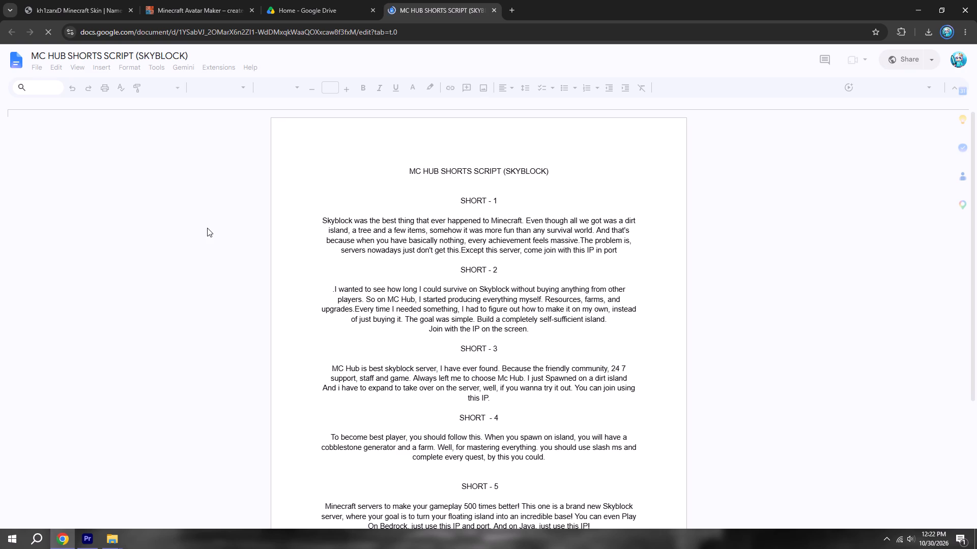
pyautogui.scroll(-4, 534, 293)
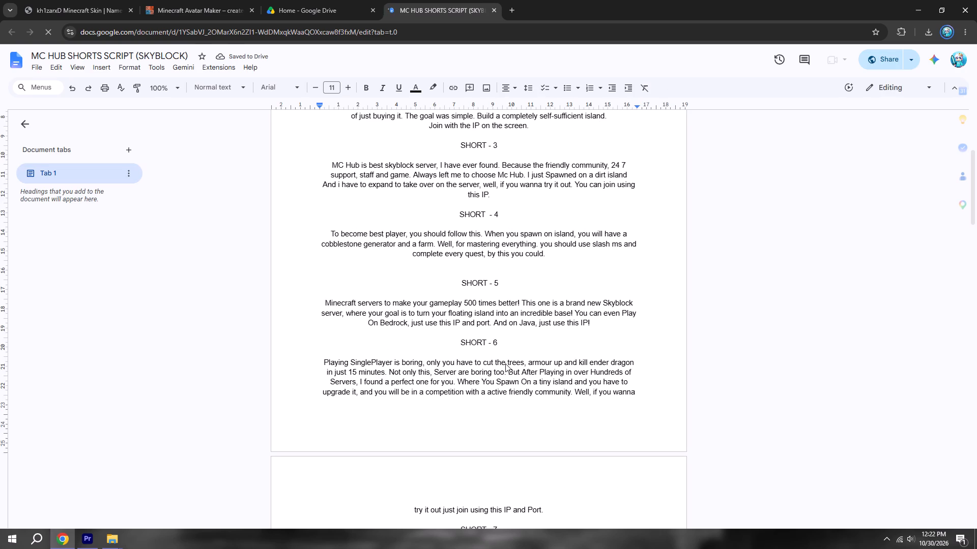
pyautogui.scroll(-2, 535, 363)
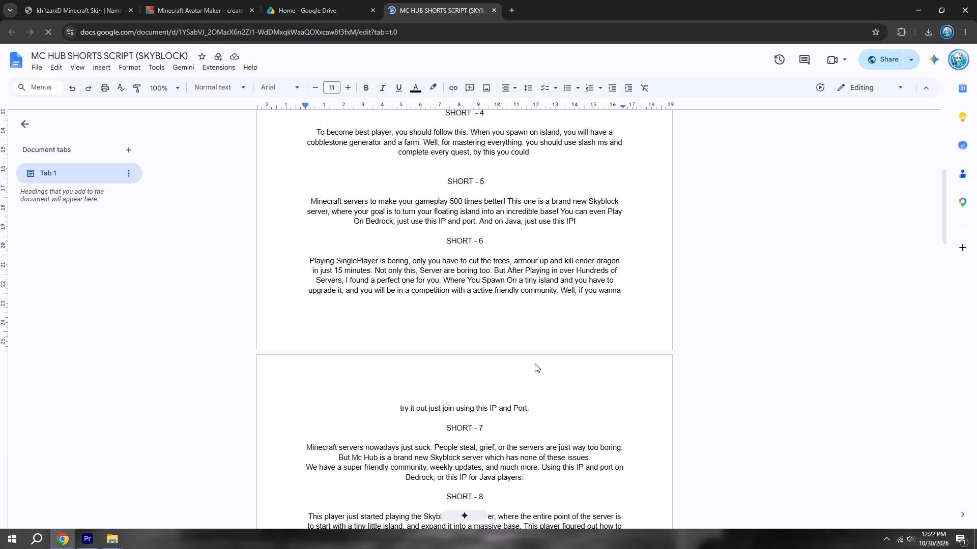
pyautogui.scroll(-2, 535, 363)
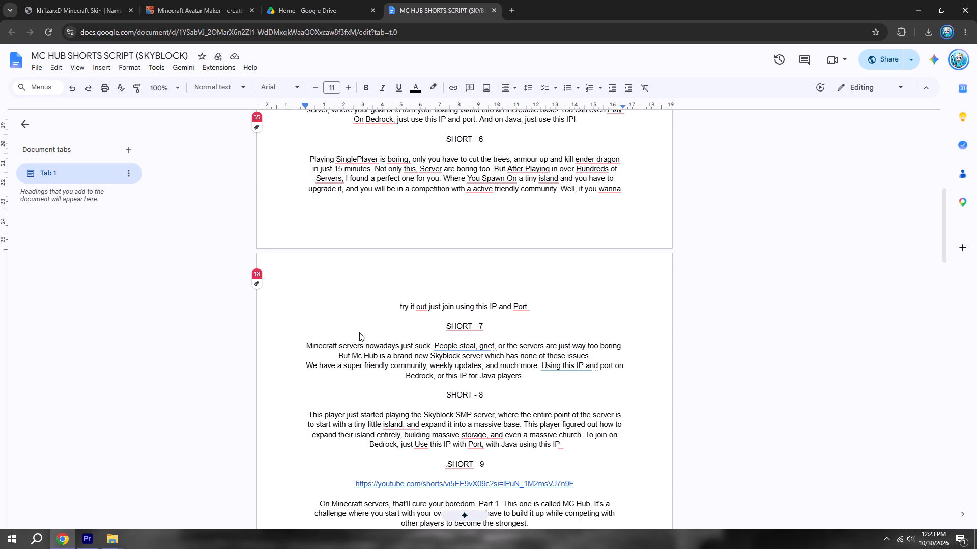
# Switch back to Premiere Pro and open the McHub 8.prproj project from the Auto-Save folder.
pyautogui.click(87, 539)
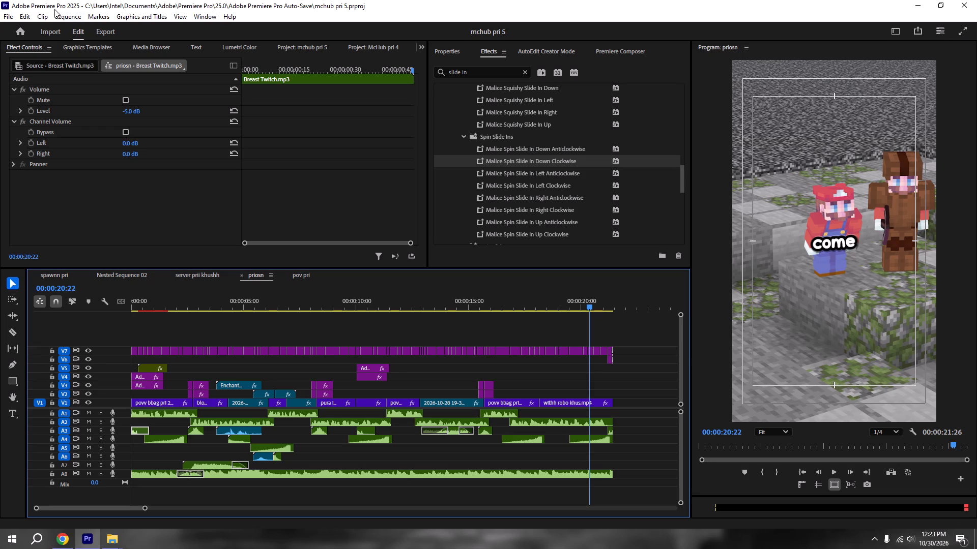
pyautogui.click(1, 16)
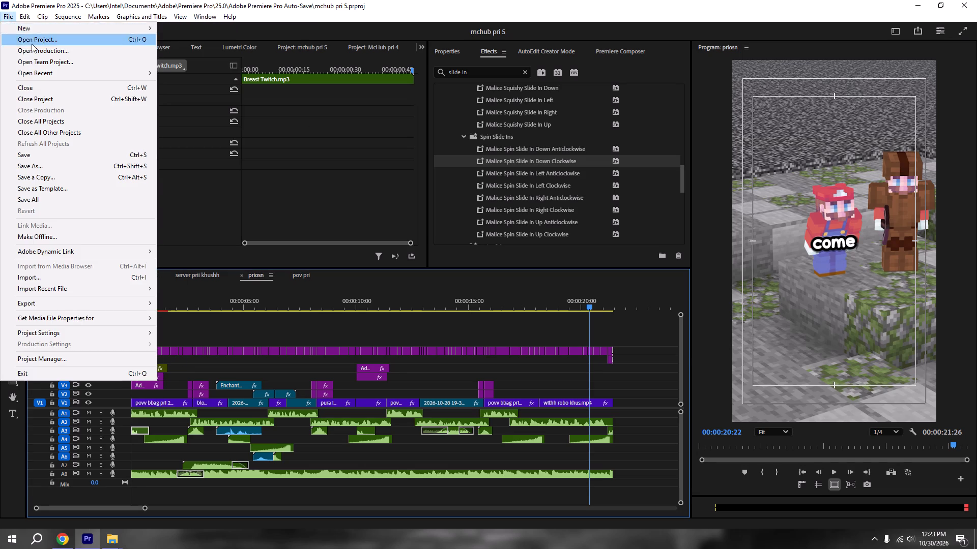
pyautogui.click(32, 44)
pyautogui.scroll(-20, 191, 124)
pyautogui.scroll(-4, 191, 124)
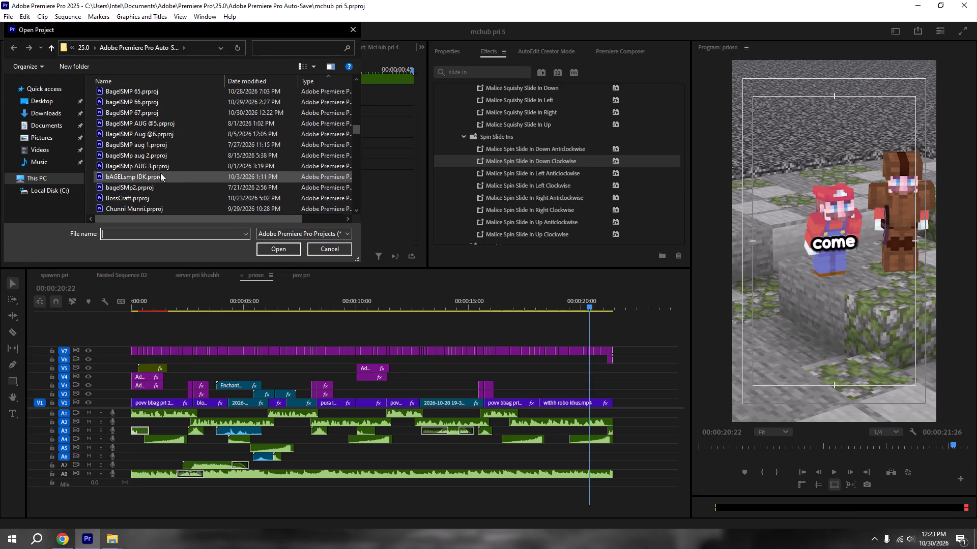
pyautogui.scroll(-11, 160, 173)
pyautogui.scroll(-13, 159, 172)
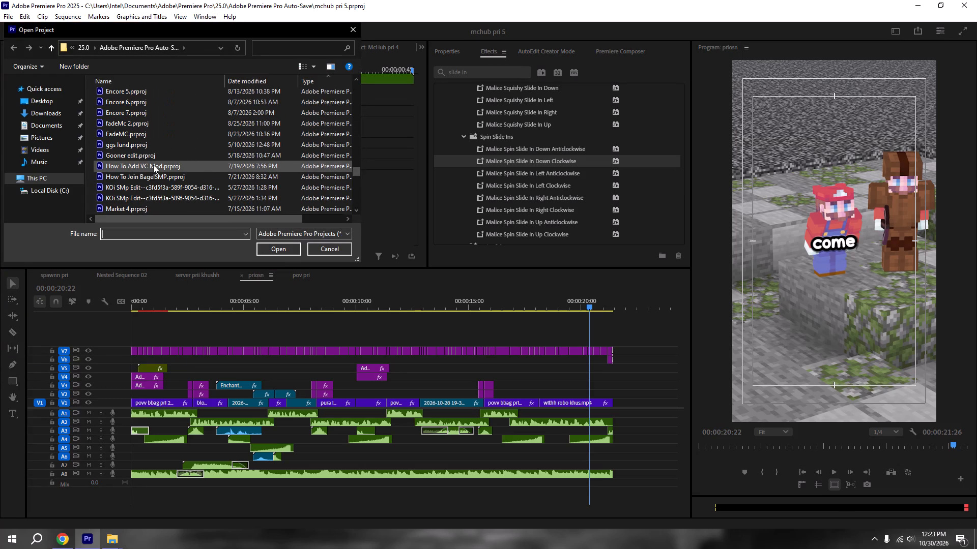
pyautogui.scroll(-13, 152, 162)
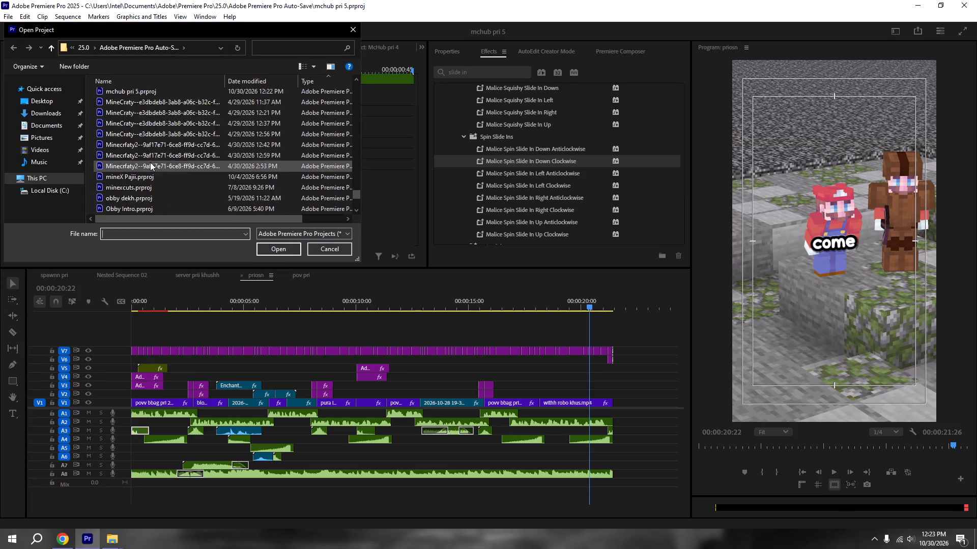
pyautogui.scroll(-2, 150, 162)
pyautogui.scroll(5, 147, 162)
pyautogui.click(149, 104)
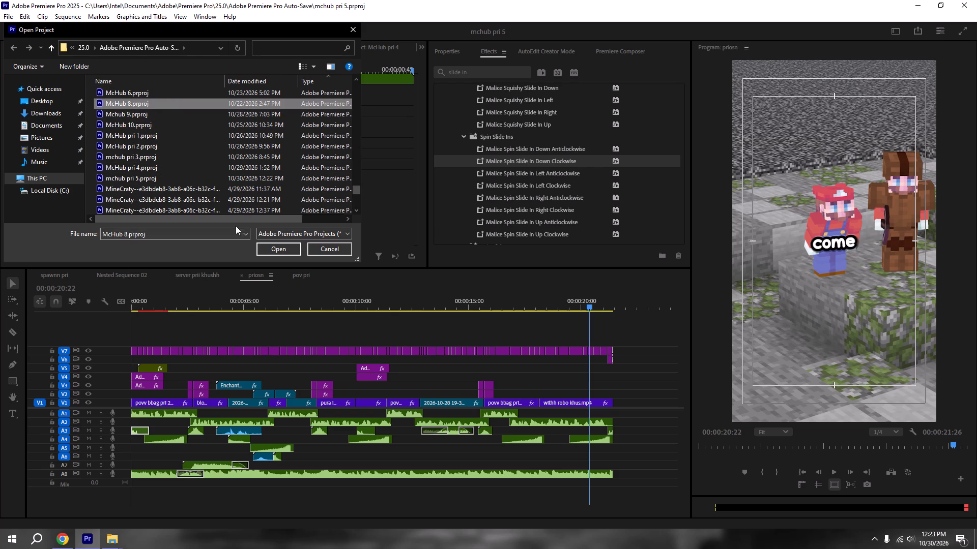
pyautogui.click(273, 253)
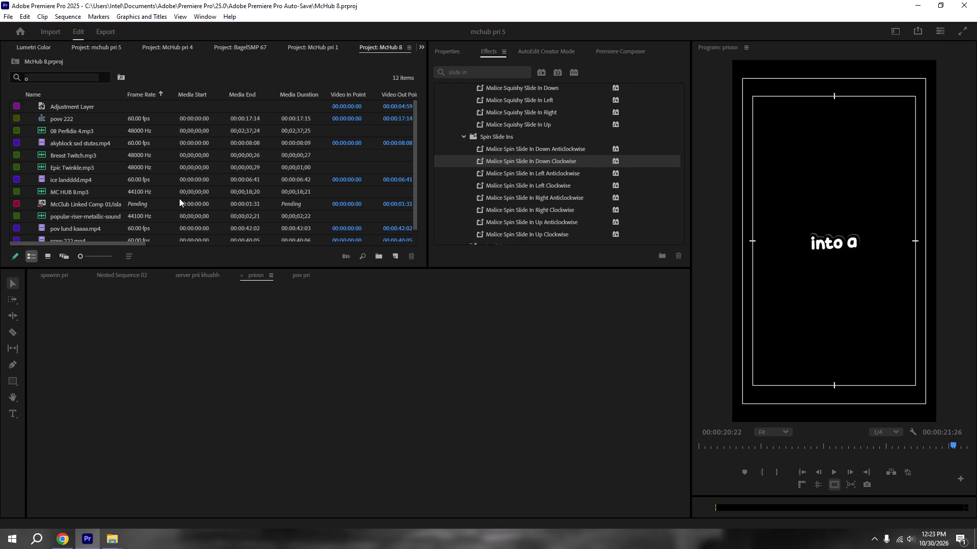
# Play the povv 222 sequence from its start to review the opening seconds.
pyautogui.scroll(-3, 367, 379)
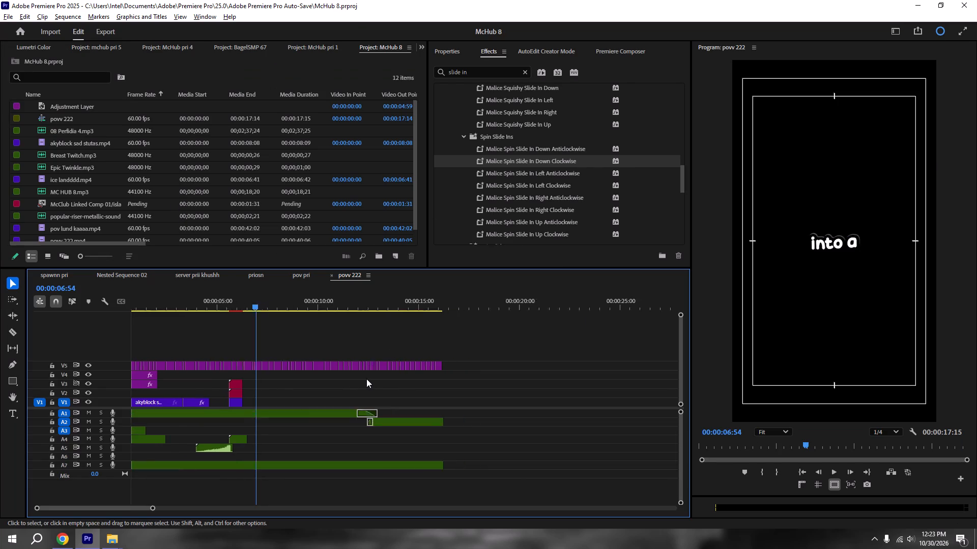
pyautogui.scroll(-2, 366, 379)
pyautogui.keyDown('alt'); pyautogui.scroll(-3, 363, 363); pyautogui.keyUp('alt')
pyautogui.moveTo(189, 302); pyautogui.dragTo(62, 301)
pyautogui.press('space')
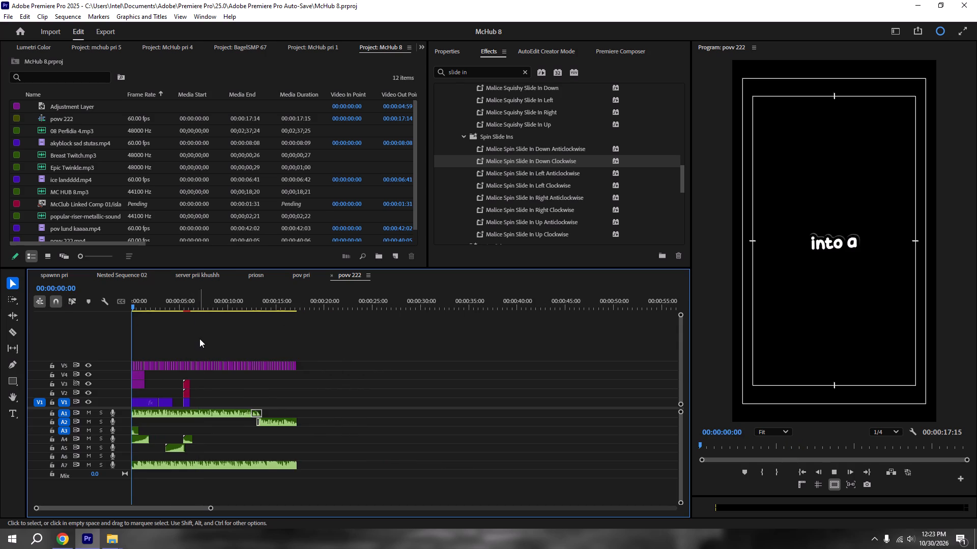
pyautogui.keyDown('alt'); pyautogui.scroll(6, 196, 343); pyautogui.keyUp('alt')
pyautogui.scroll(6, 221, 352)
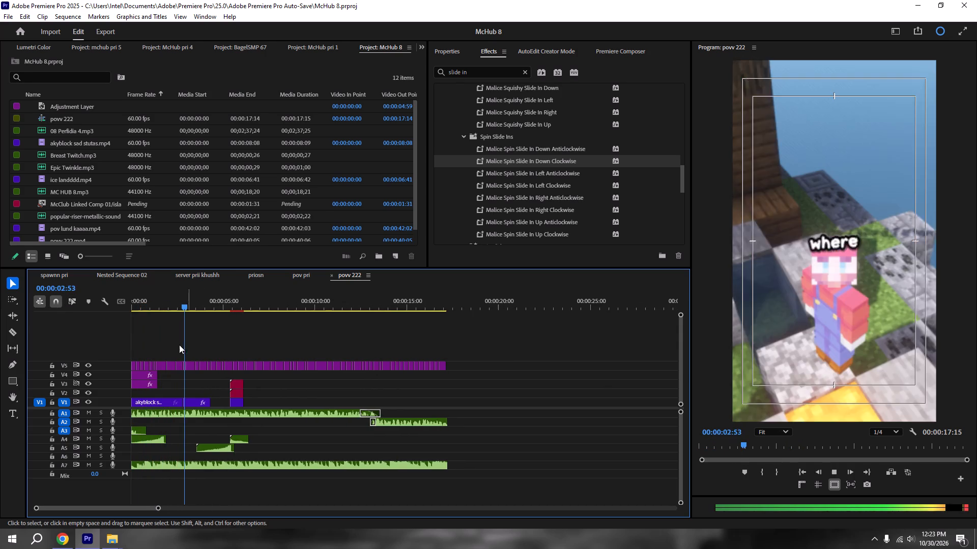
pyautogui.press('space')
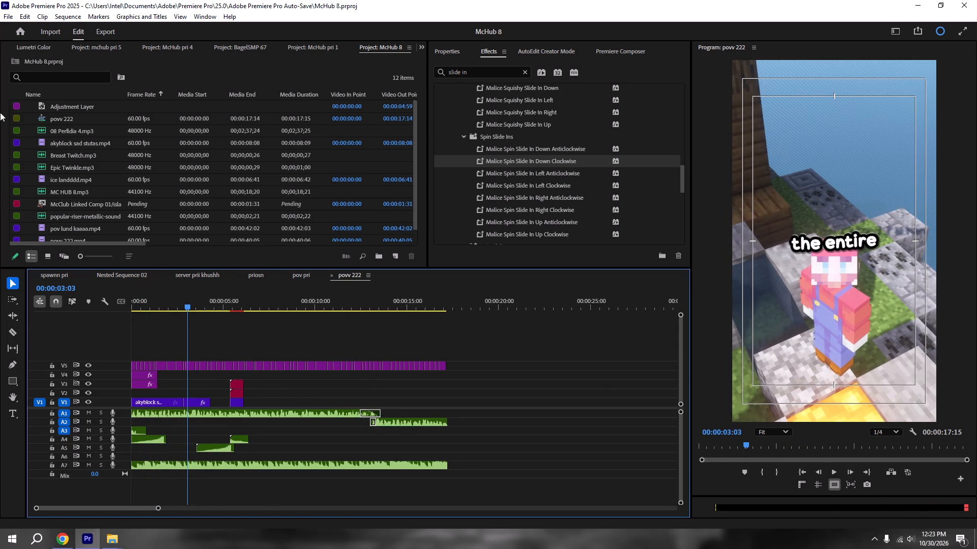
# Browse the project files in the Adobe Premiere Pro Auto-Save folder, examining the numbered McHub and McHub pri projects.
pyautogui.click(4, 16)
pyautogui.click(41, 39)
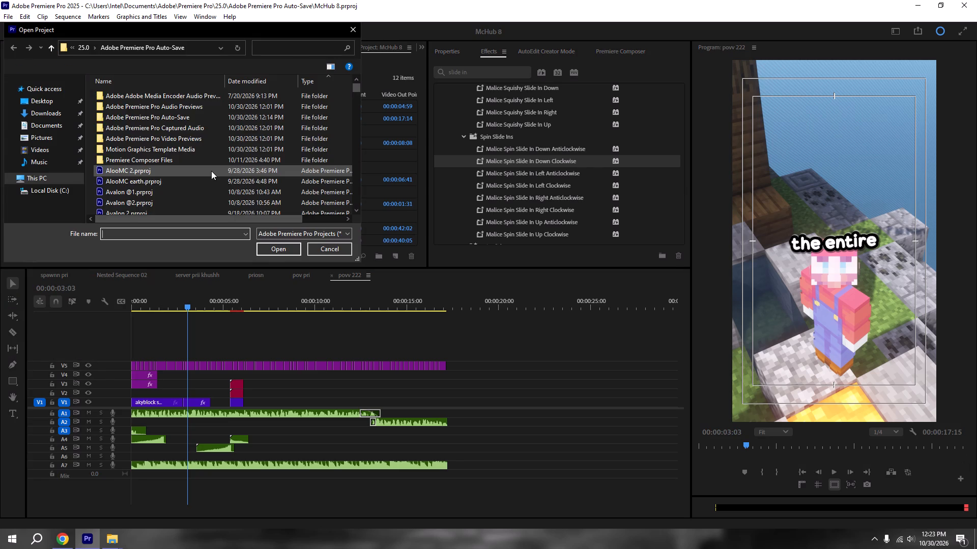
pyautogui.scroll(-17, 207, 175)
pyautogui.scroll(-4, 194, 189)
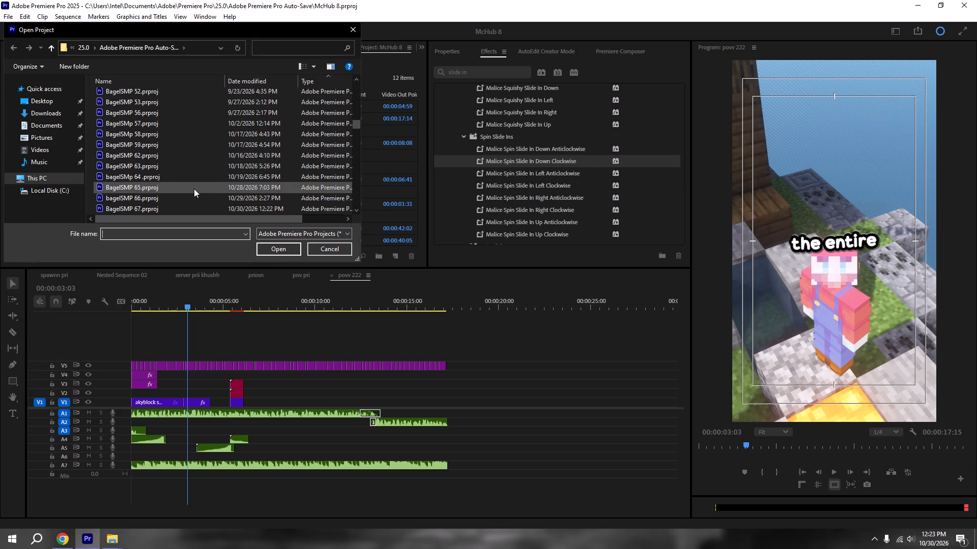
pyautogui.scroll(-9, 194, 189)
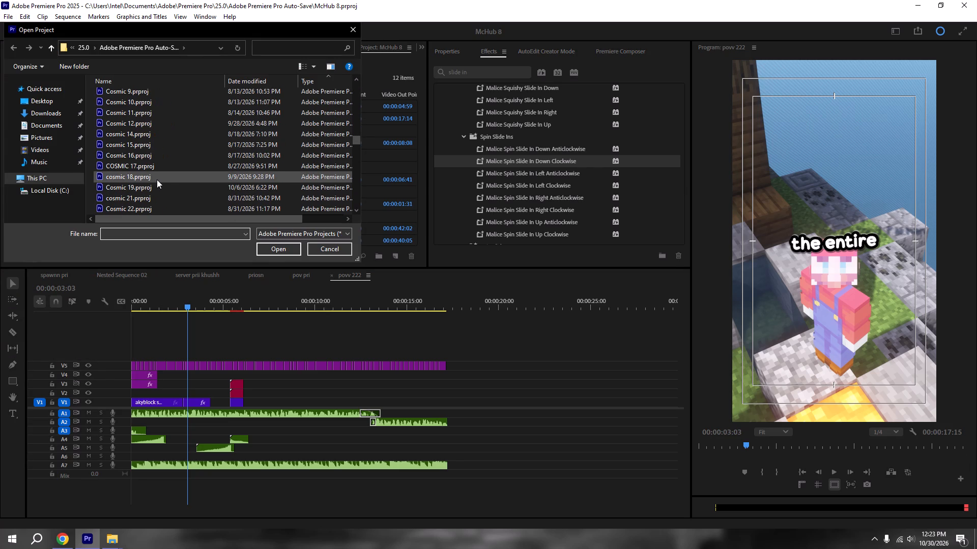
pyautogui.scroll(-20, 157, 179)
pyautogui.scroll(-5, 157, 179)
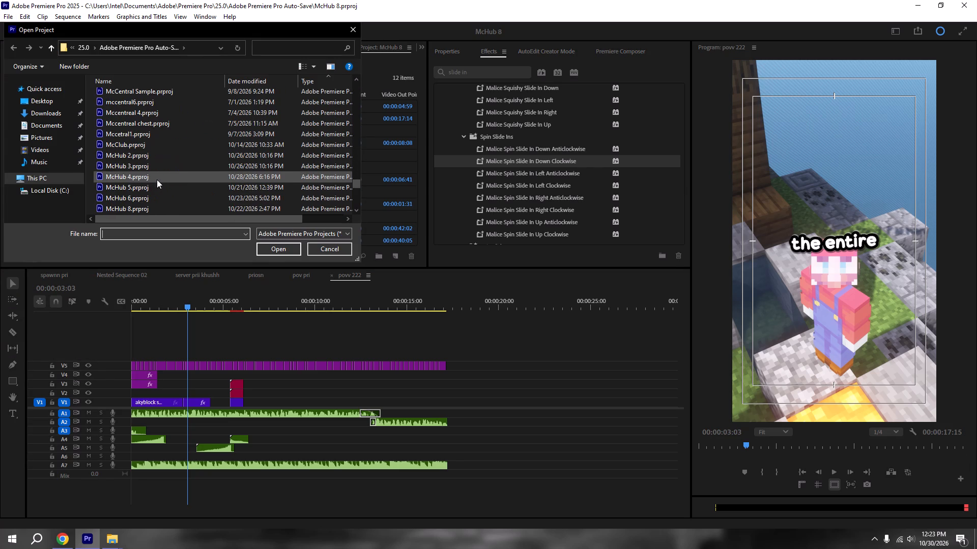
pyautogui.scroll(-4, 142, 194)
pyautogui.scroll(1, 151, 121)
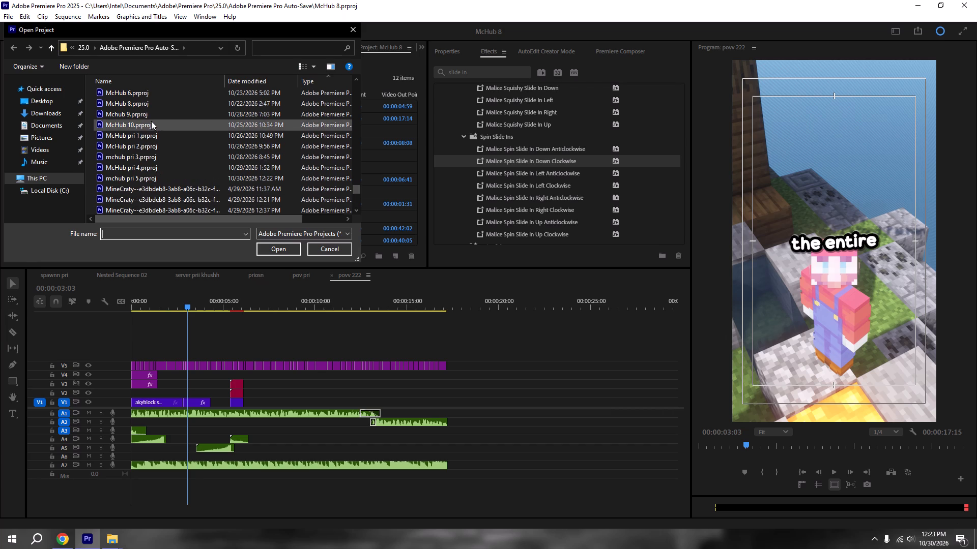
pyautogui.scroll(1, 151, 121)
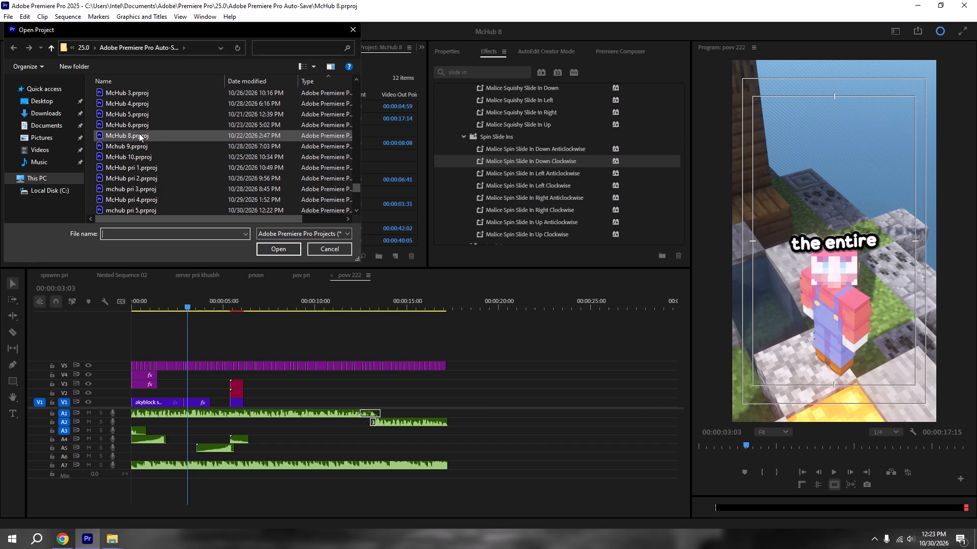
# Switch to Chrome and read the MC HUB SHORTS SCRIPT (SKYBLOCK) document from SHORT - 8 through SHORT - 6 of PRISON'S ERA.
pyautogui.click(66, 548)
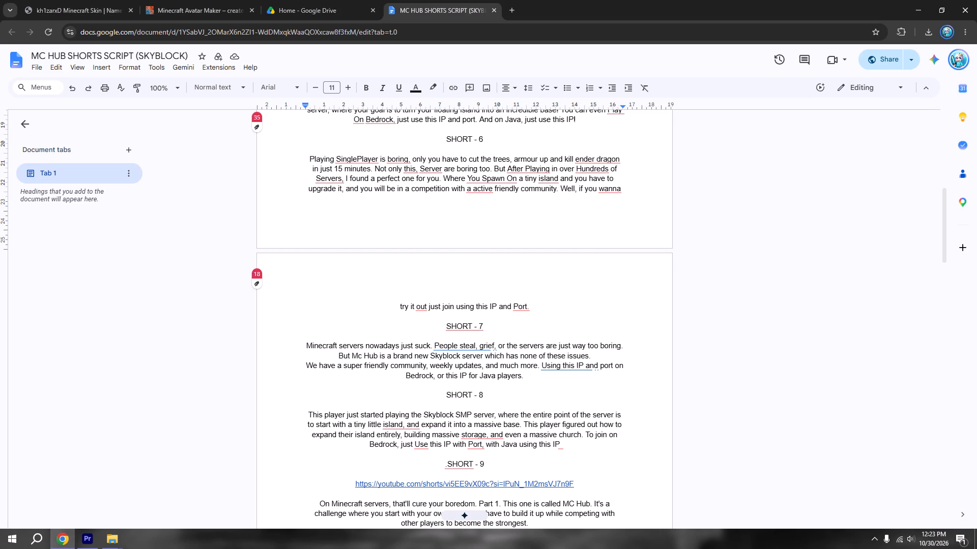
pyautogui.scroll(-3, 510, 297)
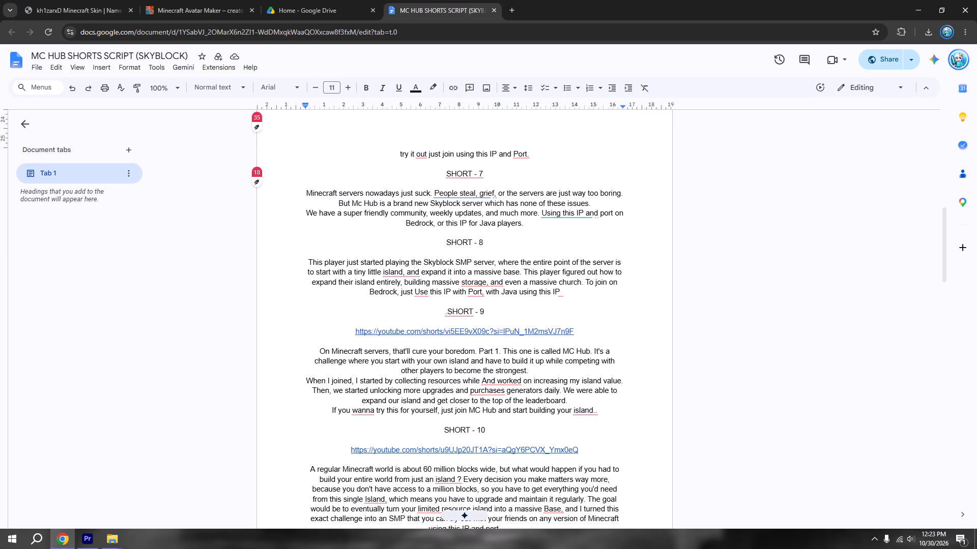
pyautogui.scroll(-2, 581, 340)
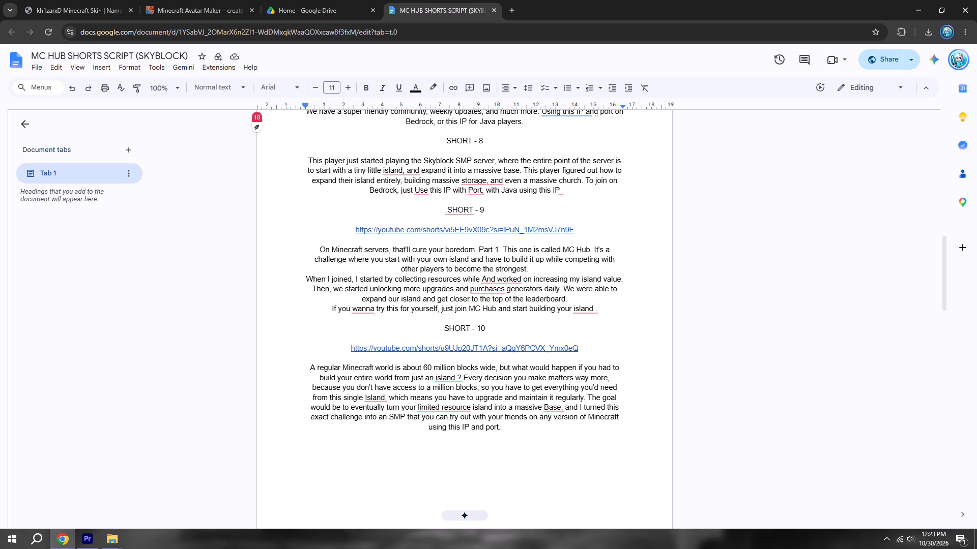
pyautogui.scroll(-3, 471, 398)
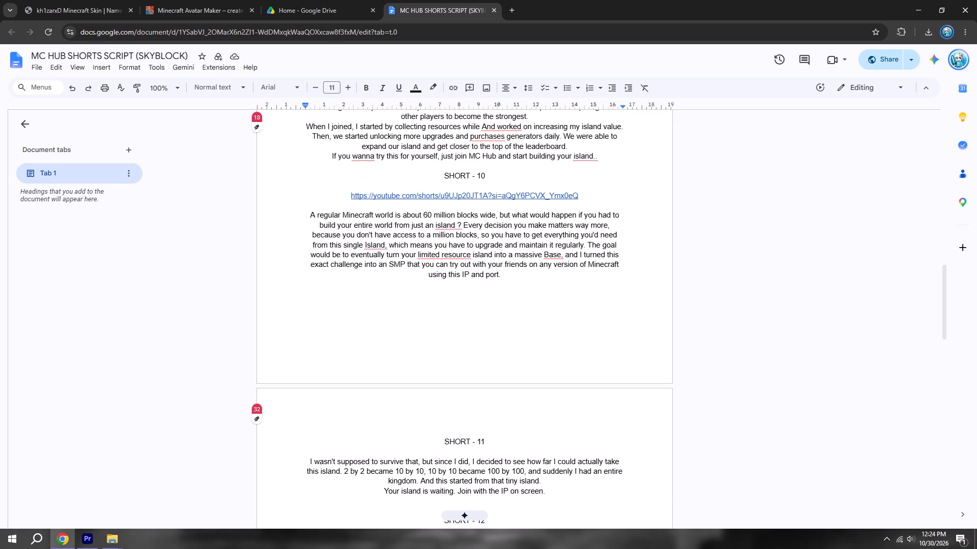
pyautogui.scroll(-4, 471, 398)
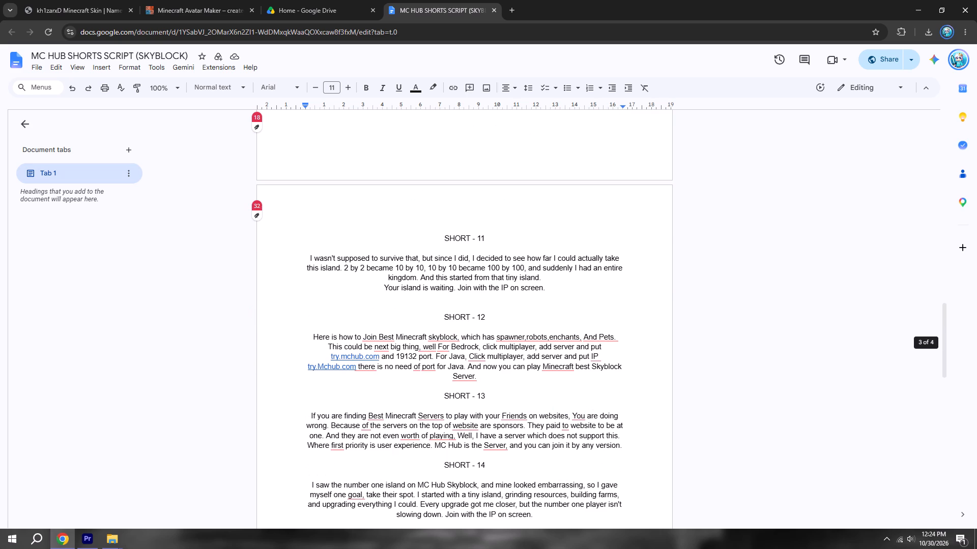
pyautogui.scroll(-1, 471, 398)
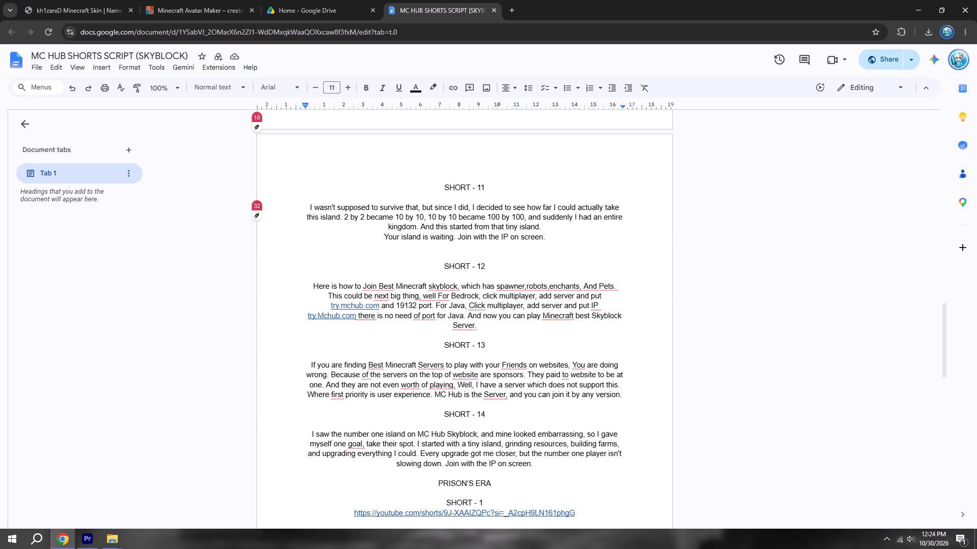
pyautogui.scroll(-4, 471, 398)
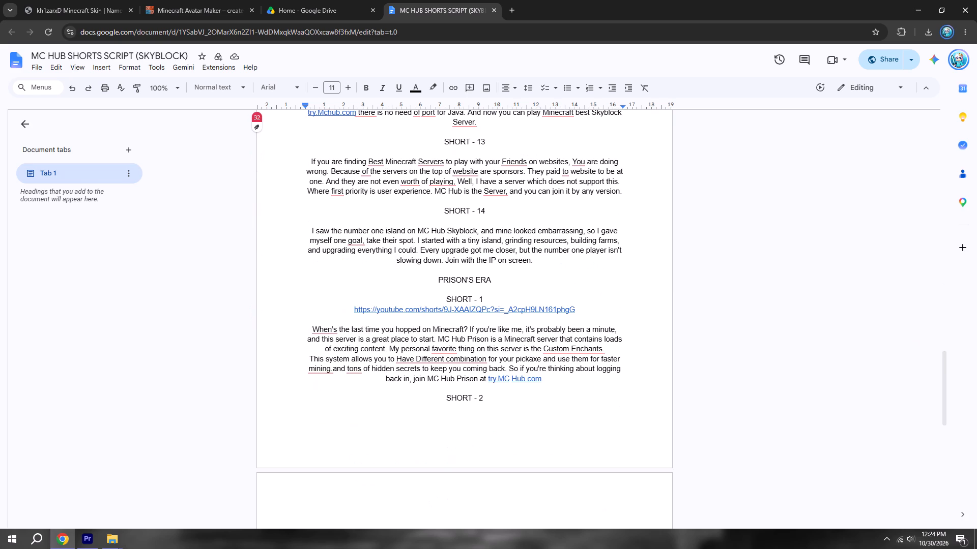
pyautogui.scroll(-5, 471, 398)
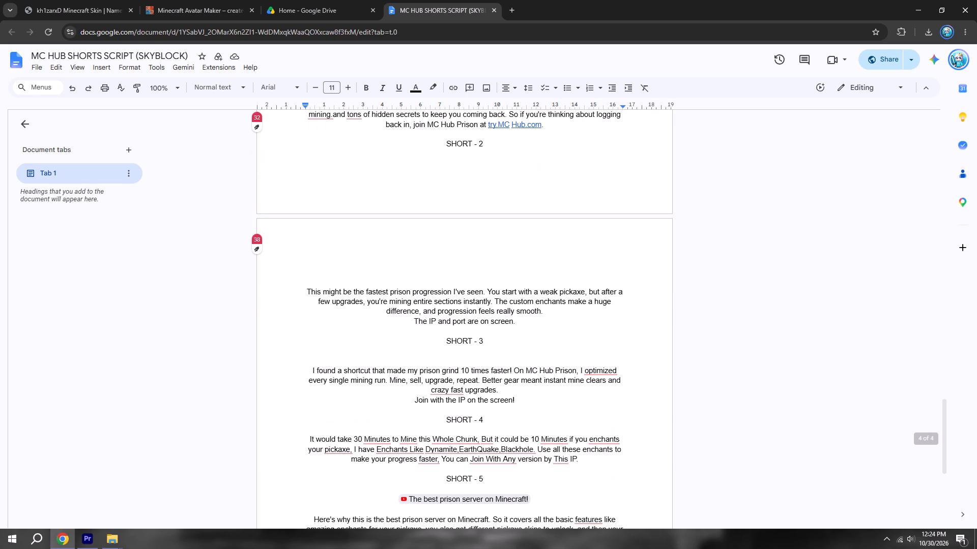
pyautogui.scroll(-3, 471, 398)
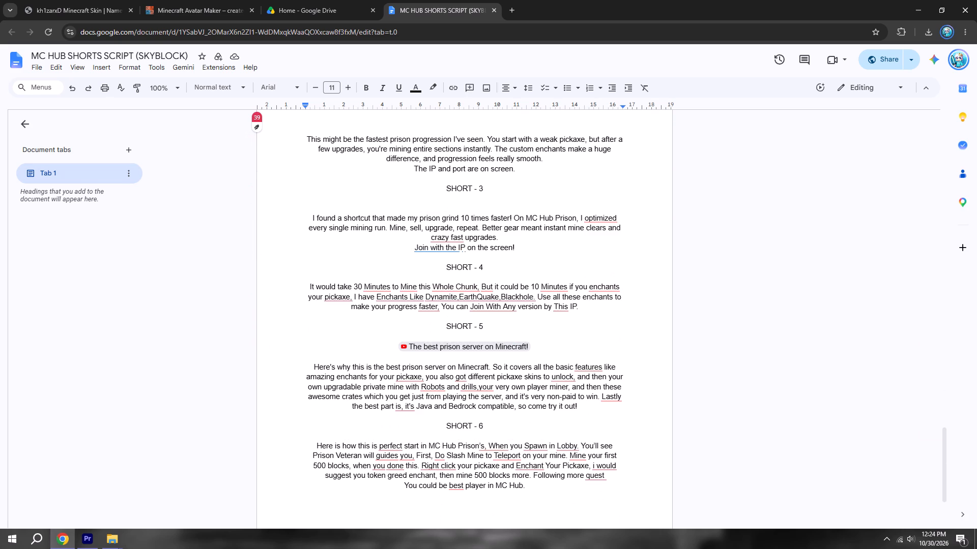
pyautogui.scroll(5, 471, 398)
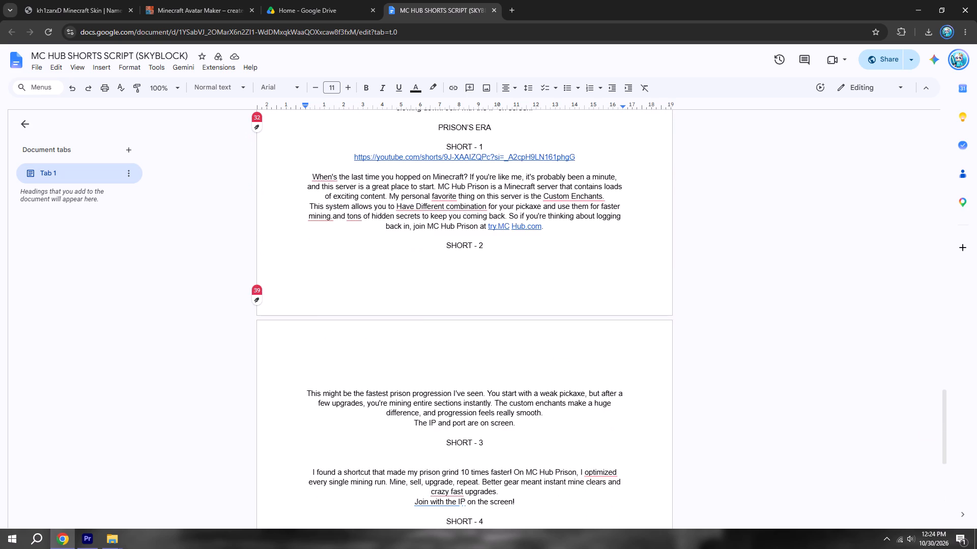
pyautogui.scroll(4, 471, 398)
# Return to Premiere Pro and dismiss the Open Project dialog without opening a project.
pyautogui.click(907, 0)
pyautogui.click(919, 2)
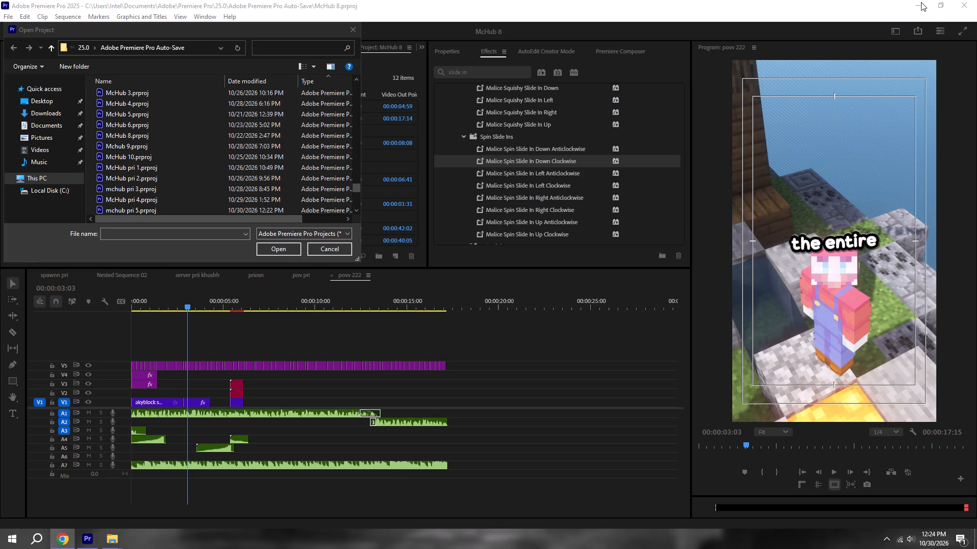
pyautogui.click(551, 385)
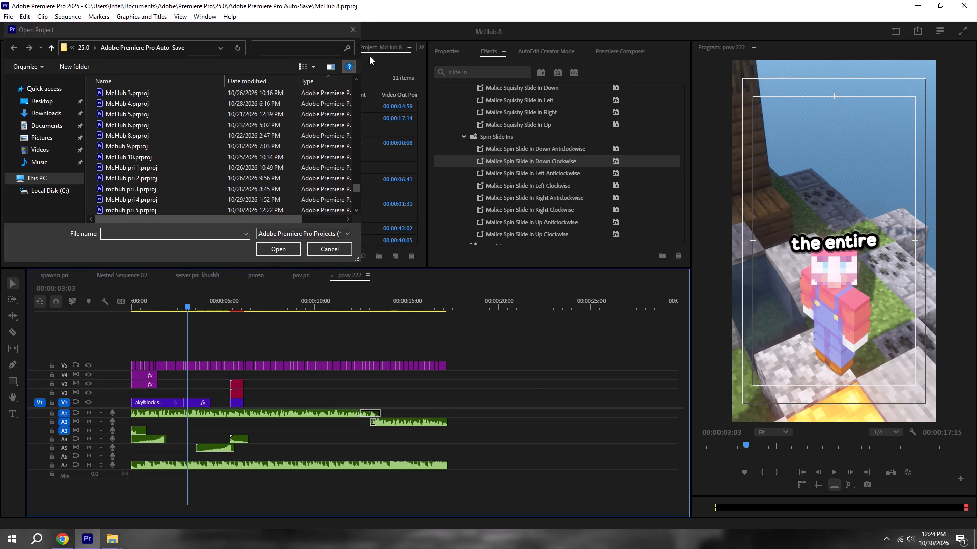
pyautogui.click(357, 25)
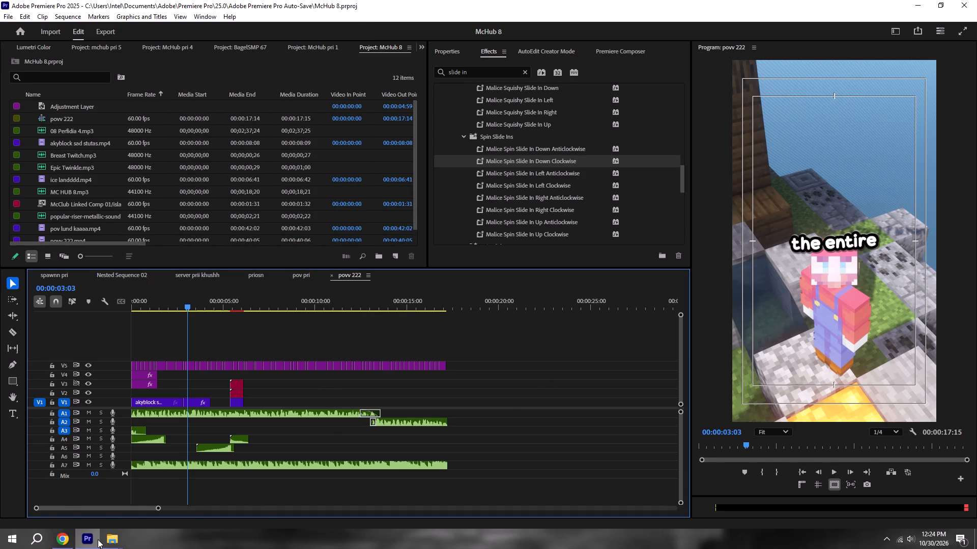
pyautogui.click(108, 539)
pyautogui.click(86, 491)
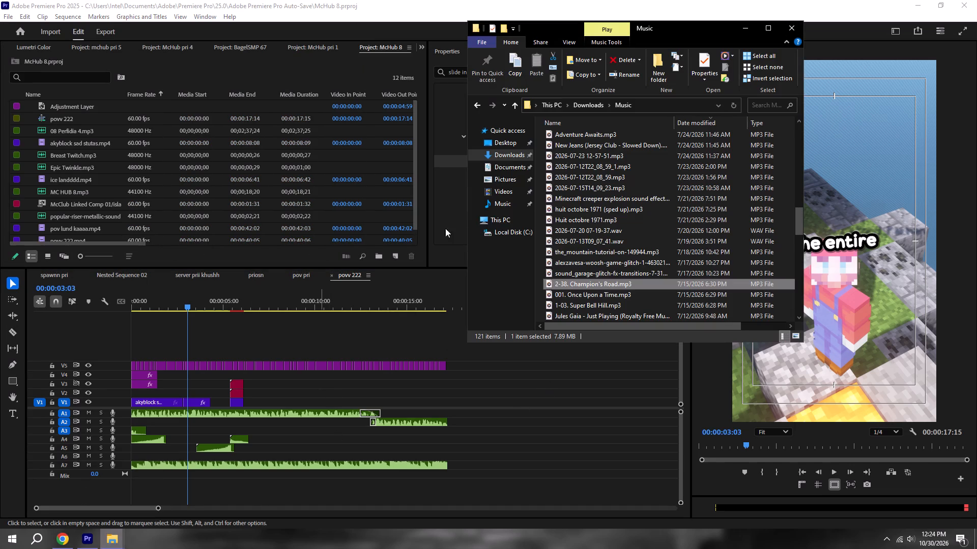
pyautogui.click(509, 193)
pyautogui.scroll(-13, 645, 260)
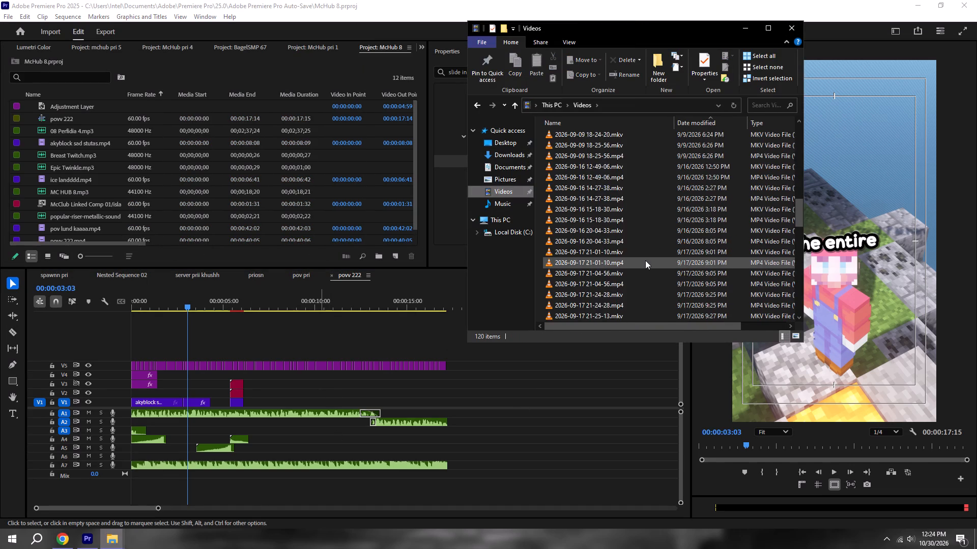
pyautogui.scroll(-20, 645, 260)
pyautogui.scroll(-14, 645, 260)
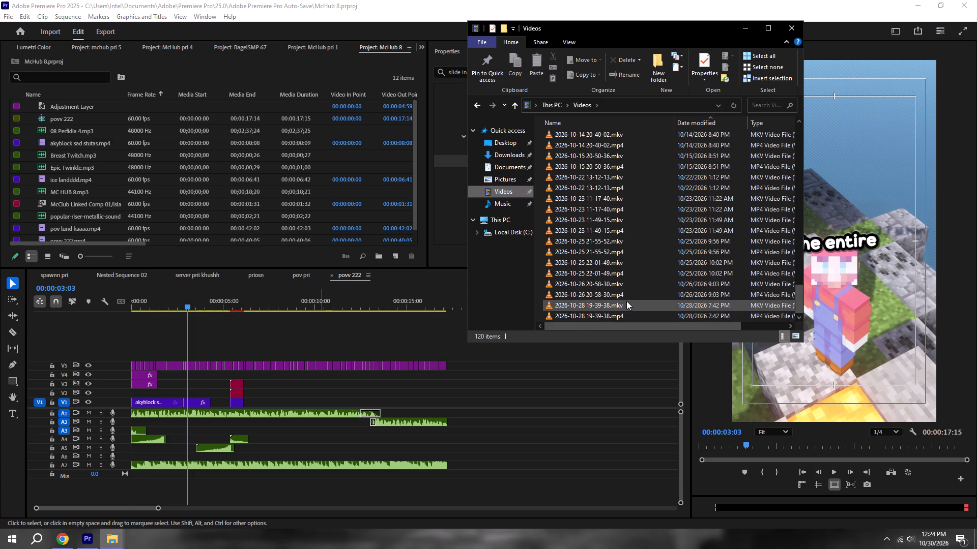
pyautogui.doubleClick(625, 292)
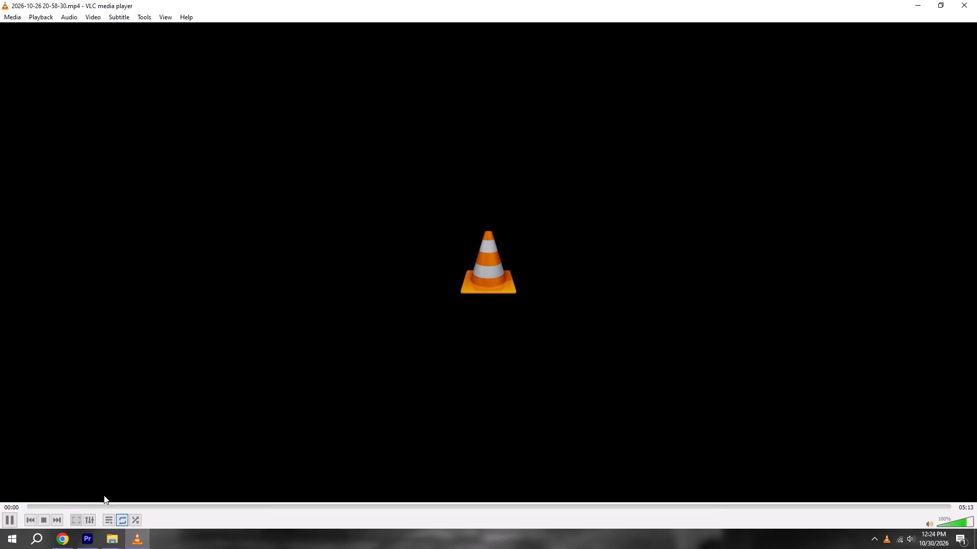
pyautogui.click(77, 506)
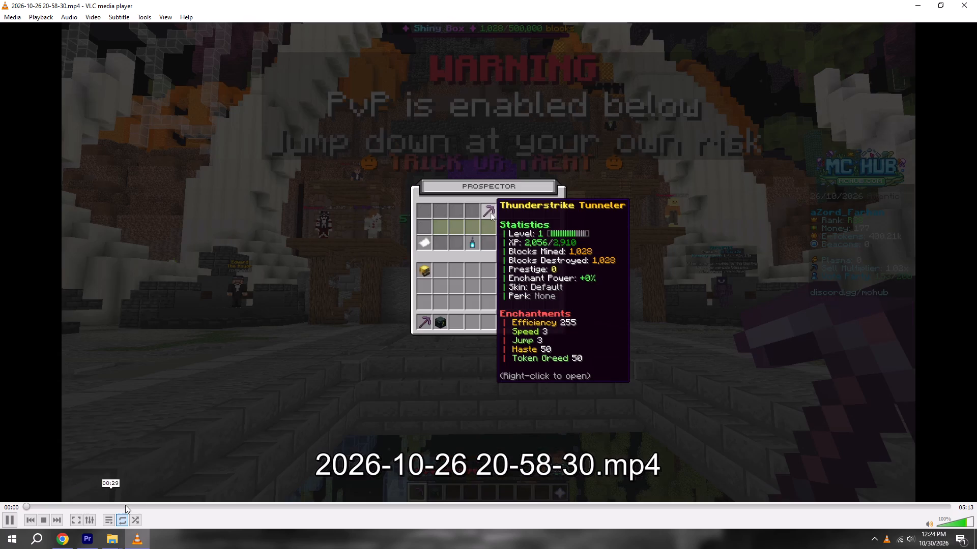
pyautogui.click(960, 0)
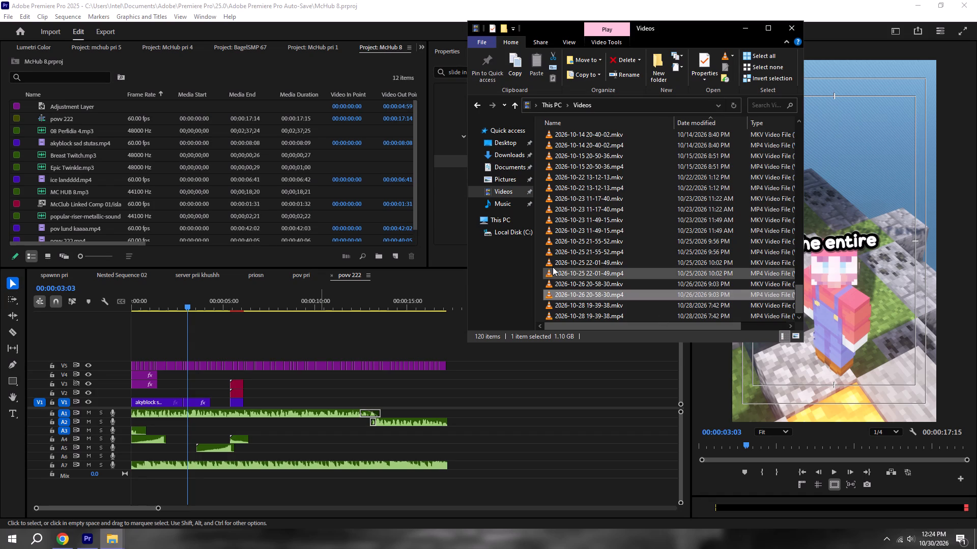
pyautogui.doubleClick(619, 254)
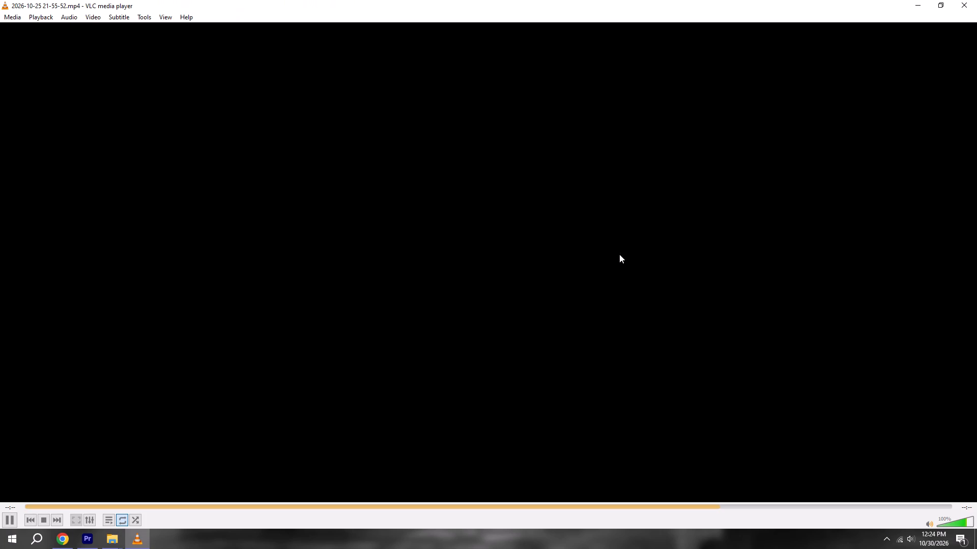
pyautogui.click(970, 0)
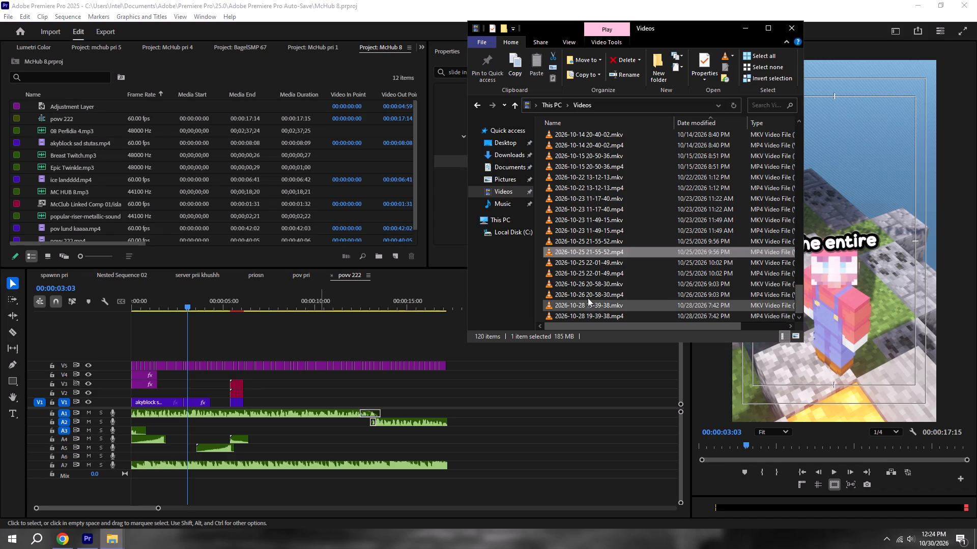
pyautogui.doubleClick(612, 230)
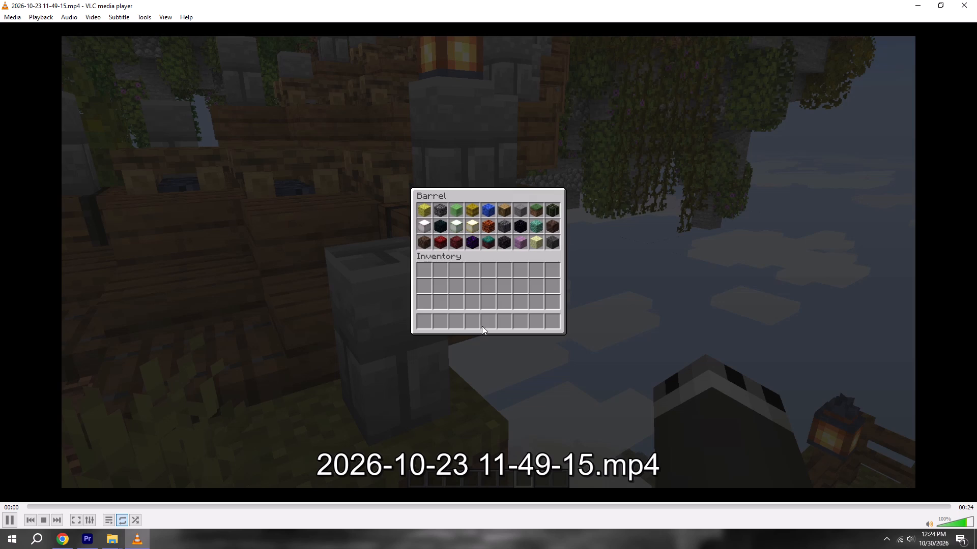
pyautogui.click(976, 0)
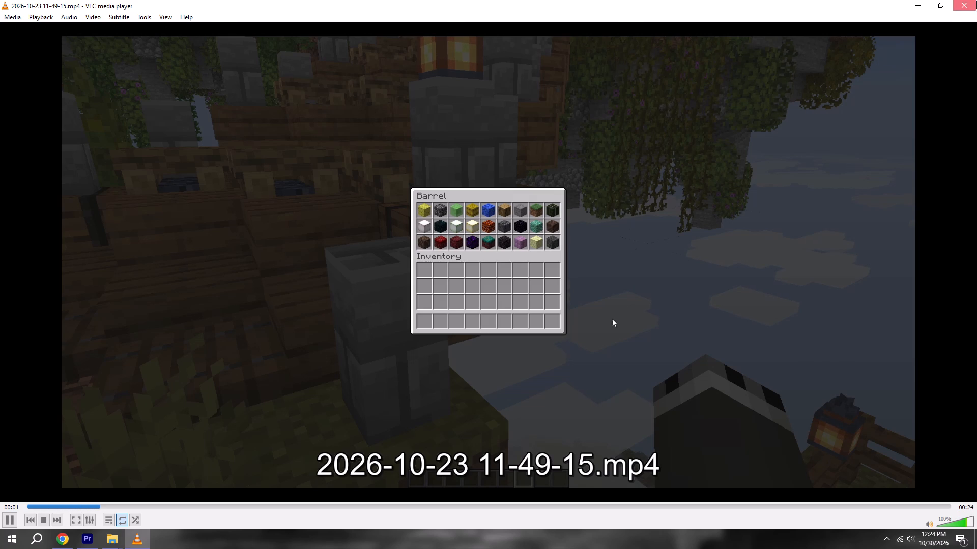
pyautogui.doubleClick(599, 207)
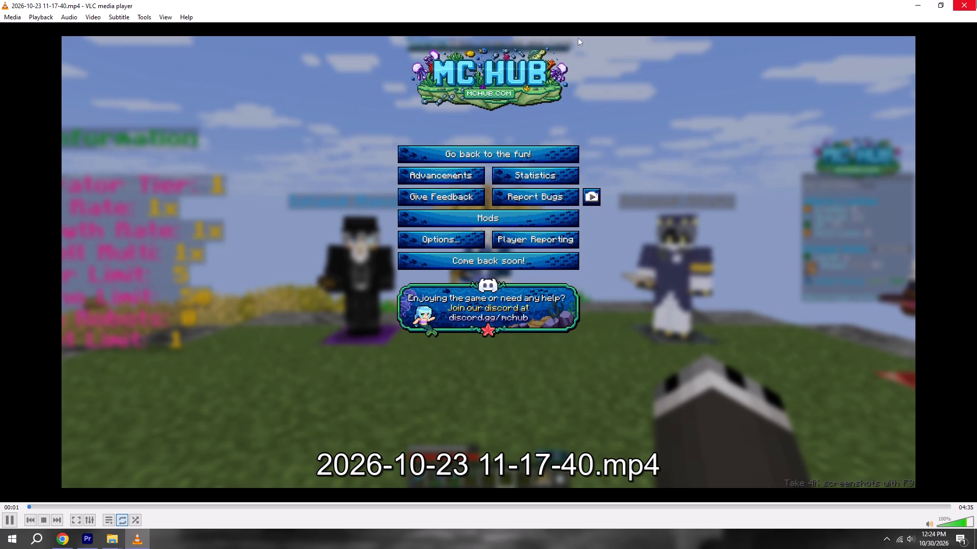
pyautogui.click(976, 0)
pyautogui.doubleClick(598, 185)
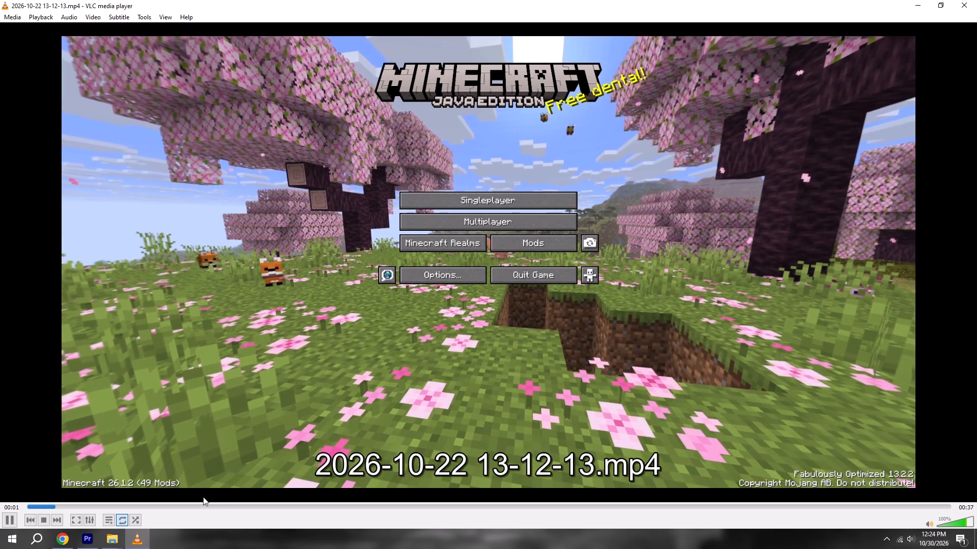
pyautogui.click(198, 504)
pyautogui.click(253, 507)
pyautogui.click(293, 507)
pyautogui.click(330, 512)
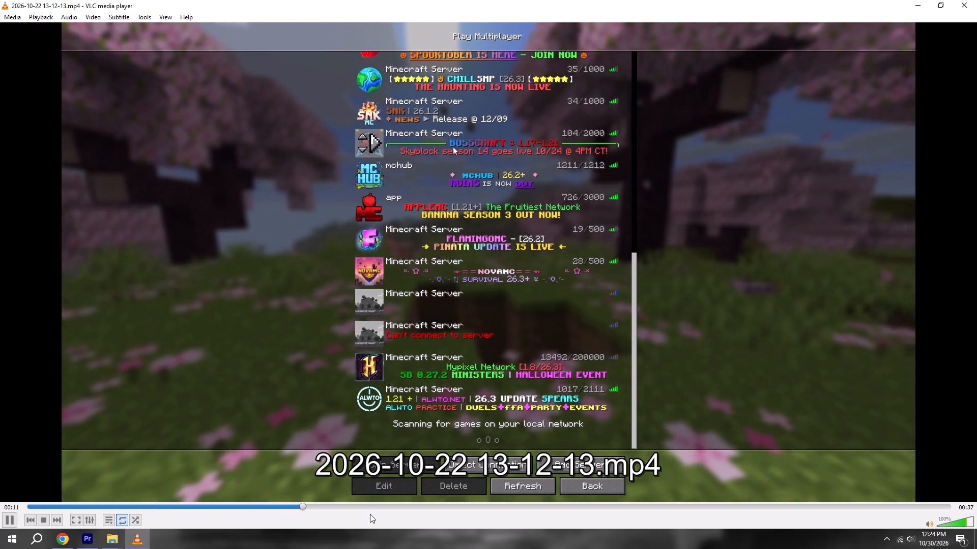
pyautogui.click(394, 506)
pyautogui.click(448, 501)
pyautogui.click(480, 498)
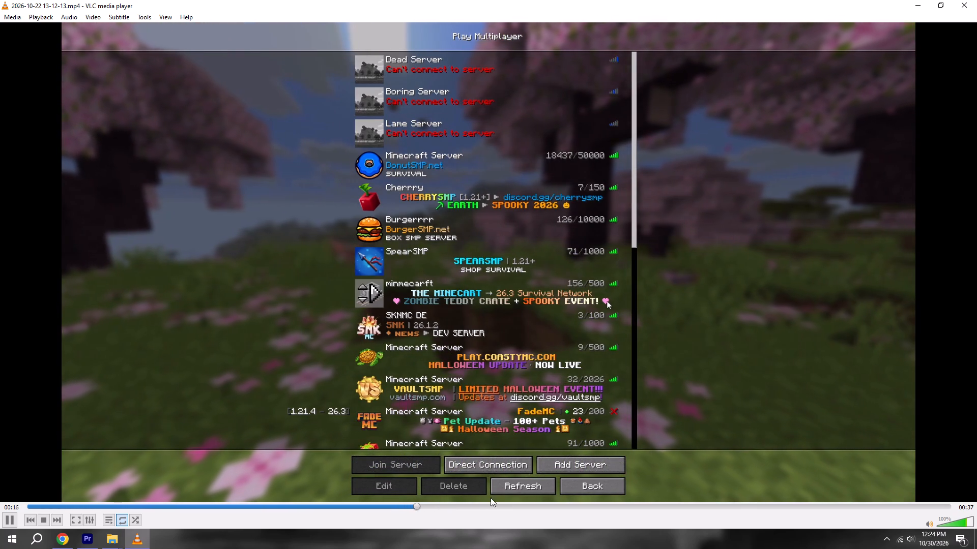
pyautogui.click(515, 501)
pyautogui.click(538, 508)
pyautogui.click(565, 508)
pyautogui.click(659, 507)
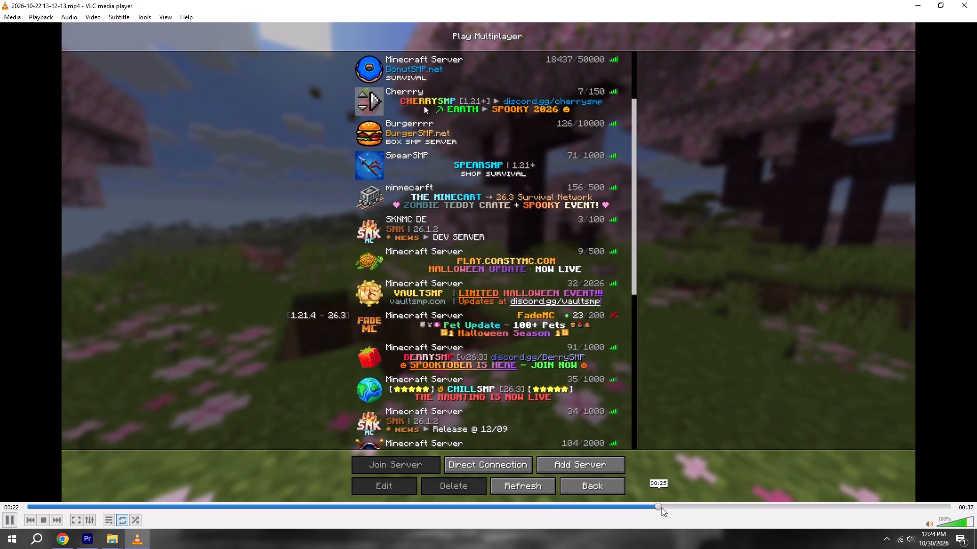
pyautogui.click(767, 505)
pyautogui.click(869, 505)
pyautogui.click(911, 505)
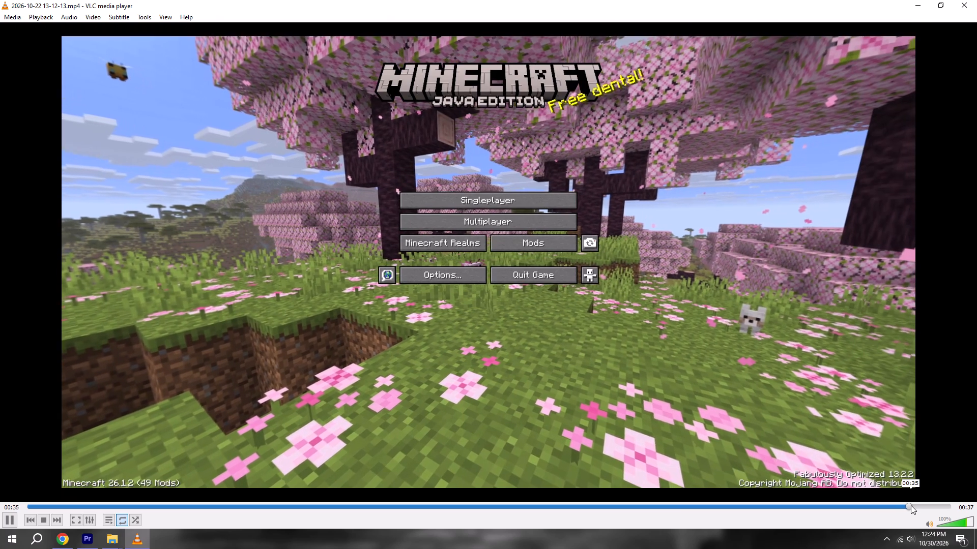
pyautogui.click(965, 0)
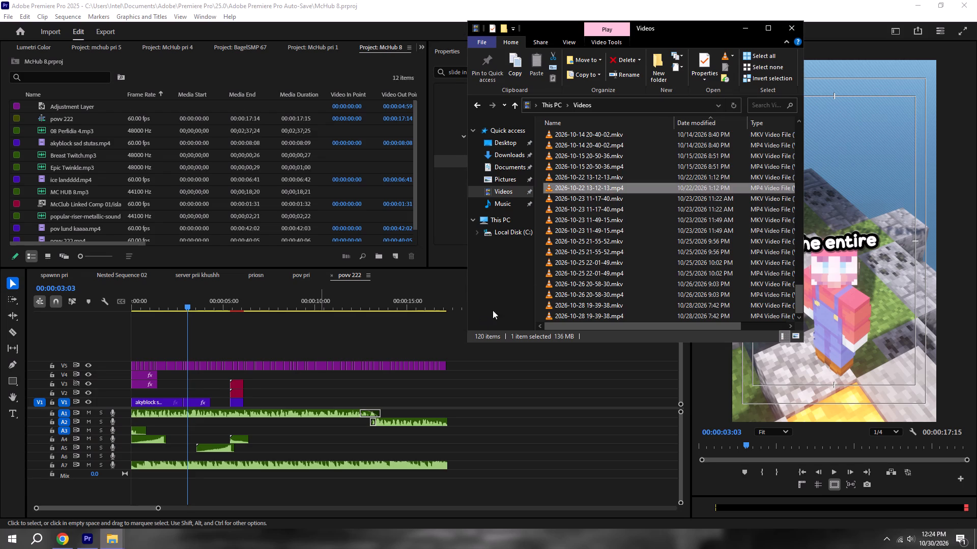
pyautogui.doubleClick(615, 168)
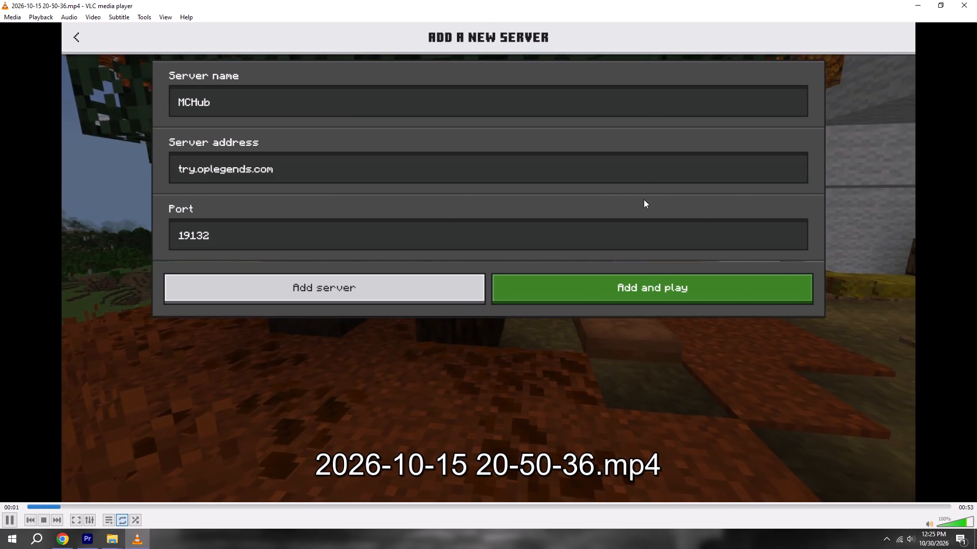
pyautogui.click(971, 6)
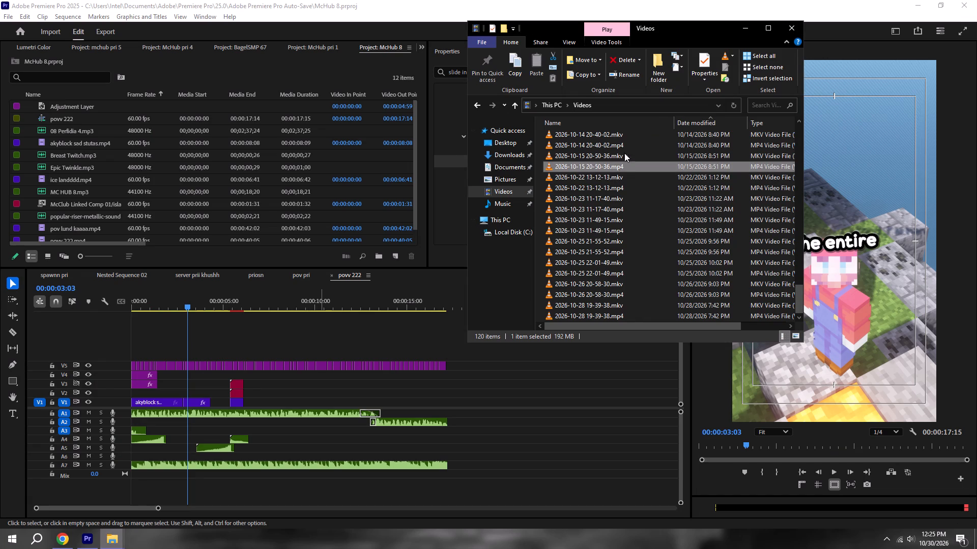
pyautogui.click(741, 29)
# Save the McHub 8 project in Premiere Pro and close its povv 222 sequence.
pyautogui.click(503, 391)
pyautogui.keyDown('alt'); pyautogui.scroll(-5, 501, 388); pyautogui.keyUp('alt')
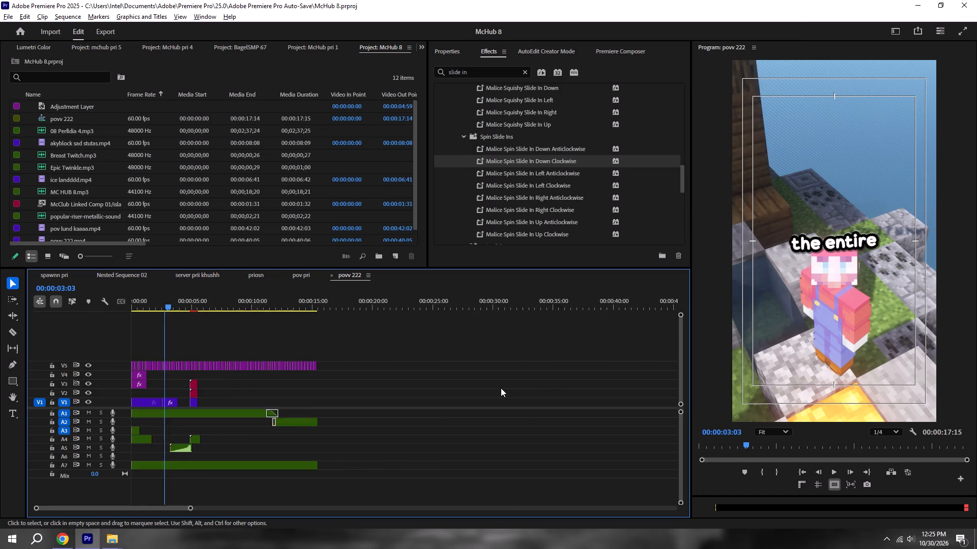
pyautogui.keyDown('alt'); pyautogui.scroll(-5, 501, 388); pyautogui.keyUp('alt')
pyautogui.hotkey('ctrl', 's')
pyautogui.click(331, 278)
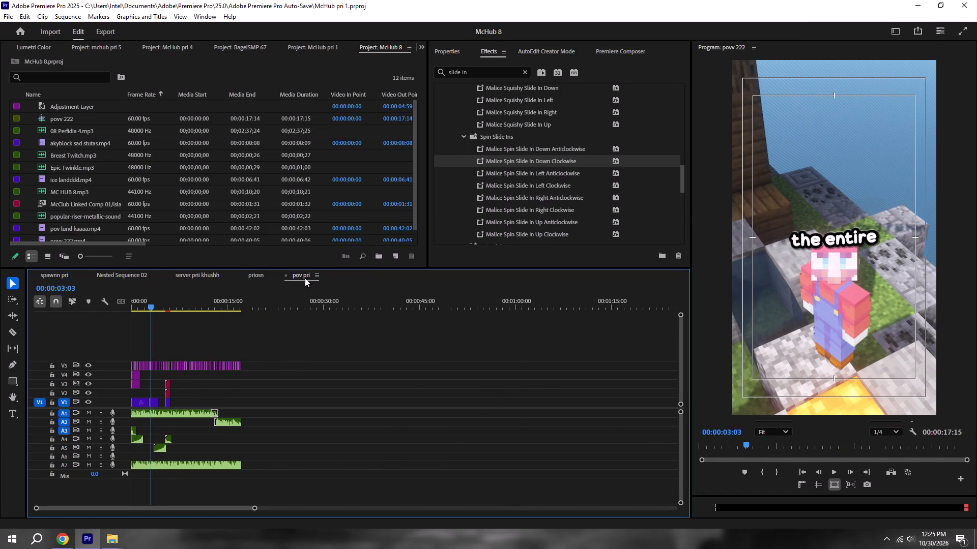
# Save McHub pri 1, switch to the priosn sequence, return to its start and save mchub pri 5.
pyautogui.keyDown('alt'); pyautogui.scroll(-7, 314, 381); pyautogui.keyUp('alt')
pyautogui.hotkey('ctrl', 's')
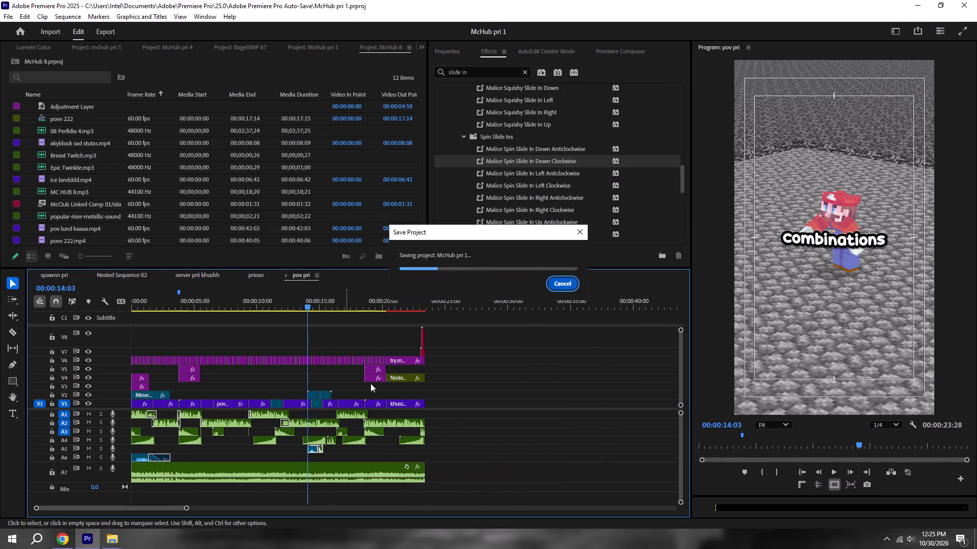
pyautogui.click(257, 278)
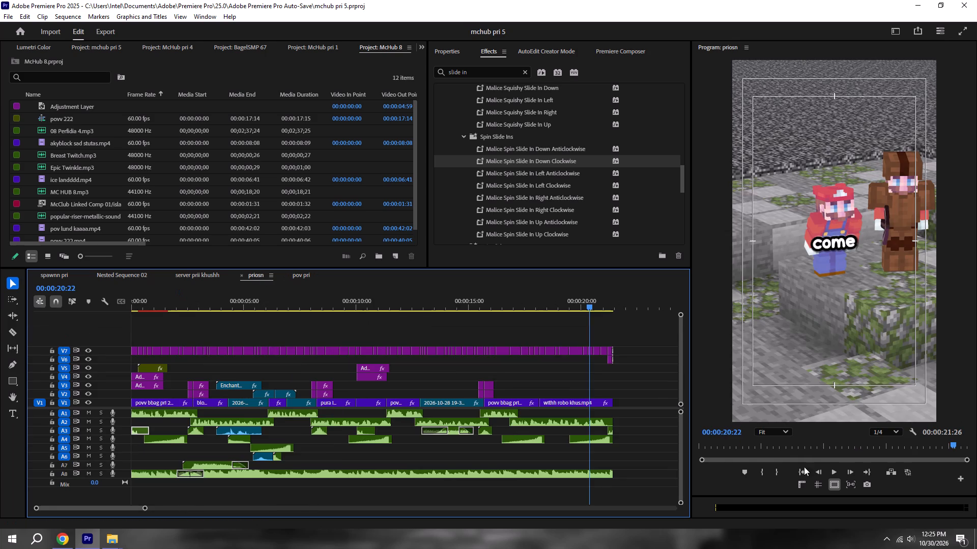
pyautogui.click(798, 467)
pyautogui.keyDown('alt'); pyautogui.scroll(-6, 482, 439); pyautogui.keyUp('alt')
pyautogui.hotkey('ctrl', 's')
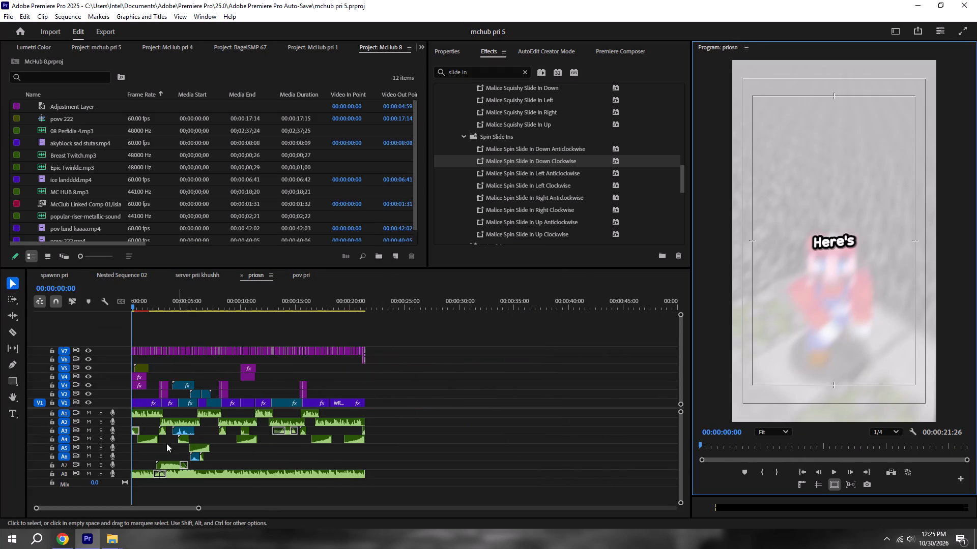
# Open the project McHub 6.prproj from the Adobe Premiere Pro Auto-Save folder.
pyautogui.click(11, 17)
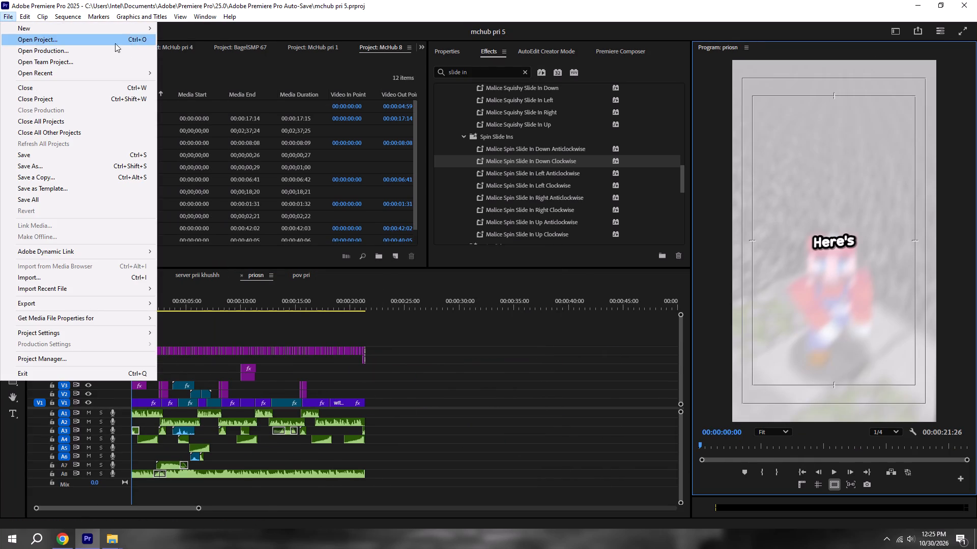
pyautogui.click(82, 44)
pyautogui.scroll(-9, 242, 150)
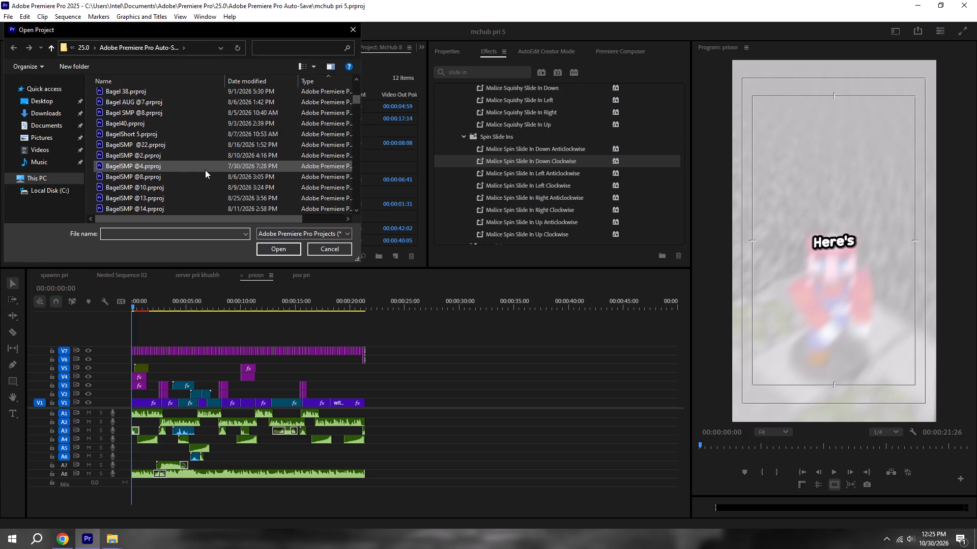
pyautogui.scroll(-20, 205, 170)
pyautogui.scroll(-18, 205, 170)
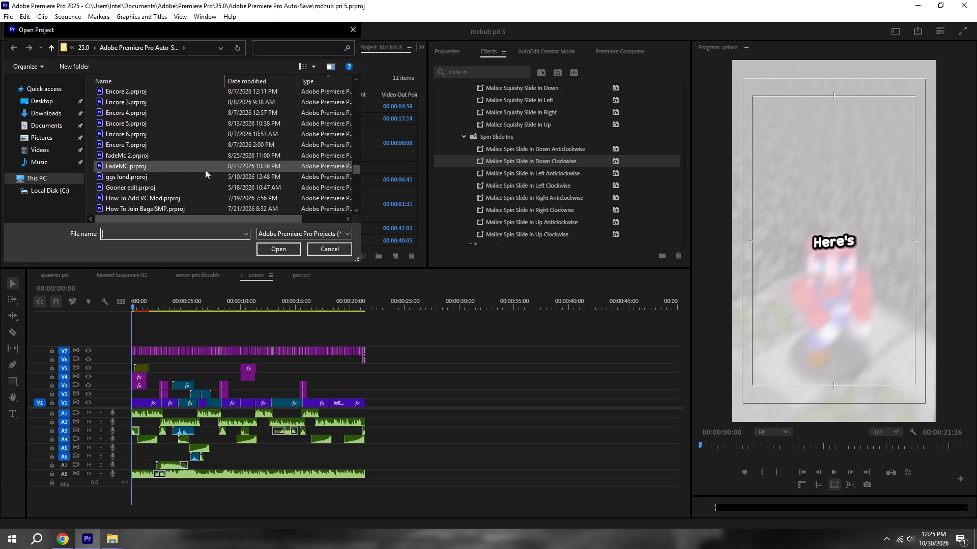
pyautogui.scroll(-10, 205, 170)
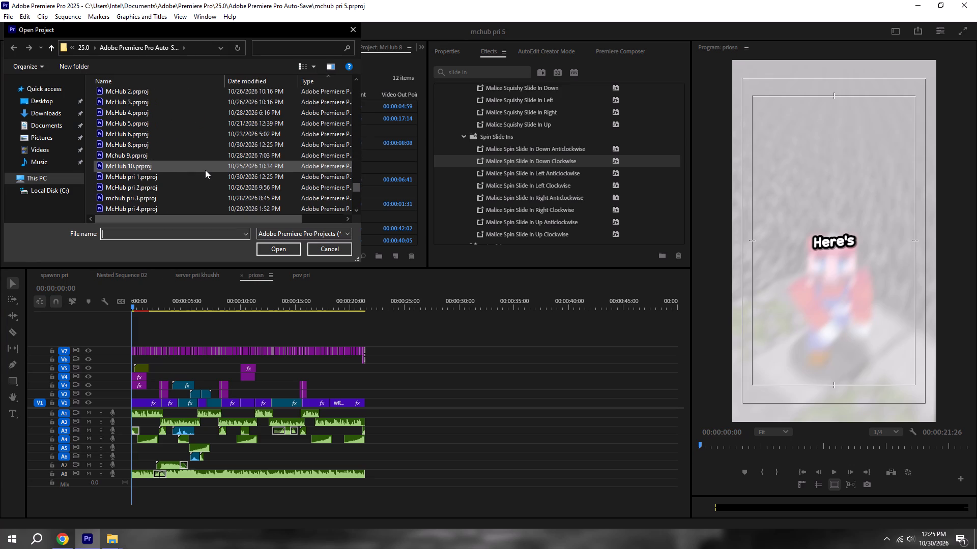
pyautogui.click(149, 136)
pyautogui.click(272, 253)
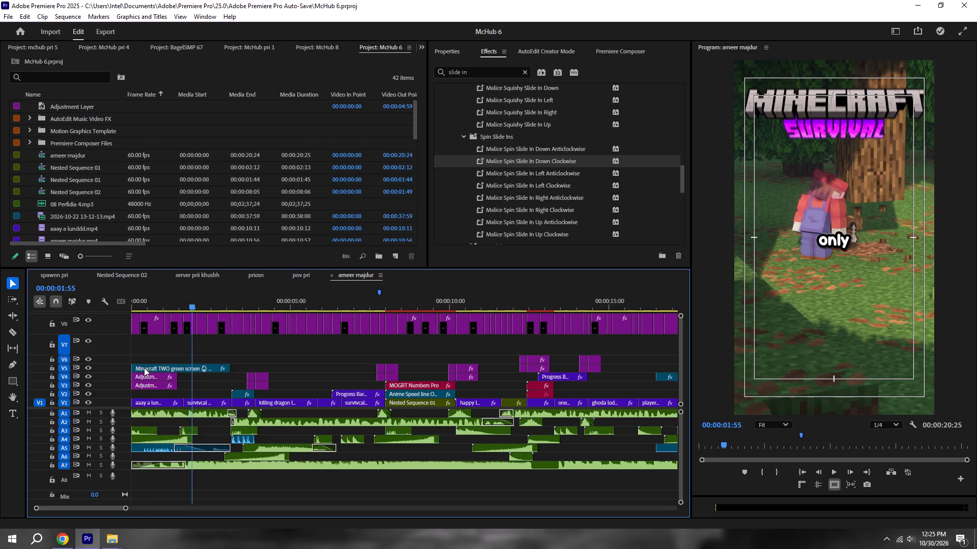
# Copy the first audio clip on A5 of the ameer majdur sequence and paste it at the start of priosn.
pyautogui.click(162, 448)
pyautogui.hotkey('ctrl', 'c')
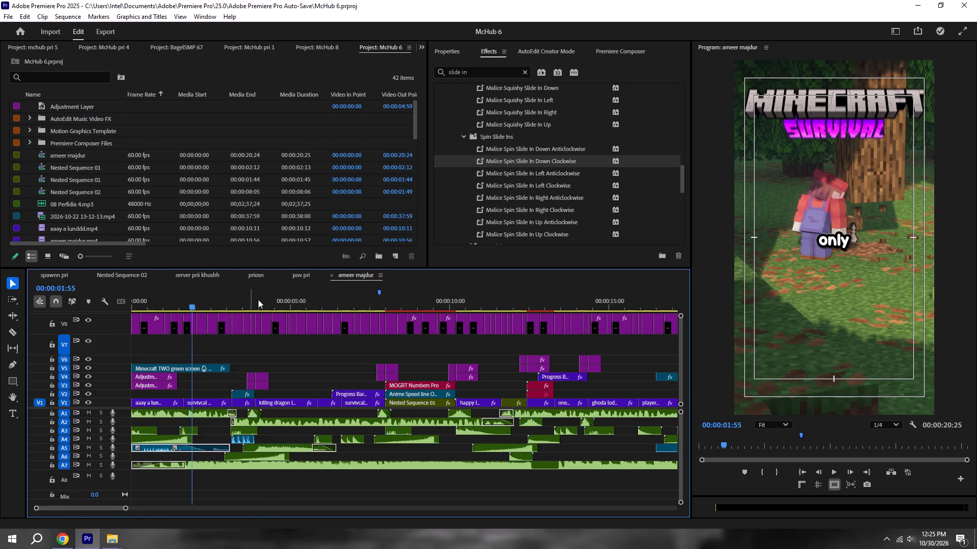
pyautogui.click(255, 270)
pyautogui.keyDown('alt'); pyautogui.scroll(-5, 218, 353); pyautogui.keyUp('alt')
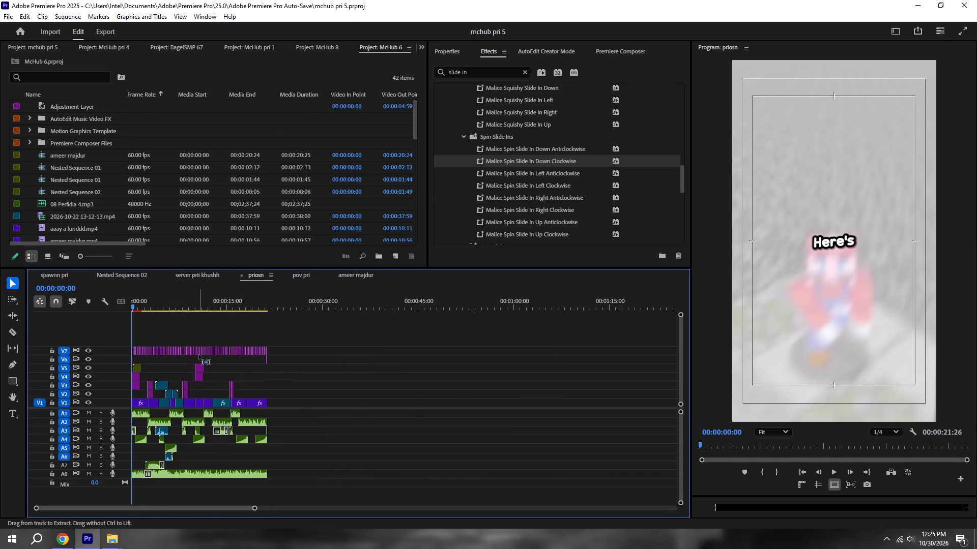
pyautogui.hotkey('ctrl', 'v')
# Play the opening of priosn, lengthen the pasted A5 clip's fade-out by 00:00:01:12 toward the clip's start, and save.
pyautogui.keyDown('alt'); pyautogui.scroll(13, 150, 440); pyautogui.keyUp('alt')
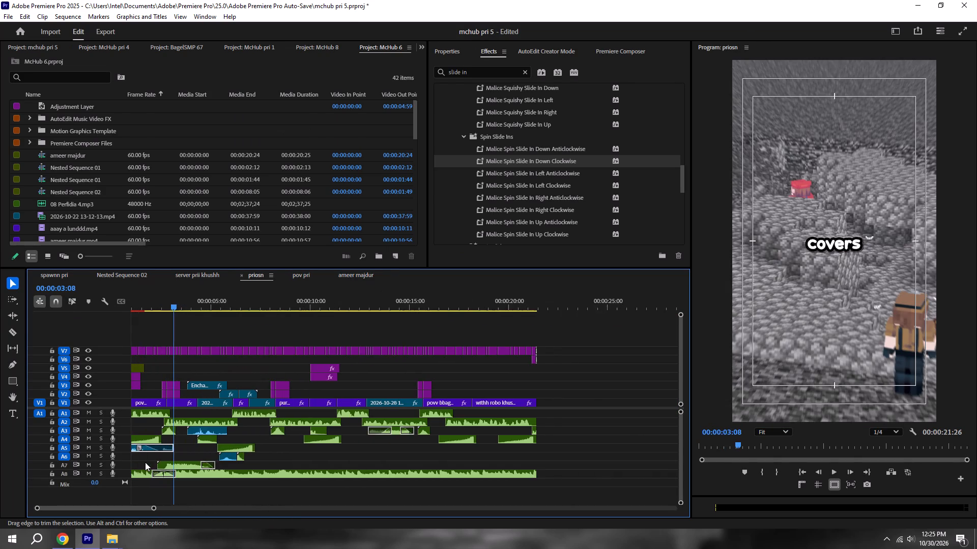
pyautogui.keyDown('alt'); pyautogui.scroll(4, 145, 462); pyautogui.keyUp('alt')
pyautogui.scroll(20, 159, 441)
pyautogui.scroll(5, 159, 441)
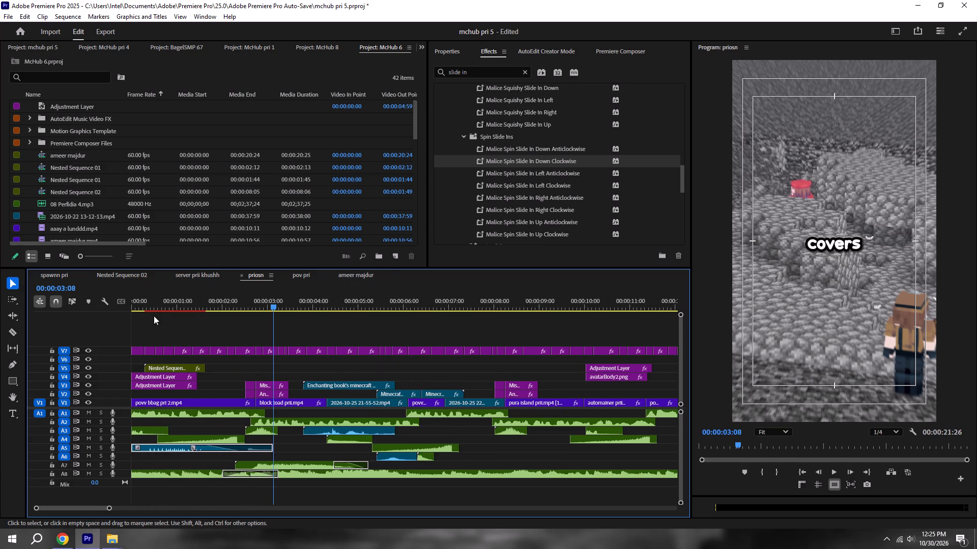
pyautogui.keyDown('shift'); pyautogui.moveTo(144, 302); pyautogui.dragTo(133, 302); pyautogui.keyUp('shift')
pyautogui.press('space')
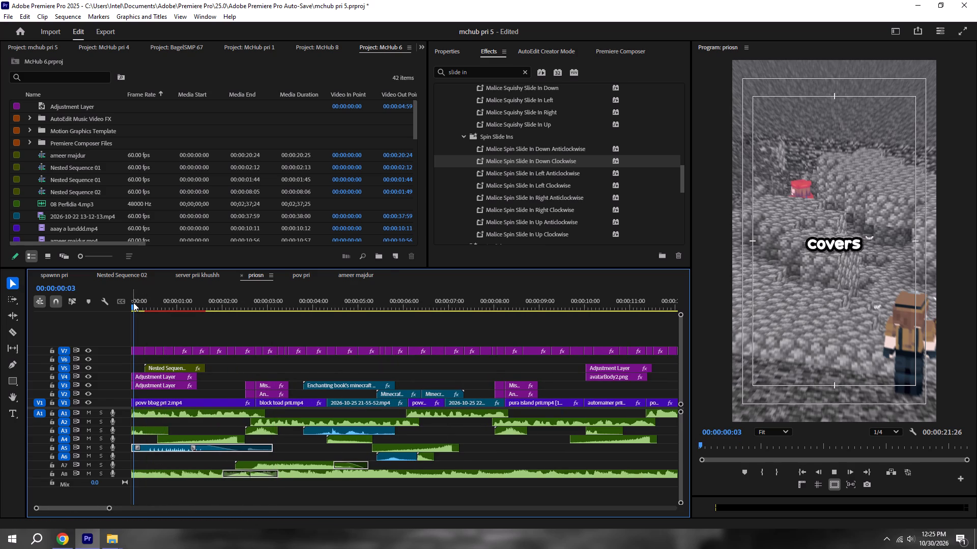
pyautogui.press('space')
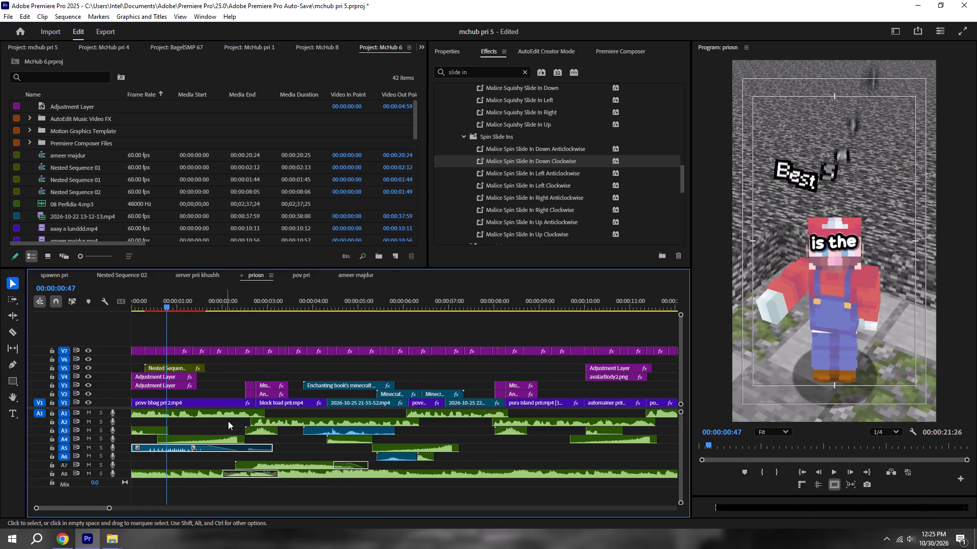
pyautogui.moveTo(194, 447); pyautogui.dragTo(139, 463)
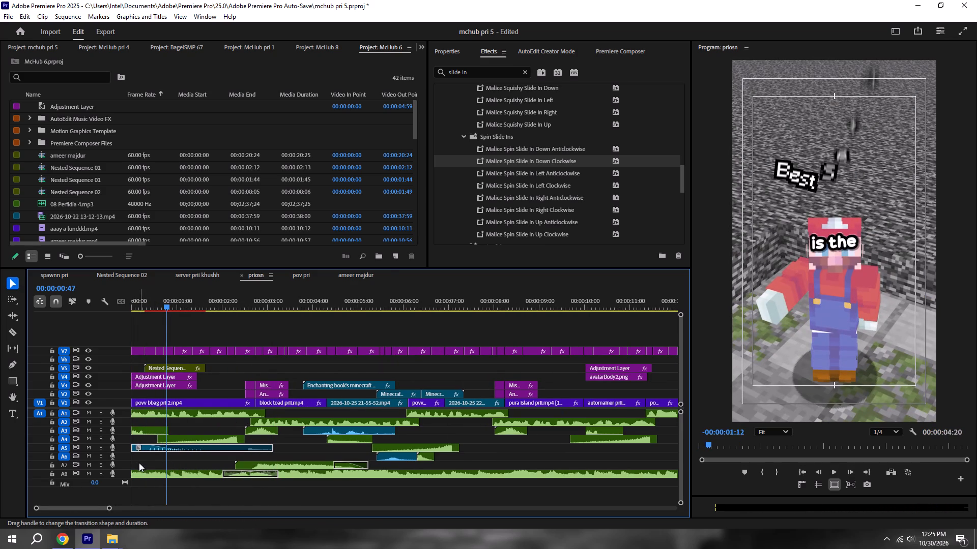
pyautogui.hotkey('ctrl', 's')
# Replay the opening, extend the A5 clip's fade-out all the way to the clip's start, and save.
pyautogui.moveTo(147, 298); pyautogui.dragTo(138, 300)
pyautogui.press('space')
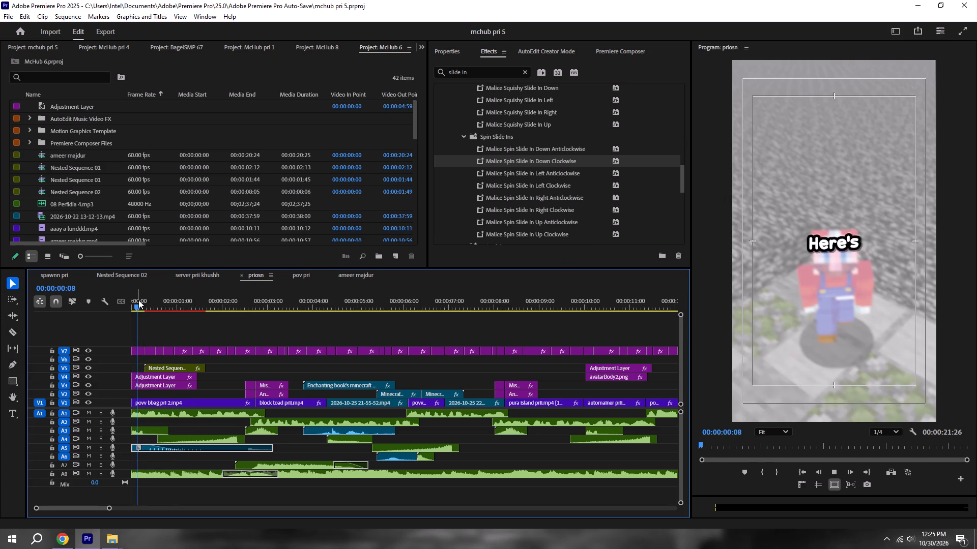
pyautogui.press('space')
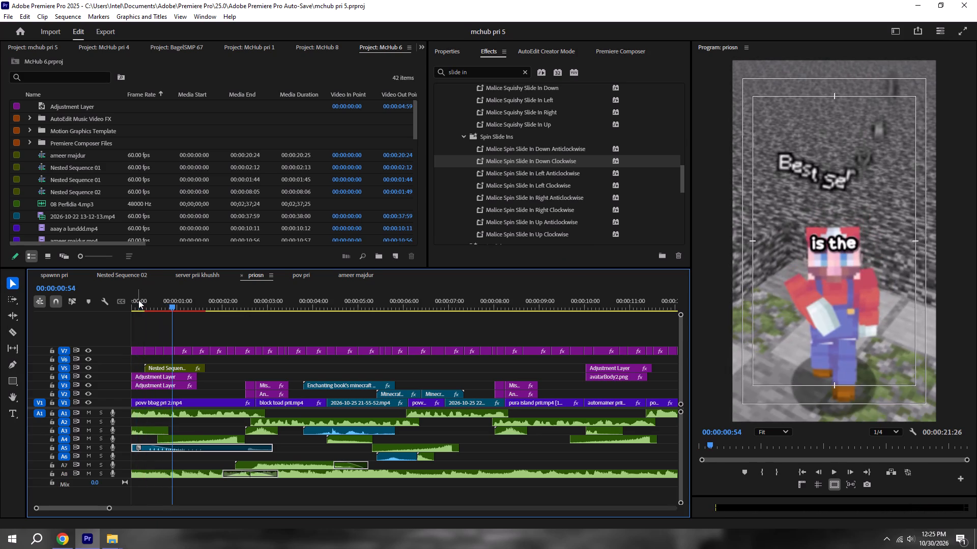
pyautogui.press('space')
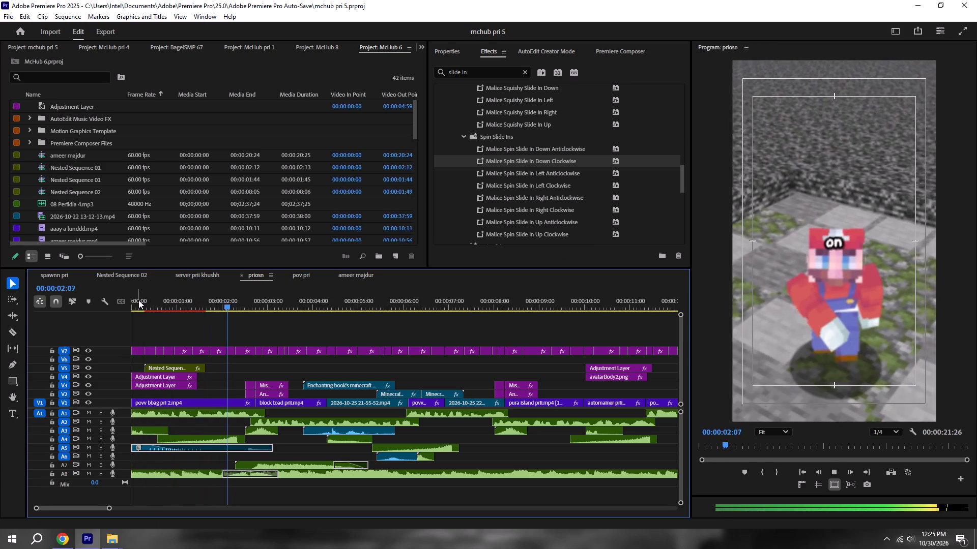
pyautogui.press('space')
pyautogui.hotkey('ctrl', 's')
pyautogui.moveTo(176, 299); pyautogui.dragTo(109, 299)
pyautogui.press('space')
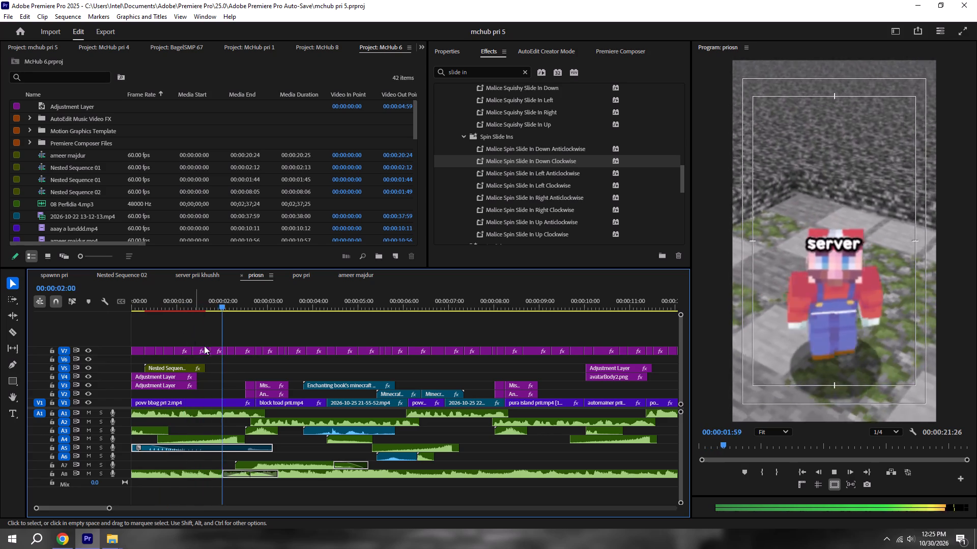
pyautogui.hotkey('ctrl', 's')
pyautogui.moveTo(138, 446); pyautogui.dragTo(131, 450)
pyautogui.hotkey('ctrl', 's')
# Play the whole priosn sequence from beginning to end to review it, and save the project.
pyautogui.moveTo(161, 309); pyautogui.dragTo(103, 302)
pyautogui.press('space')
pyautogui.keyDown('alt'); pyautogui.scroll(-4, 170, 368); pyautogui.keyUp('alt')
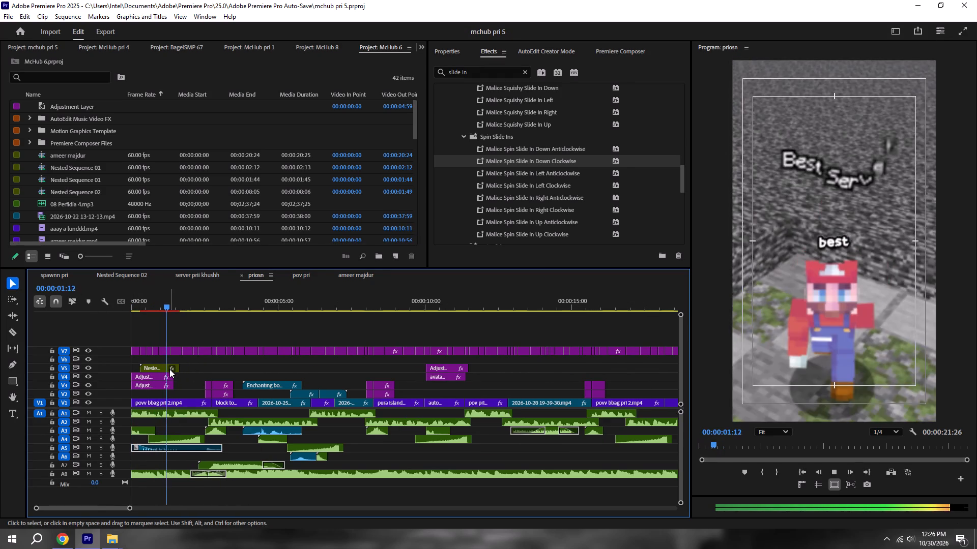
pyautogui.keyDown('alt'); pyautogui.scroll(-8, 221, 375); pyautogui.keyUp('alt')
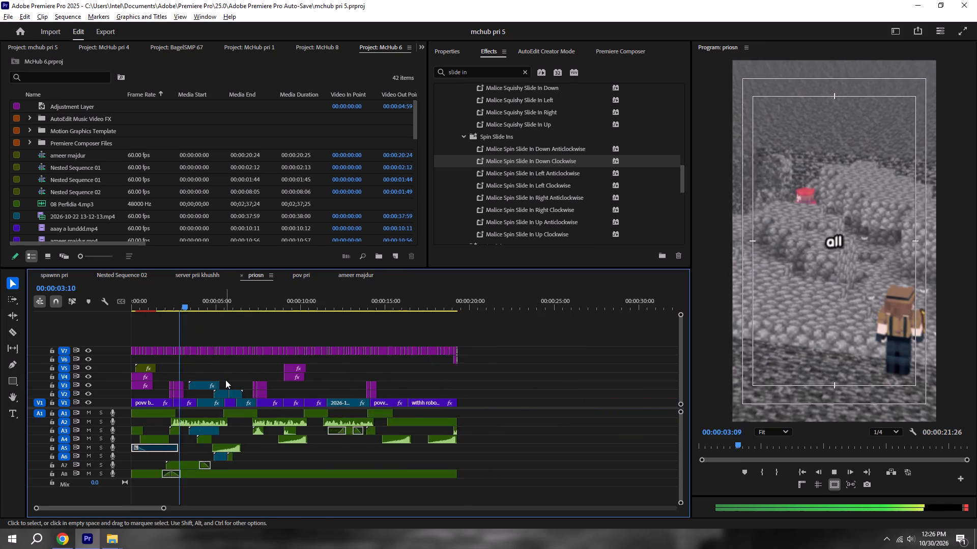
pyautogui.keyDown('alt'); pyautogui.scroll(-3, 225, 380); pyautogui.keyUp('alt')
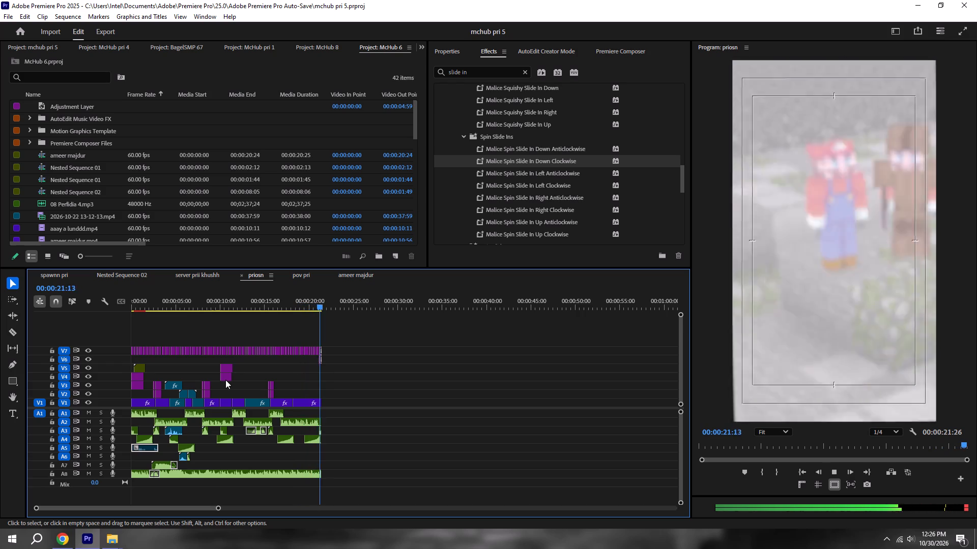
pyautogui.press('space')
pyautogui.hotkey('ctrl', 's')
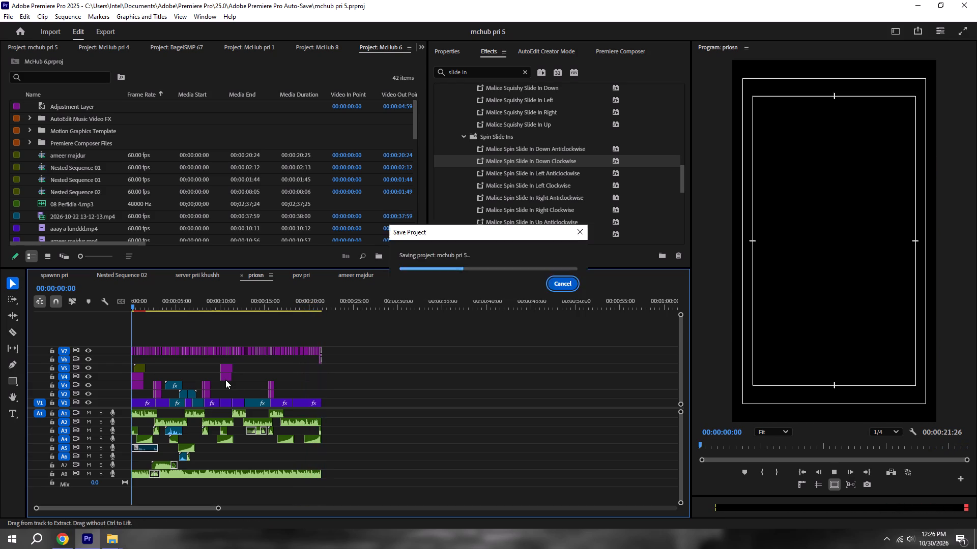
# Start the Minecraft Launcher and bring its window to the front.
pyautogui.click(0, 548)
pyautogui.scroll(-7, 77, 365)
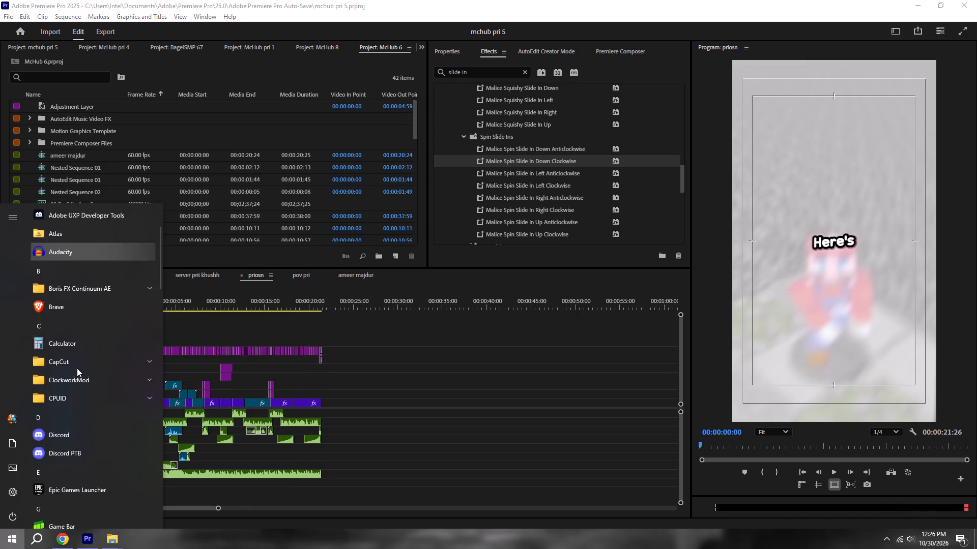
pyautogui.scroll(-8, 77, 368)
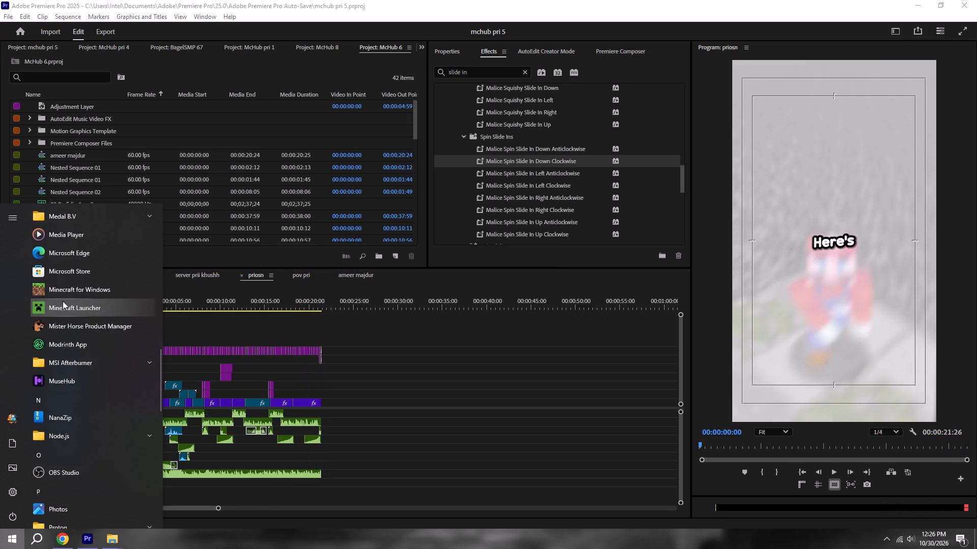
pyautogui.click(67, 313)
pyautogui.click(448, 338)
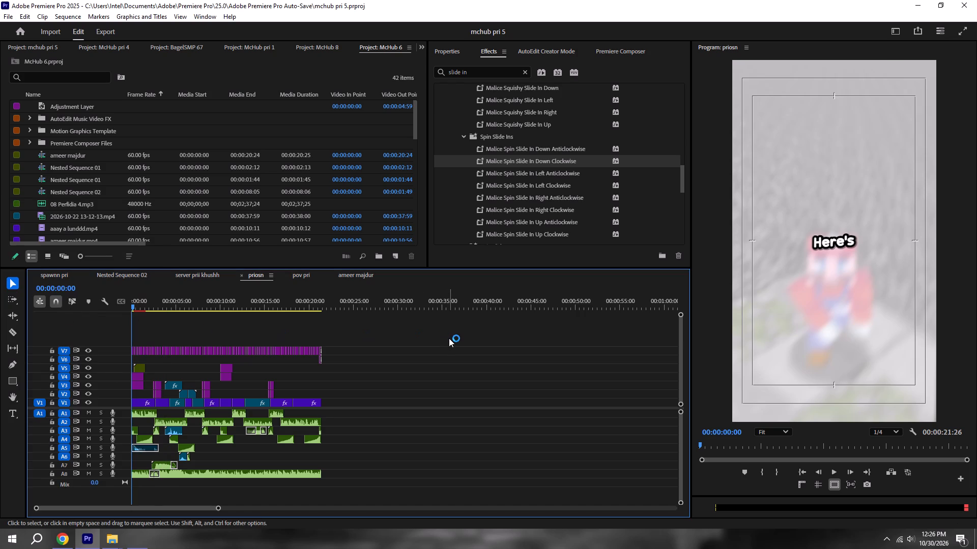
pyautogui.click(137, 548)
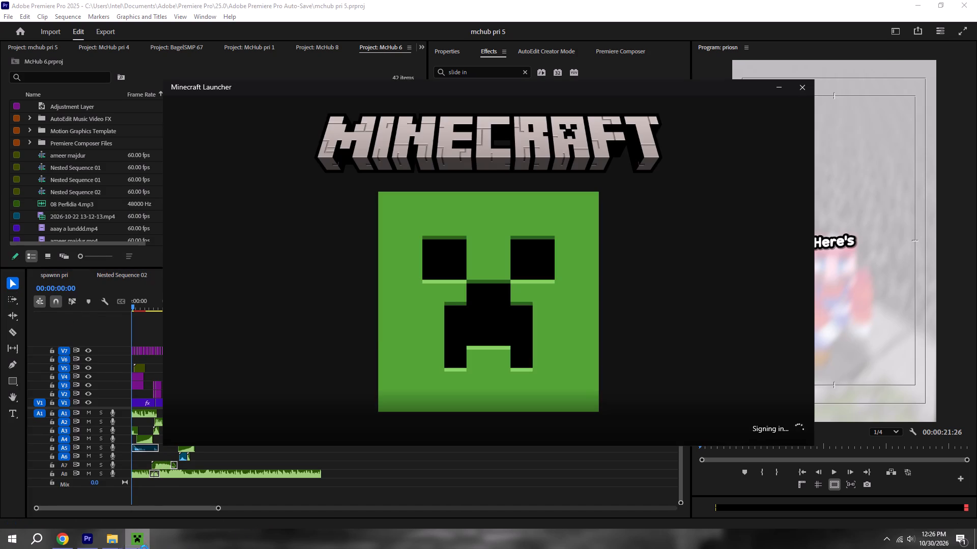
pyautogui.click(107, 545)
pyautogui.click(97, 492)
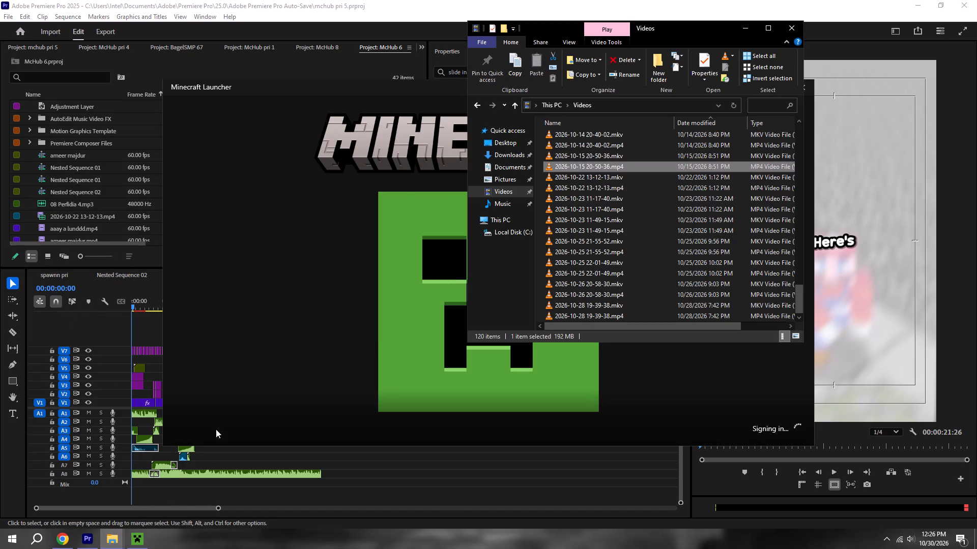
pyautogui.click(604, 151)
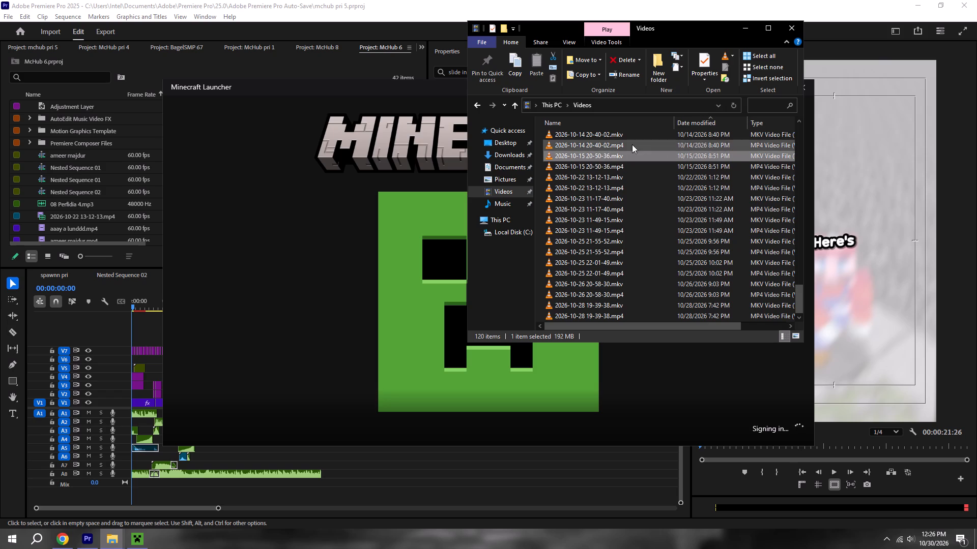
pyautogui.click(622, 142)
pyautogui.doubleClick(622, 142)
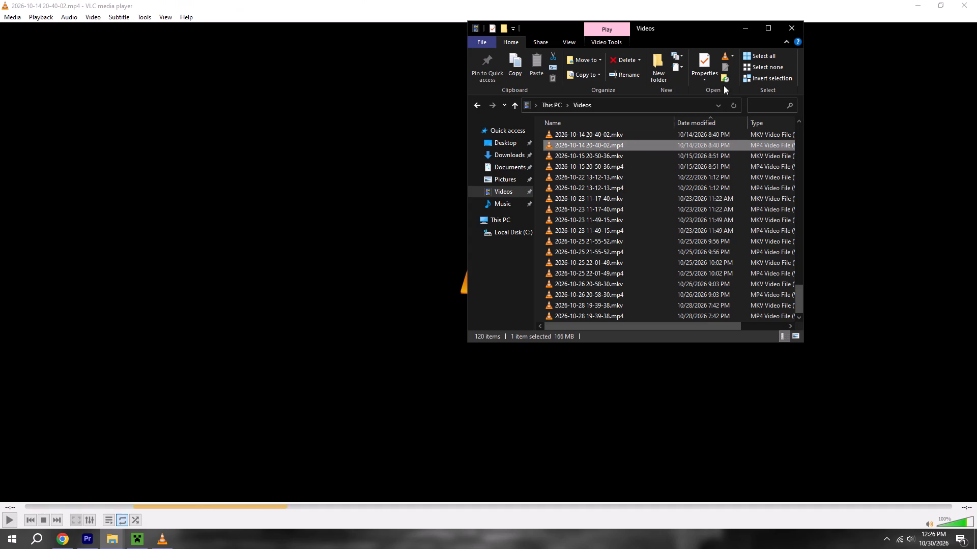
pyautogui.click(747, 28)
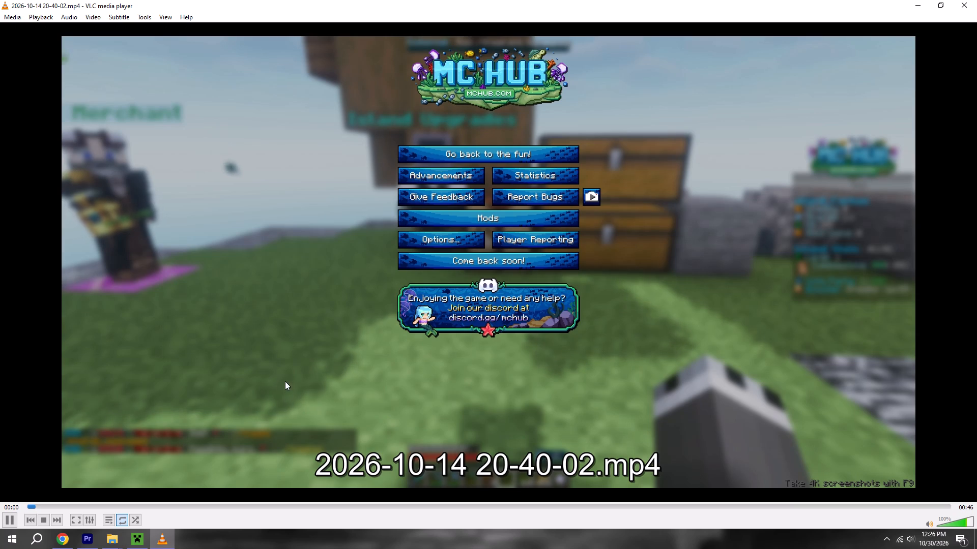
pyautogui.click(196, 504)
pyautogui.moveTo(289, 515); pyautogui.dragTo(297, 514)
pyautogui.moveTo(355, 510); pyautogui.dragTo(360, 509)
pyautogui.moveTo(386, 508); pyautogui.dragTo(461, 503)
pyautogui.click(517, 503)
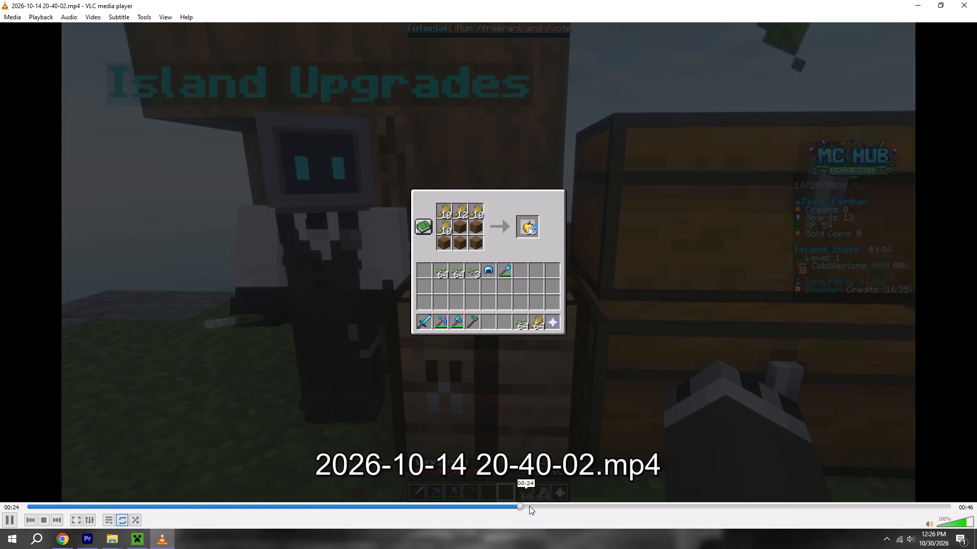
pyautogui.click(530, 506)
pyautogui.moveTo(549, 507); pyautogui.dragTo(569, 505)
pyautogui.click(969, 4)
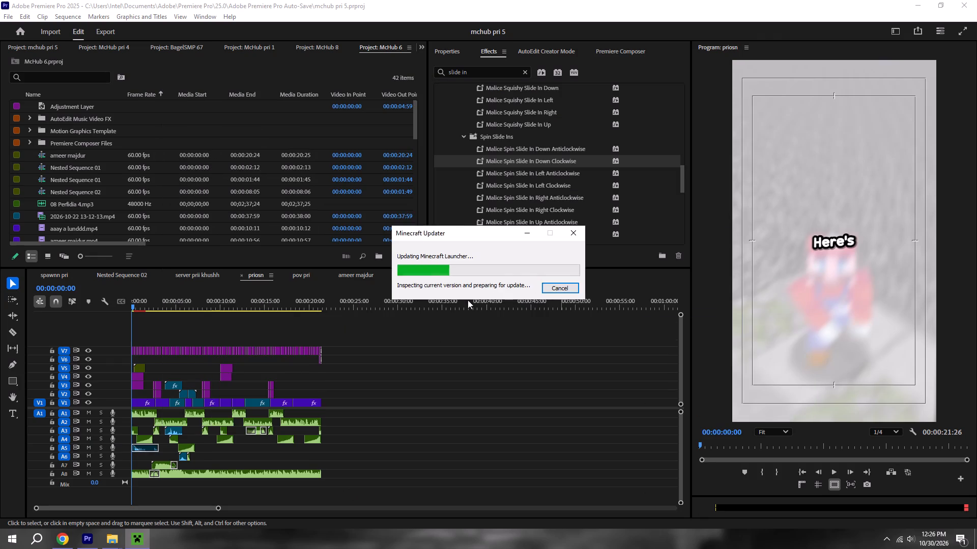
pyautogui.click(109, 540)
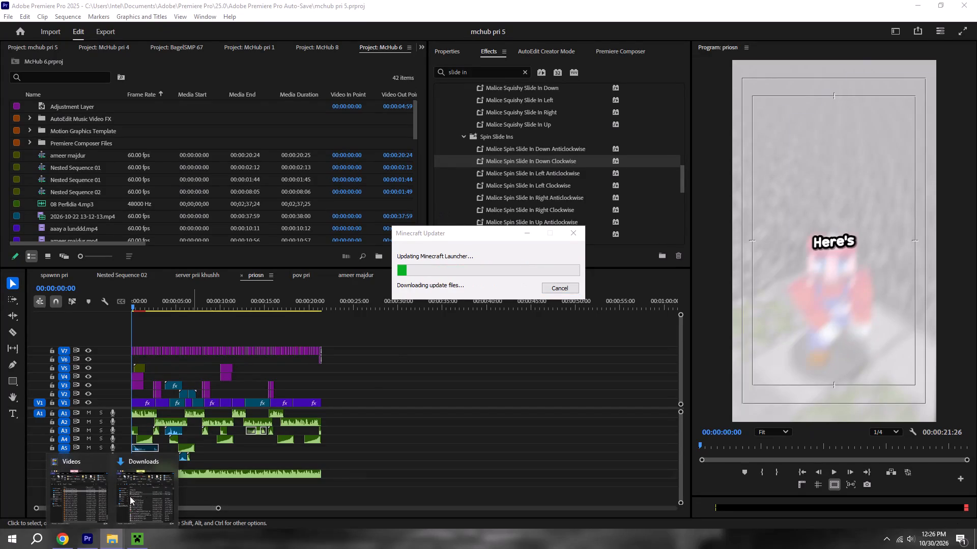
pyautogui.click(89, 500)
pyautogui.scroll(2, 623, 206)
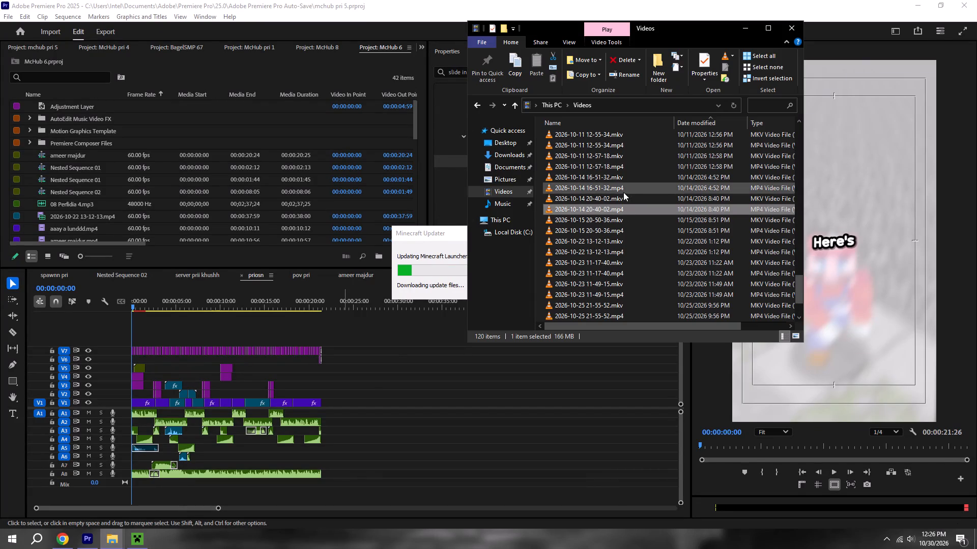
pyautogui.doubleClick(622, 187)
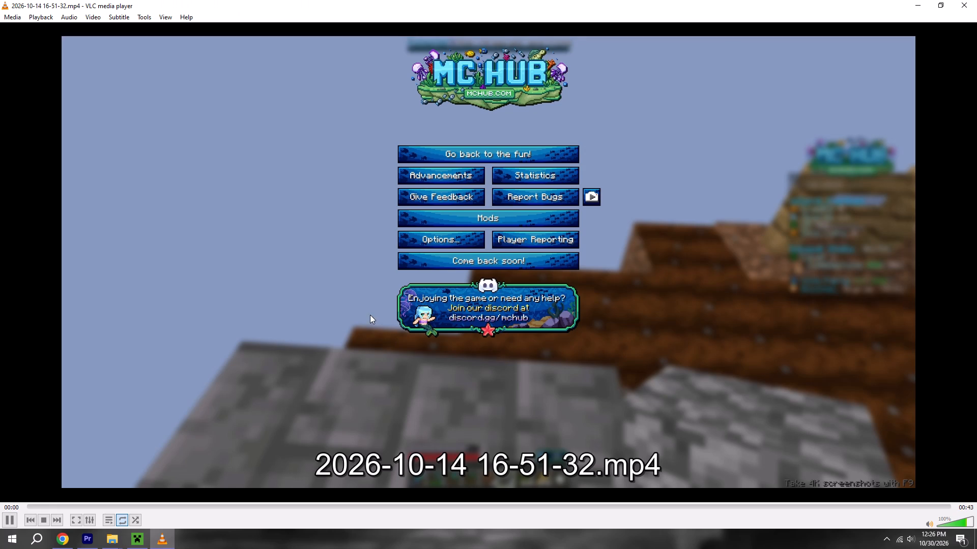
pyautogui.click(976, 0)
pyautogui.doubleClick(634, 167)
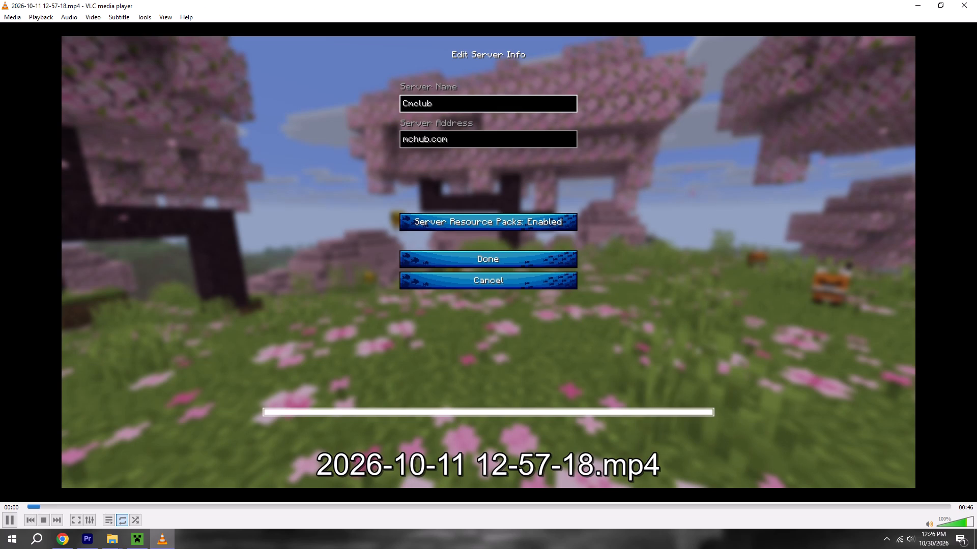
pyautogui.click(976, 0)
pyautogui.moveTo(584, 169); pyautogui.dragTo(340, 395)
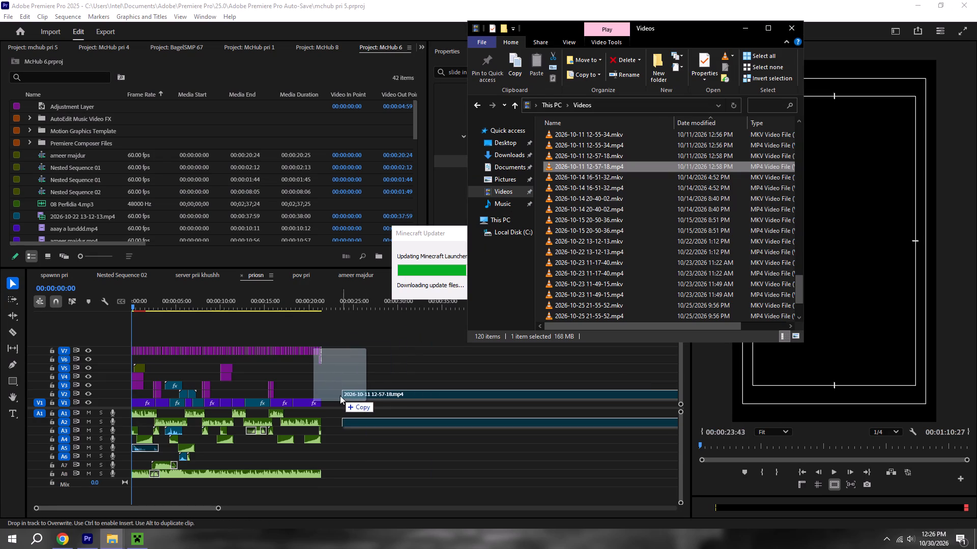
pyautogui.moveTo(340, 395); pyautogui.dragTo(339, 395)
pyautogui.click(462, 475)
pyautogui.moveTo(459, 478); pyautogui.dragTo(420, 420)
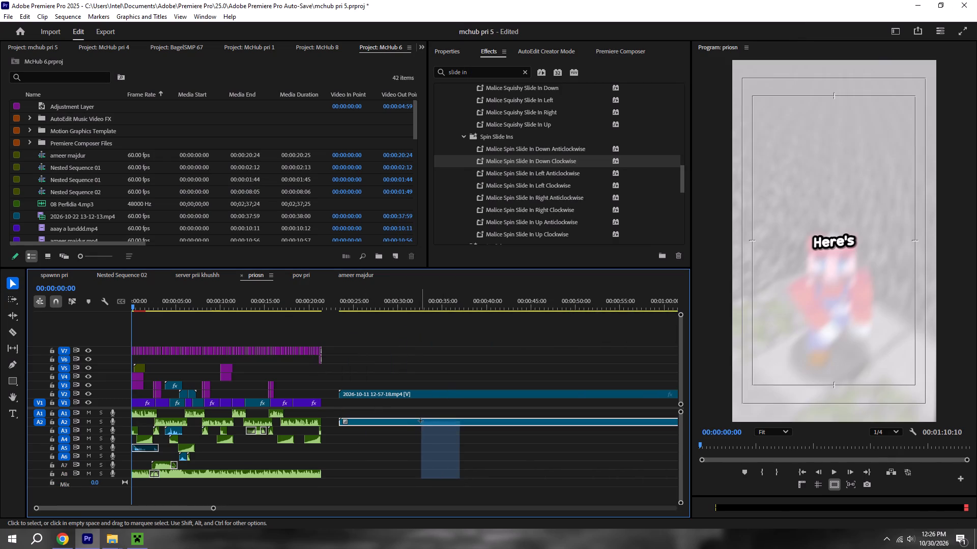
pyautogui.moveTo(420, 420); pyautogui.dragTo(420, 420)
pyautogui.press('BackSpace')
pyautogui.keyDown('alt'); pyautogui.scroll(-5, 406, 415); pyautogui.keyUp('alt')
pyautogui.hotkey('ctrl', 's')
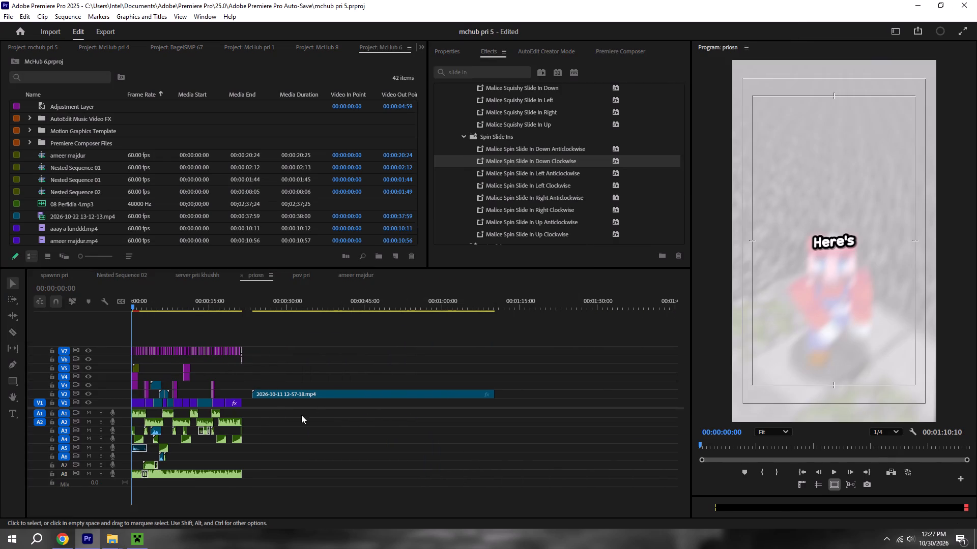
pyautogui.moveTo(250, 395); pyautogui.dragTo(259, 398)
pyautogui.moveTo(494, 396); pyautogui.dragTo(287, 404)
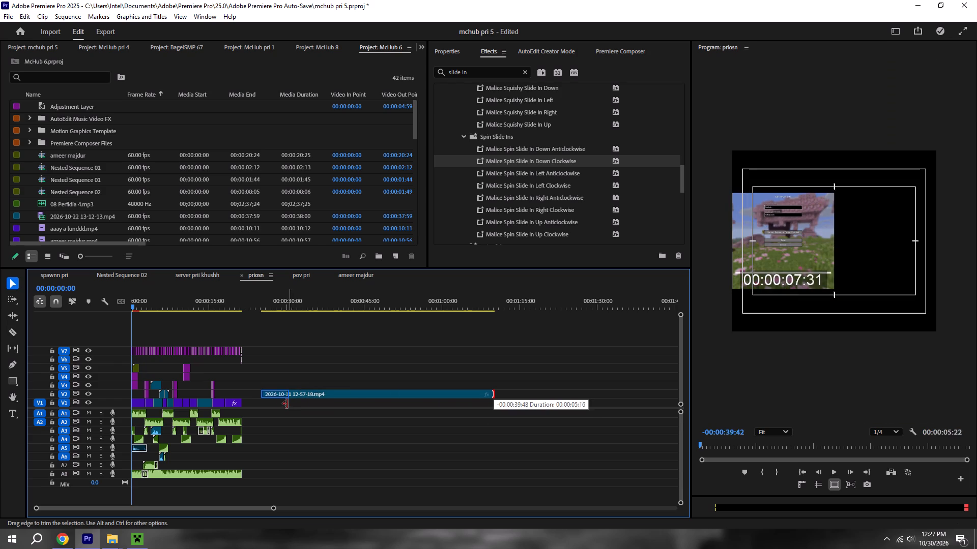
pyautogui.moveTo(287, 404); pyautogui.dragTo(276, 406)
pyautogui.click(309, 432)
pyautogui.hotkey('ctrl', 's')
# Move the trimmed clip onto V1 at 00:00:18:10, overwriting the withh robo khus.mp4 clip, and play it.
pyautogui.keyDown('alt'); pyautogui.scroll(17, 269, 430); pyautogui.keyUp('alt')
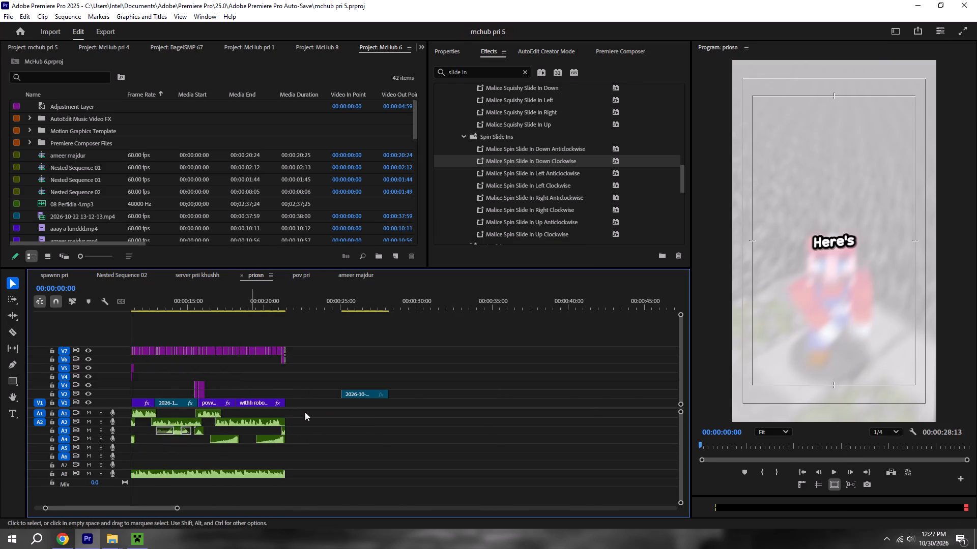
pyautogui.keyDown('alt'); pyautogui.scroll(11, 305, 412); pyautogui.keyUp('alt')
pyautogui.keyDown('shift'); pyautogui.moveTo(220, 303); pyautogui.dragTo(209, 310); pyautogui.keyUp('shift')
pyautogui.keyDown('alt'); pyautogui.scroll(6, 331, 435); pyautogui.keyUp('alt')
pyautogui.moveTo(545, 392); pyautogui.dragTo(264, 411)
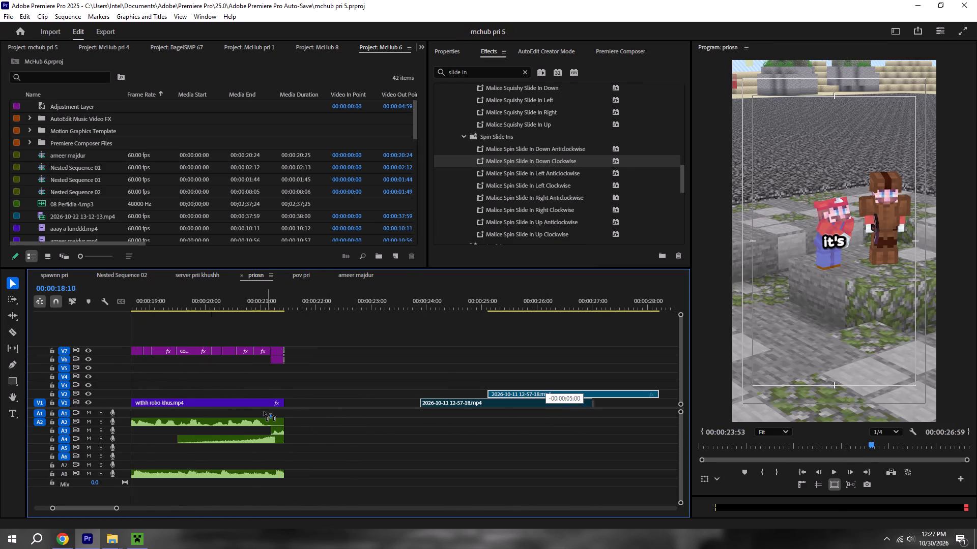
pyautogui.moveTo(264, 411); pyautogui.dragTo(242, 400)
pyautogui.scroll(9, 235, 405)
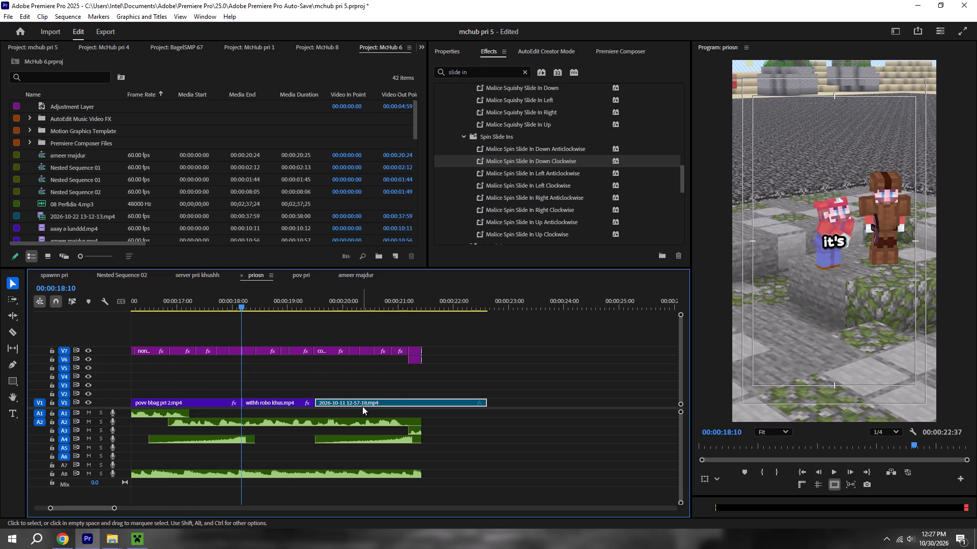
pyautogui.moveTo(362, 406); pyautogui.dragTo(289, 406)
pyautogui.click(348, 384)
pyautogui.press('space')
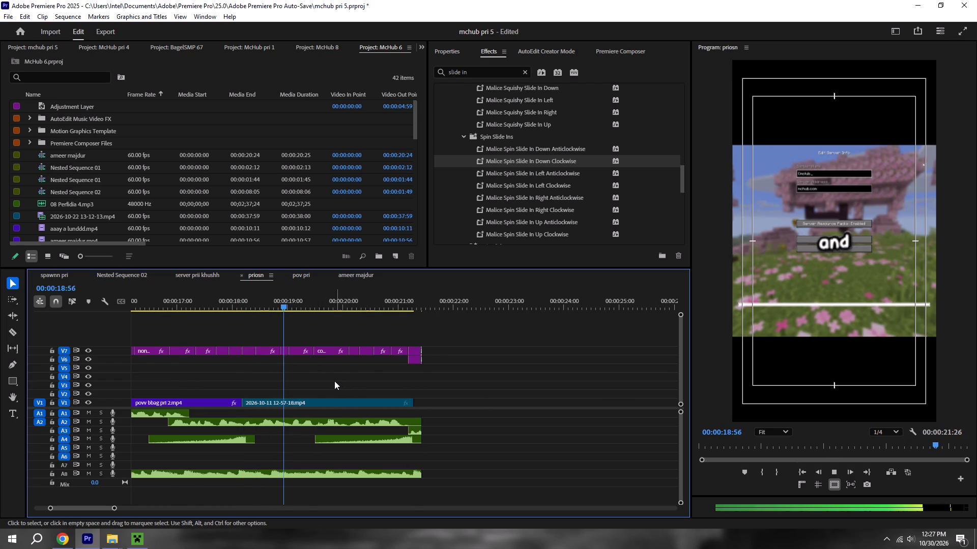
pyautogui.press('space')
# Split the V1 clip at 00:00:19:01 where the Bedrock caption begins, delete the part after the cut, and save.
pyautogui.keyDown('alt'); pyautogui.scroll(10, 288, 372); pyautogui.keyUp('alt')
pyautogui.keyDown('shift'); pyautogui.click(292, 304); pyautogui.keyUp('shift')
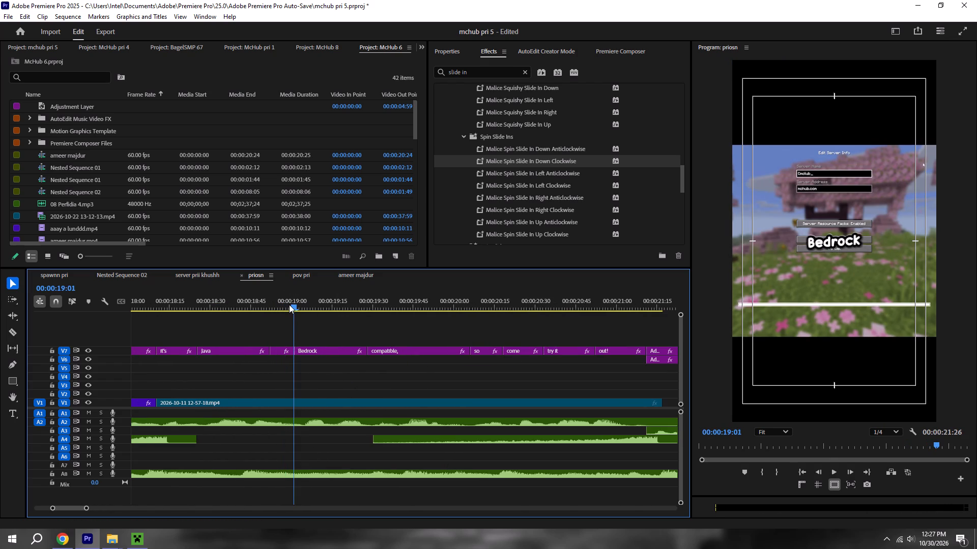
pyautogui.press('c')
pyautogui.click(294, 401)
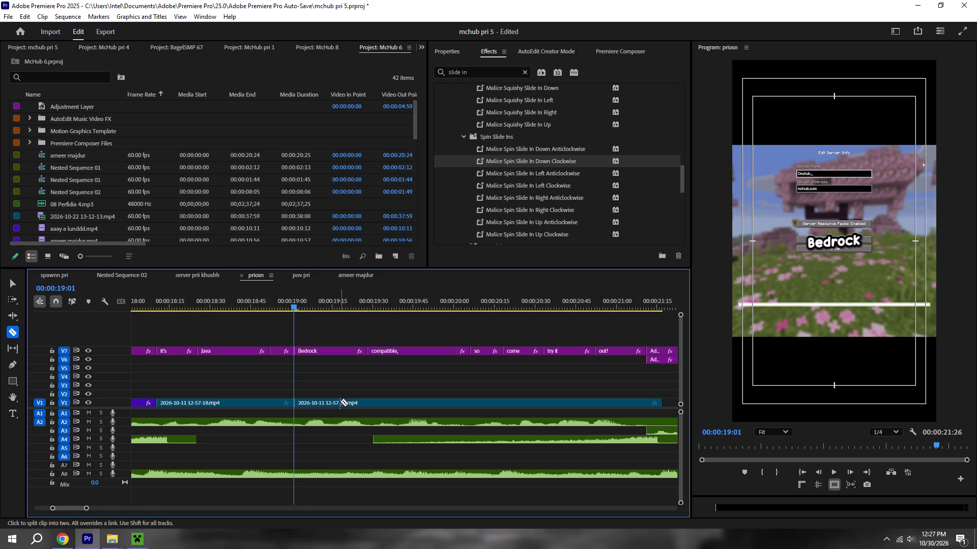
pyautogui.press('v')
pyautogui.click(340, 398)
pyautogui.click(343, 402)
pyautogui.press('BackSpace')
pyautogui.hotkey('ctrl', 's')
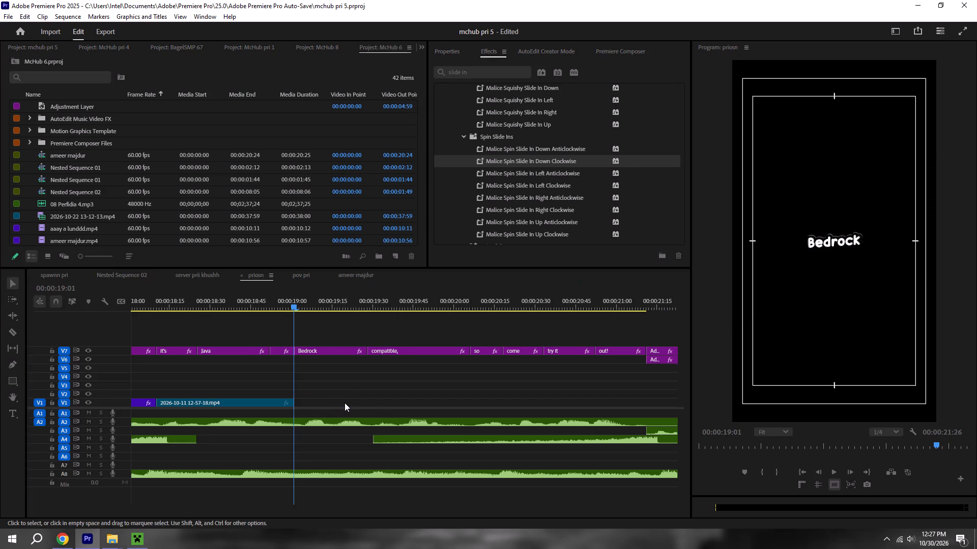
# Play the shortened server-info clip from about 00:00:18:10 to check it against the captions.
pyautogui.keyDown('alt'); pyautogui.scroll(-11, 376, 412); pyautogui.keyUp('alt')
pyautogui.press('space')
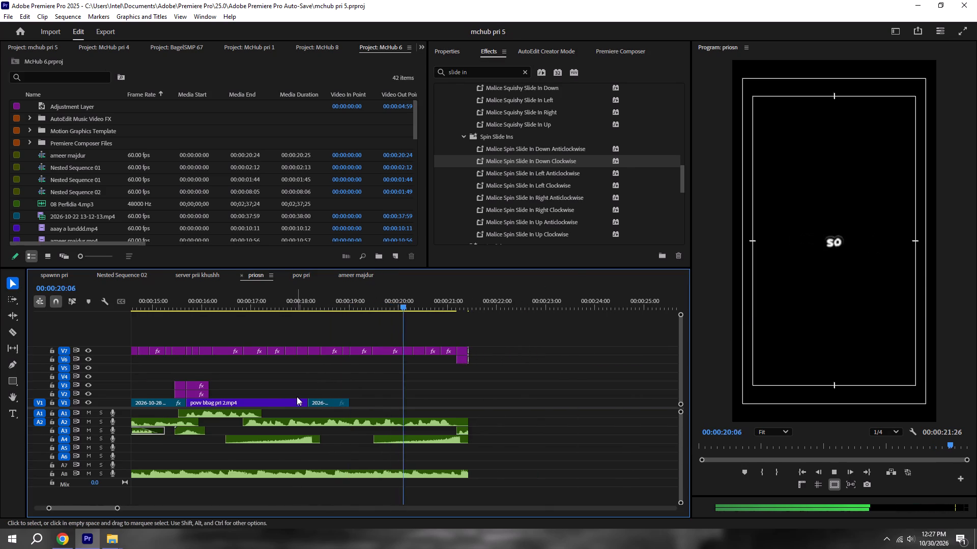
pyautogui.keyDown('shift'); pyautogui.click(310, 306); pyautogui.keyUp('shift')
pyautogui.press('space')
pyautogui.press('space')
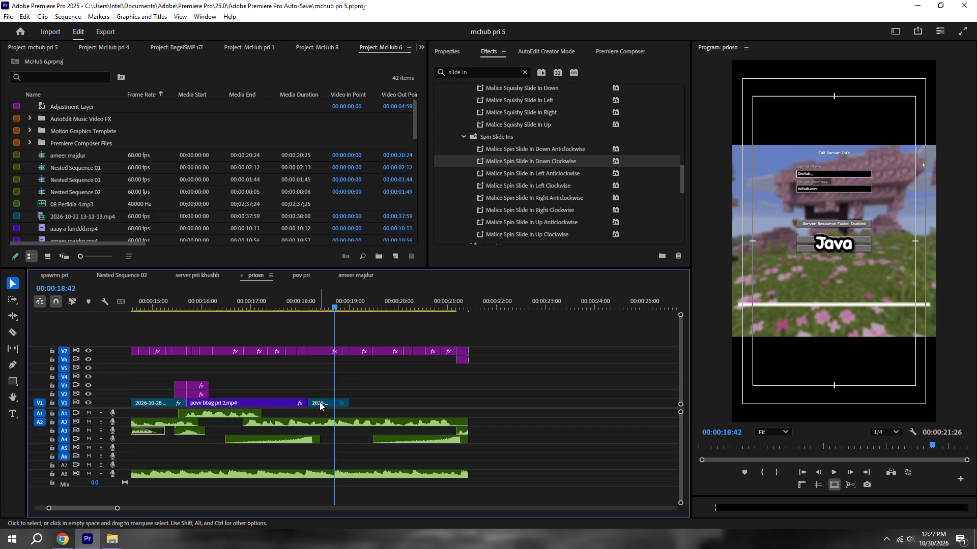
pyautogui.click(320, 402)
pyautogui.click(459, 63)
pyautogui.click(455, 46)
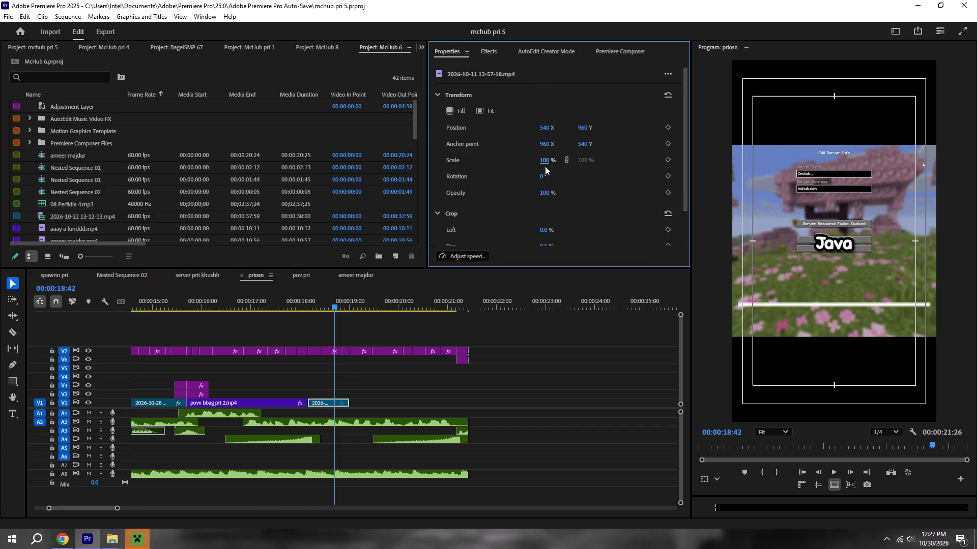
pyautogui.click(545, 163)
pyautogui.click(607, 161)
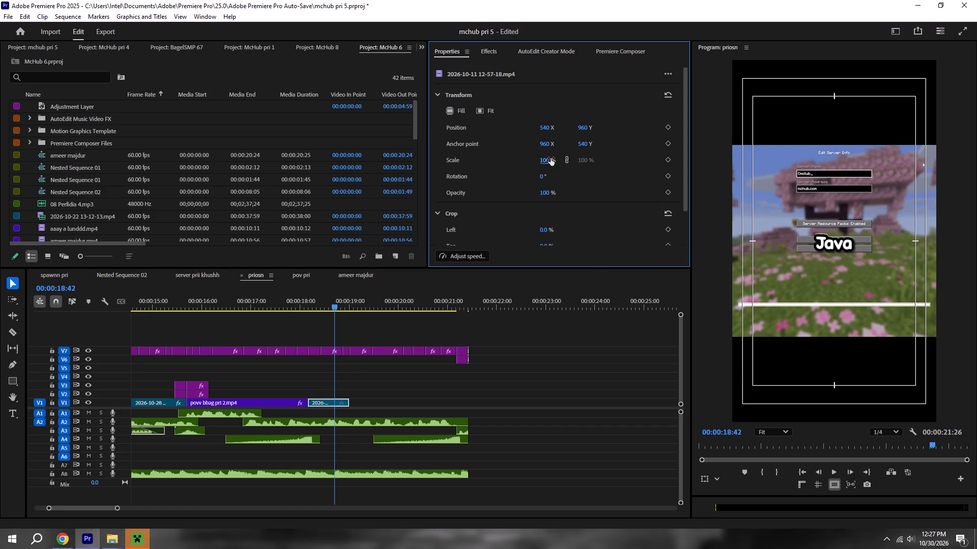
pyautogui.moveTo(551, 158); pyautogui.dragTo(583, 160)
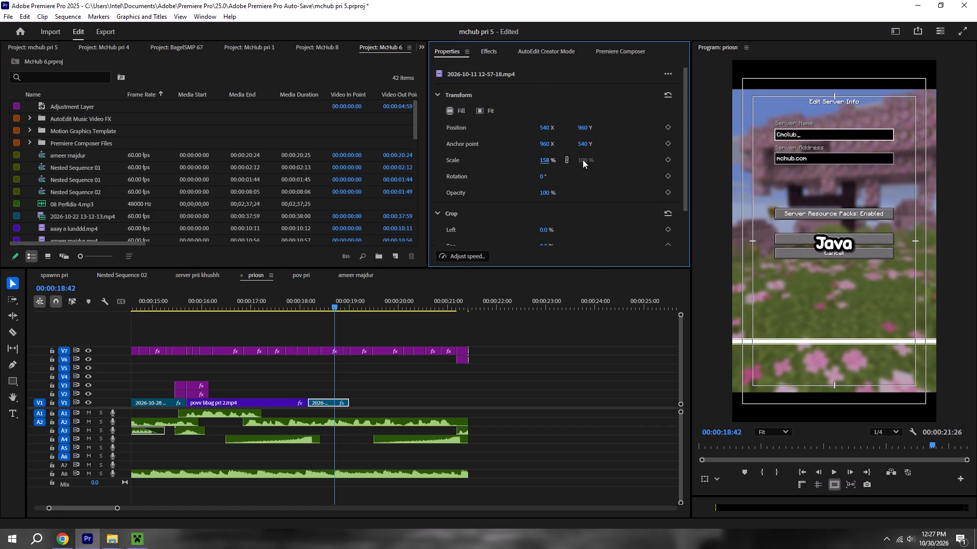
# Duplicate the clip onto V2 and enlarge the V1 copy so it fills the black bars behind it.
pyautogui.keyDown('alt'); pyautogui.moveTo(330, 405); pyautogui.dragTo(332, 390); pyautogui.keyUp('alt')
pyautogui.click(334, 404)
pyautogui.moveTo(544, 161); pyautogui.dragTo(574, 160)
pyautogui.click(408, 378)
# Extend the ends of both stacked clips to 00:00:27:22 and trim their starts to about 00:00:24:35 to use later footage.
pyautogui.moveTo(341, 375); pyautogui.dragTo(338, 402)
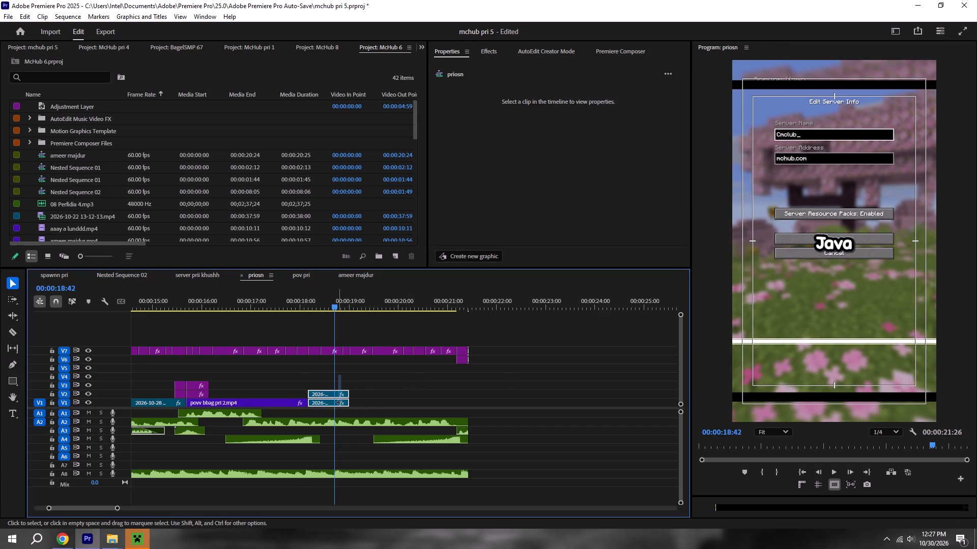
pyautogui.moveTo(338, 402); pyautogui.dragTo(338, 405)
pyautogui.moveTo(350, 394); pyautogui.dragTo(521, 392)
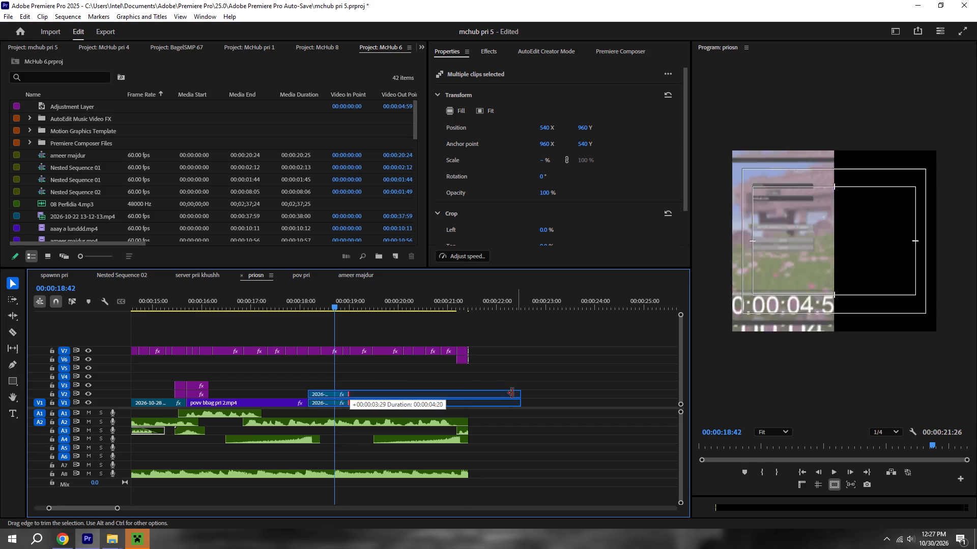
pyautogui.moveTo(313, 395); pyautogui.dragTo(434, 401)
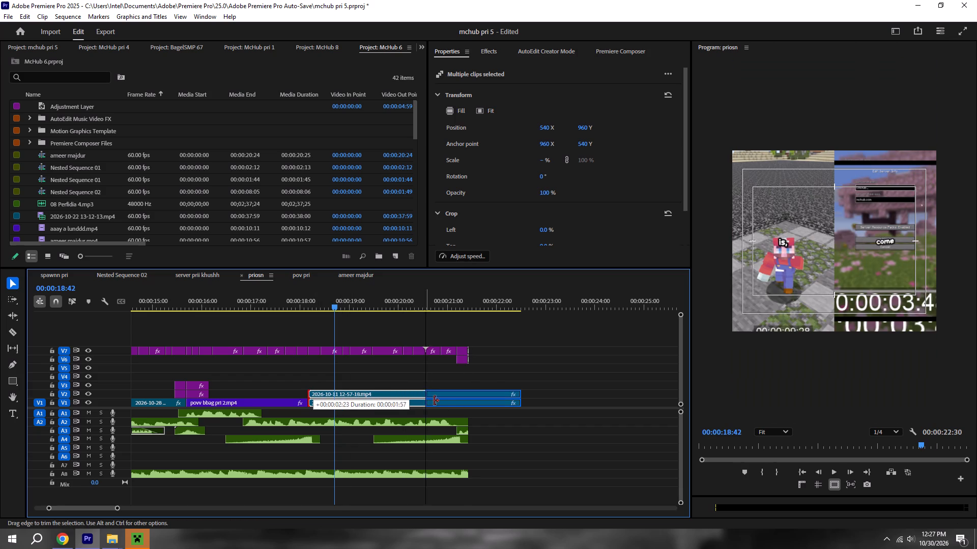
pyautogui.moveTo(434, 401); pyautogui.dragTo(474, 401)
pyautogui.moveTo(521, 394); pyautogui.dragTo(736, 388)
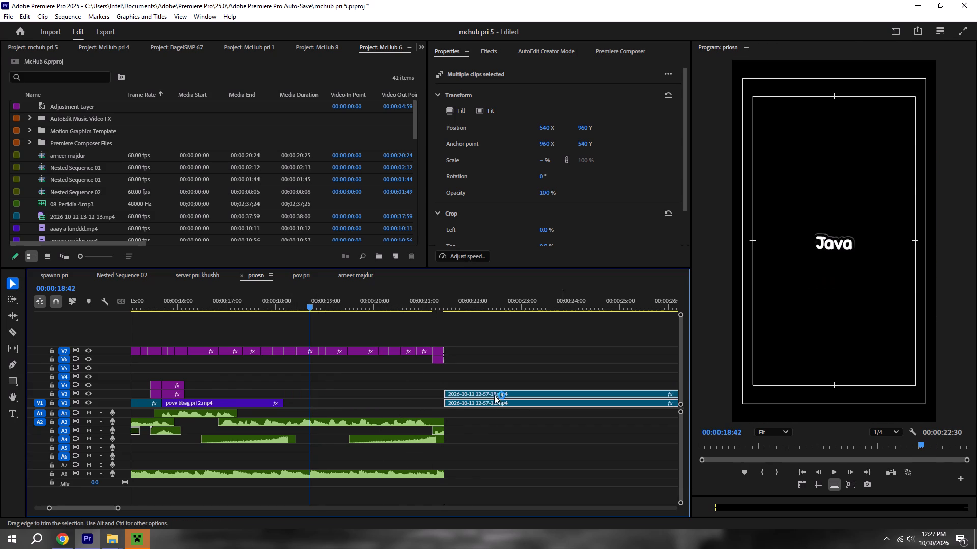
pyautogui.moveTo(449, 394); pyautogui.dragTo(549, 393)
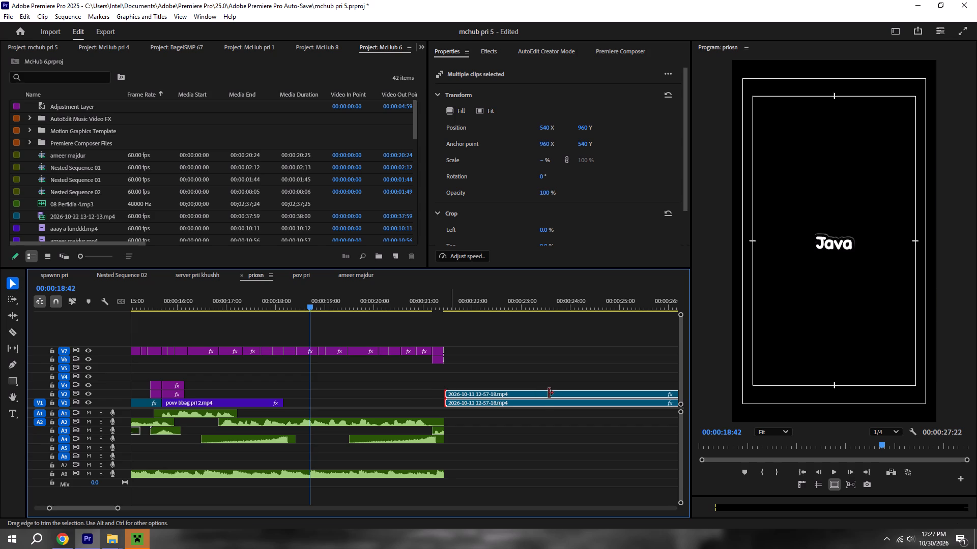
pyautogui.moveTo(549, 393); pyautogui.dragTo(588, 395)
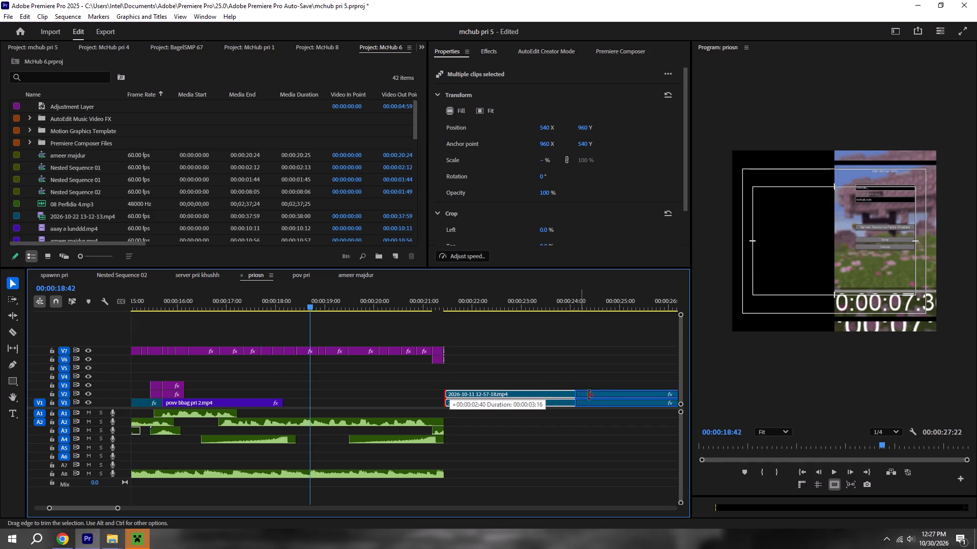
pyautogui.moveTo(588, 395); pyautogui.dragTo(604, 395)
# Extend the ends of both stacked clips to 00:00:46:15 and trim their starts to about 00:00:36:15.
pyautogui.keyDown('alt'); pyautogui.scroll(-6, 600, 396); pyautogui.keyUp('alt')
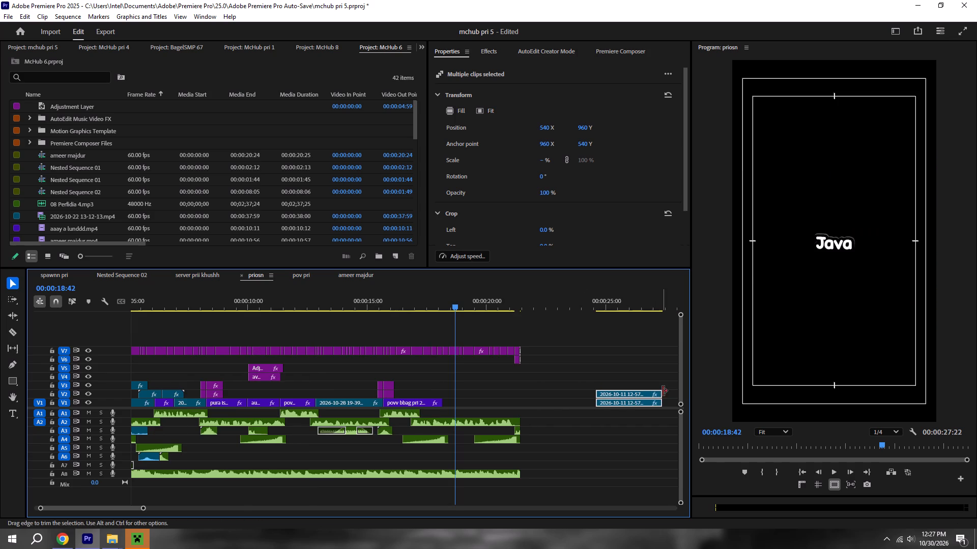
pyautogui.scroll(-5, 572, 402)
pyautogui.moveTo(586, 392); pyautogui.dragTo(701, 392)
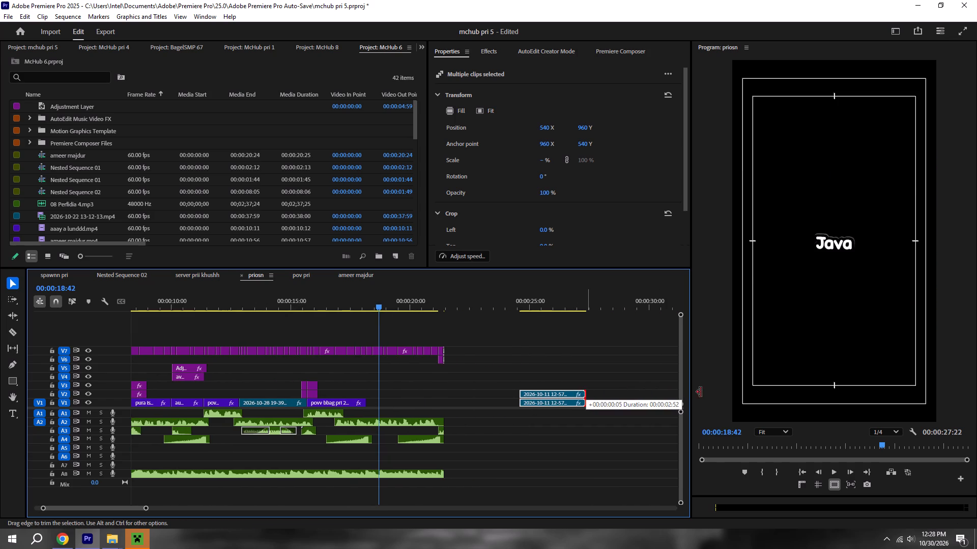
pyautogui.moveTo(701, 392); pyautogui.dragTo(719, 391)
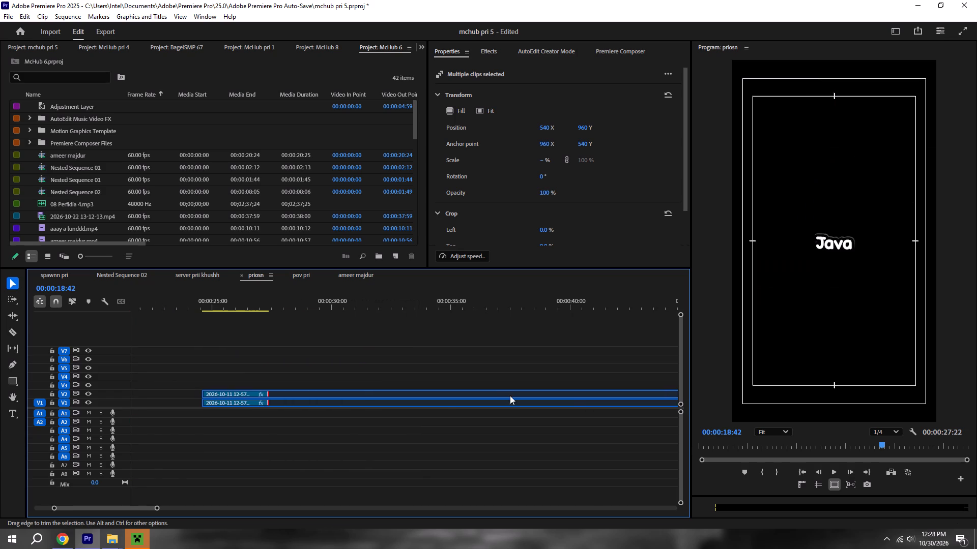
pyautogui.moveTo(201, 391); pyautogui.dragTo(465, 391)
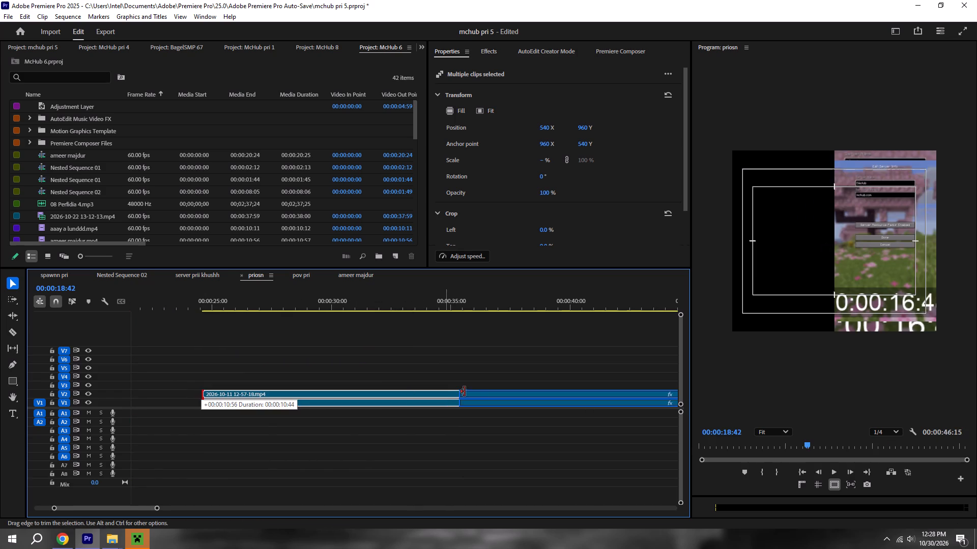
pyautogui.moveTo(465, 391); pyautogui.dragTo(480, 391)
pyautogui.moveTo(527, 394); pyautogui.dragTo(356, 400)
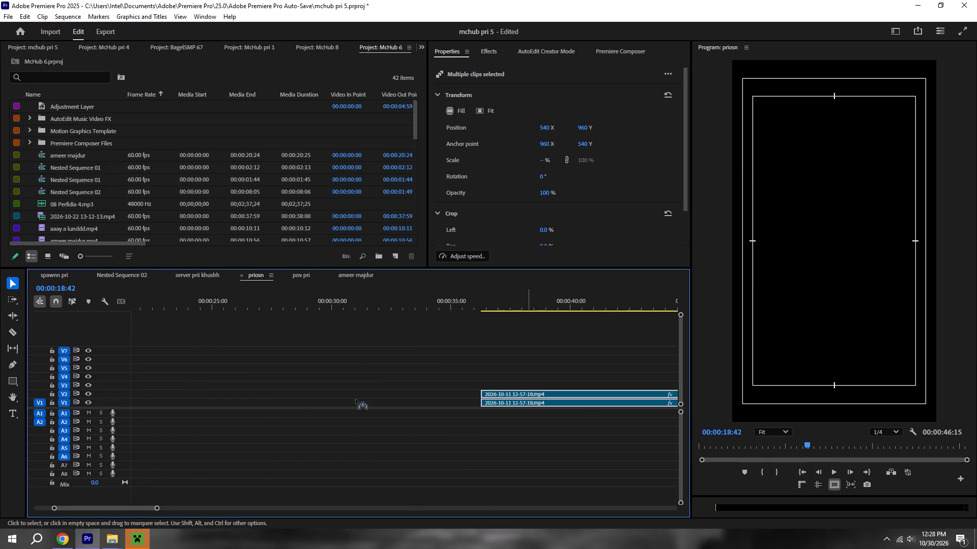
pyautogui.moveTo(356, 400); pyautogui.dragTo(232, 400)
pyautogui.scroll(5, 209, 403)
pyautogui.scroll(5, 354, 423)
pyautogui.moveTo(430, 396); pyautogui.dragTo(426, 396)
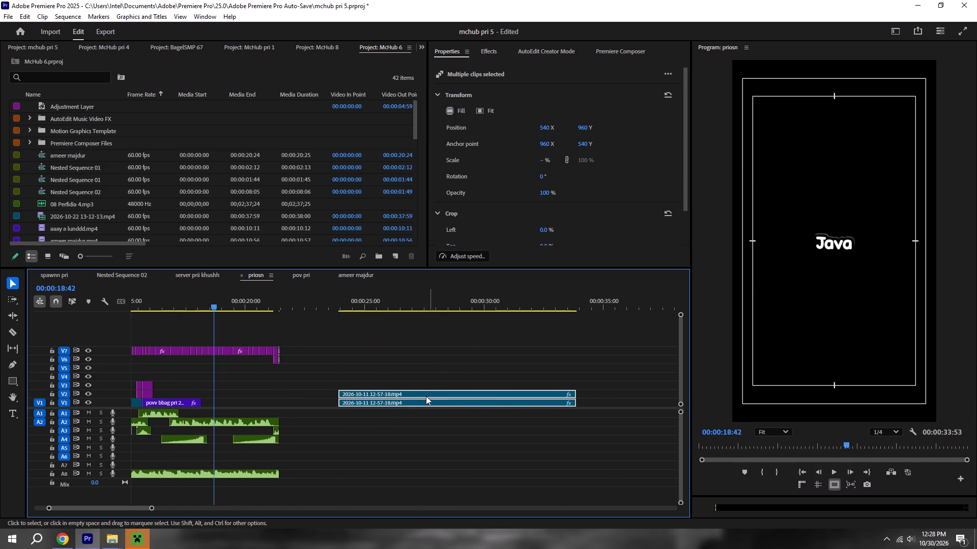
pyautogui.moveTo(426, 396); pyautogui.dragTo(303, 400)
pyautogui.keyDown('alt'); pyautogui.scroll(14, 243, 400); pyautogui.keyUp('alt')
pyautogui.keyDown('shift'); pyautogui.click(227, 304); pyautogui.keyUp('shift')
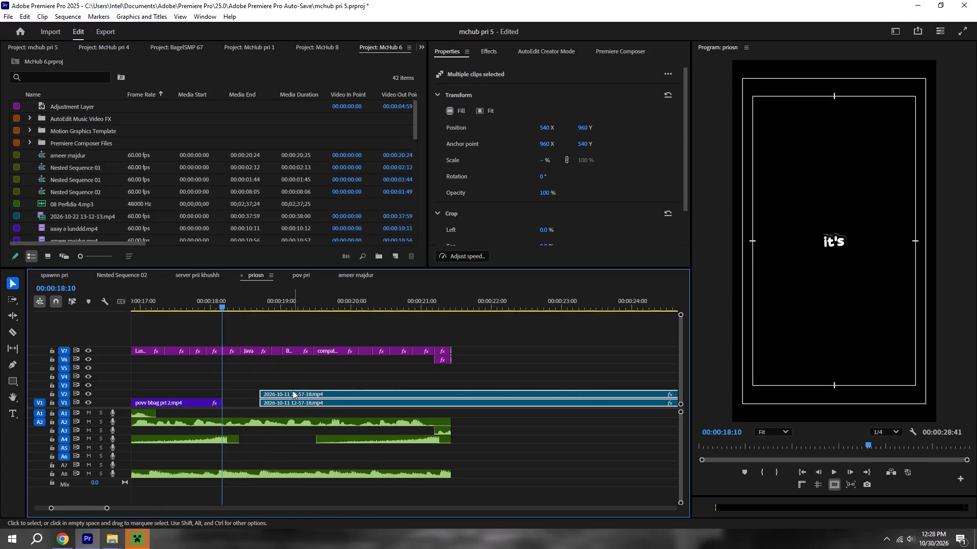
pyautogui.moveTo(283, 395); pyautogui.dragTo(248, 400)
# Trim the ends of both stacked clips back to about 00:00:19:00, before the "Bedrock" caption.
pyautogui.keyDown('alt'); pyautogui.scroll(-5, 247, 400); pyautogui.keyUp('alt')
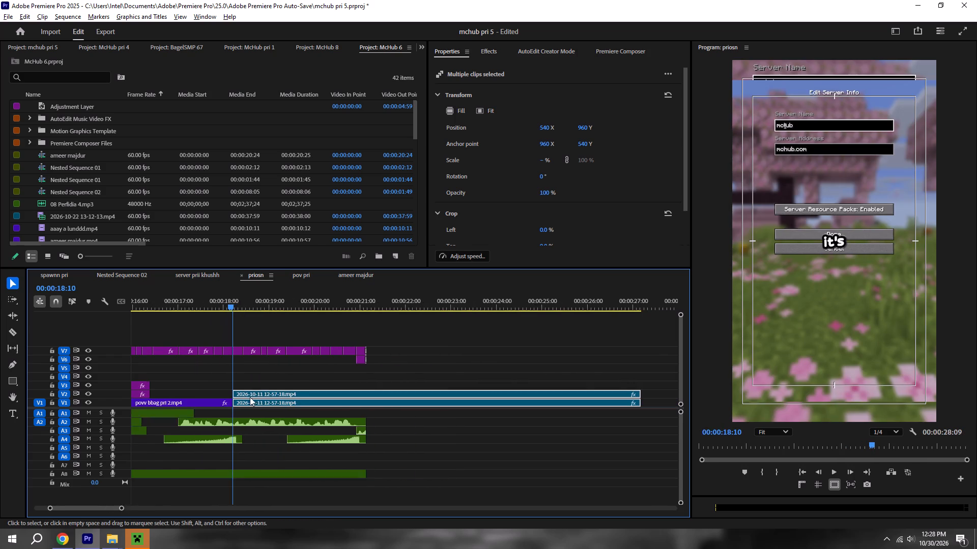
pyautogui.moveTo(641, 403); pyautogui.dragTo(291, 398)
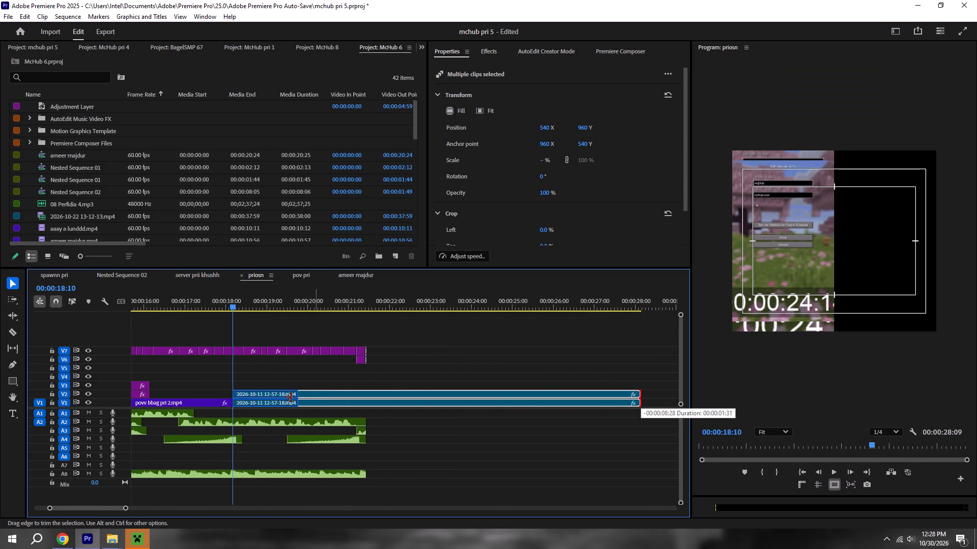
pyautogui.moveTo(291, 398); pyautogui.dragTo(269, 393)
pyautogui.keyDown('alt'); pyautogui.scroll(15, 269, 393); pyautogui.keyUp('alt')
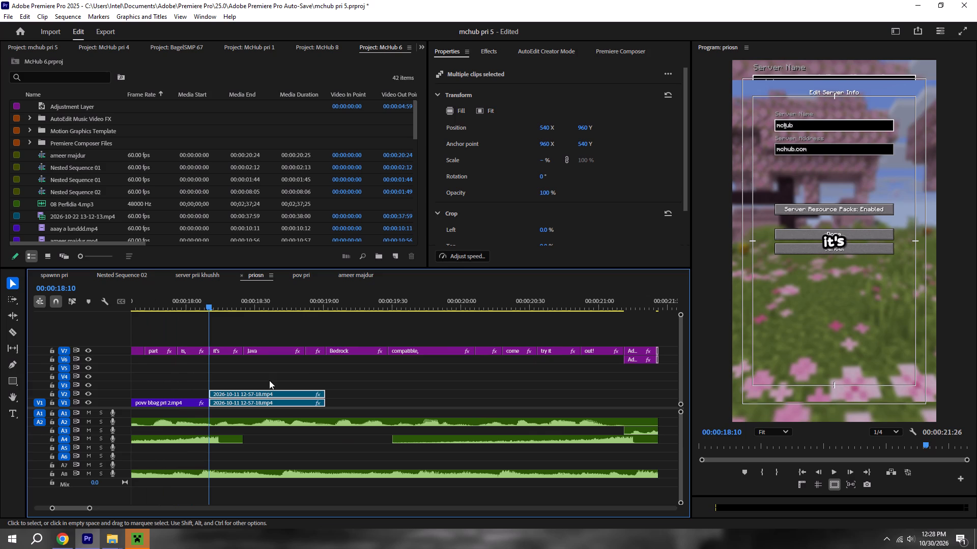
# Play back the new ending and reduce the V1 background copy's scale to 198%.
pyautogui.press('space')
pyautogui.press('space')
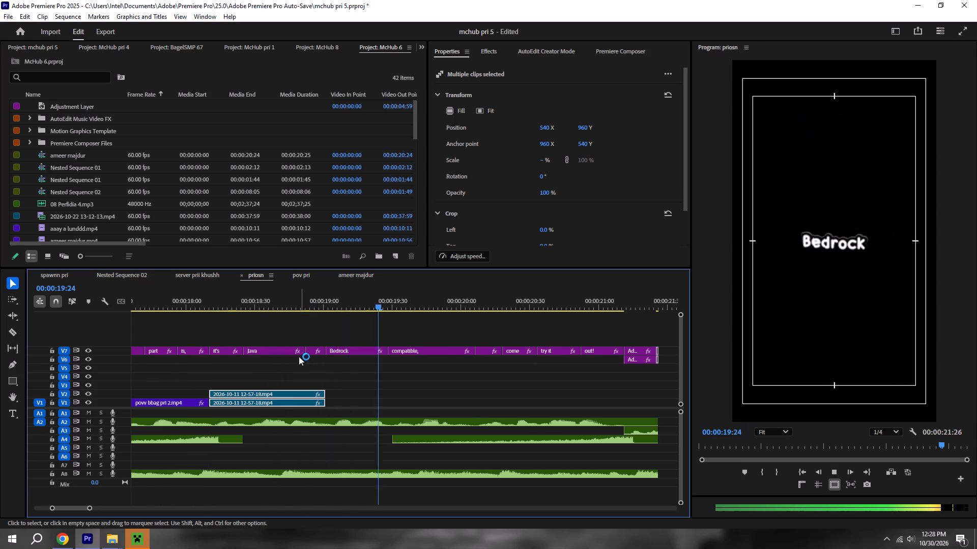
pyautogui.click(383, 378)
pyautogui.click(281, 407)
pyautogui.click(288, 308)
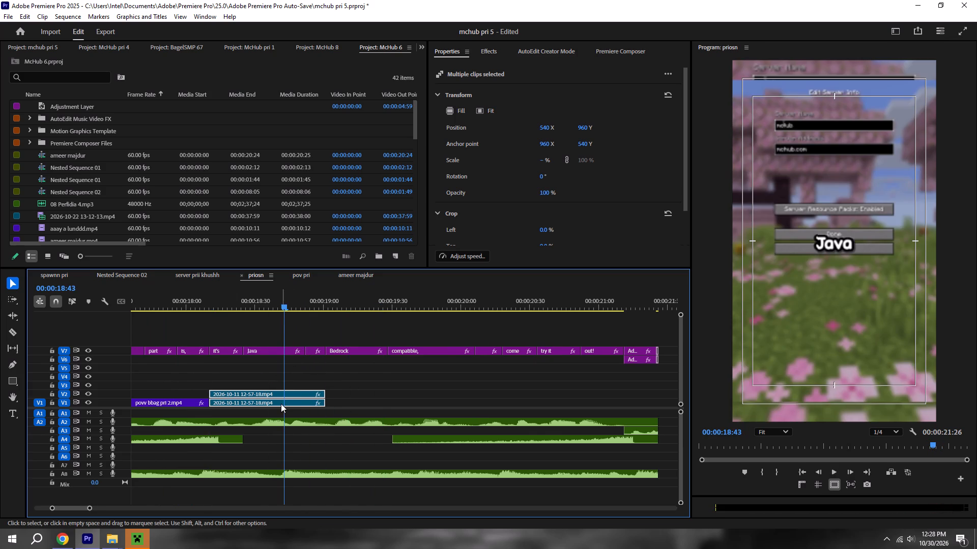
pyautogui.click(280, 401)
pyautogui.click(419, 387)
pyautogui.click(306, 403)
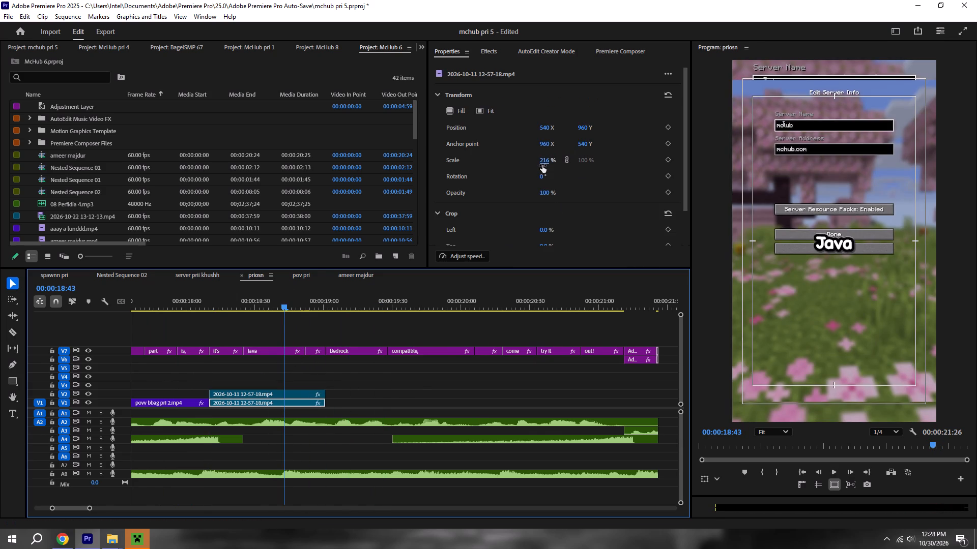
pyautogui.moveTo(542, 165); pyautogui.dragTo(528, 162)
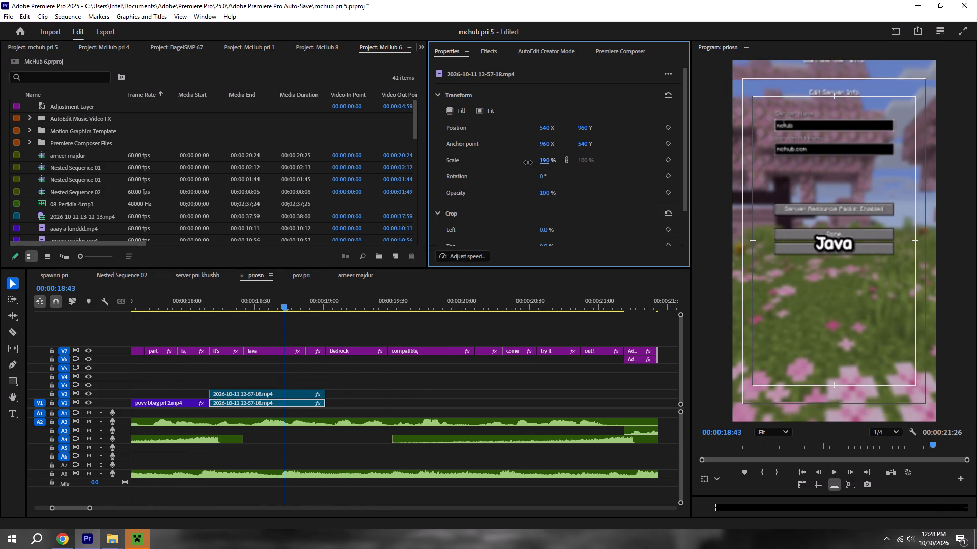
pyautogui.moveTo(528, 162); pyautogui.dragTo(532, 162)
pyautogui.click(484, 382)
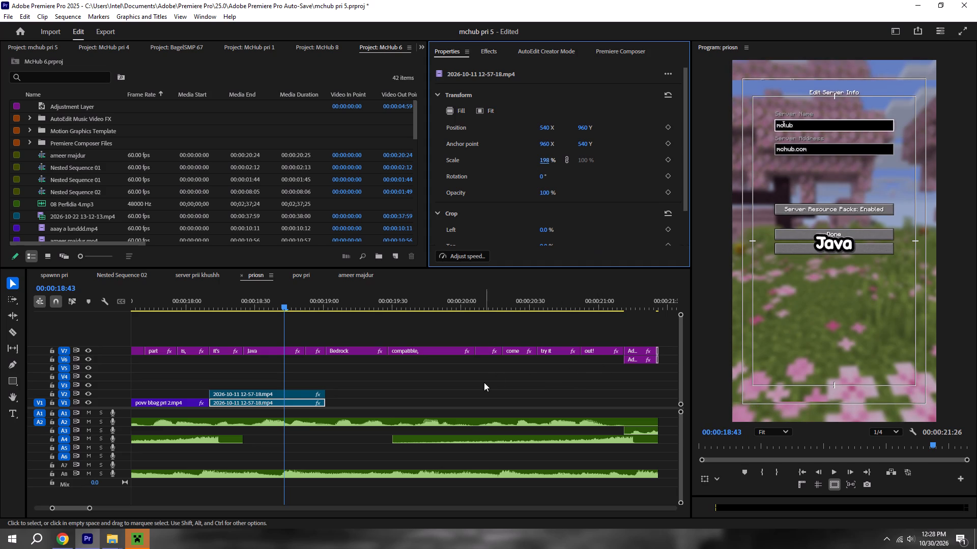
# Find the Gaussian Blur effect and apply it to the V1 background copy.
pyautogui.click(491, 52)
pyautogui.moveTo(486, 73); pyautogui.dragTo(359, 77)
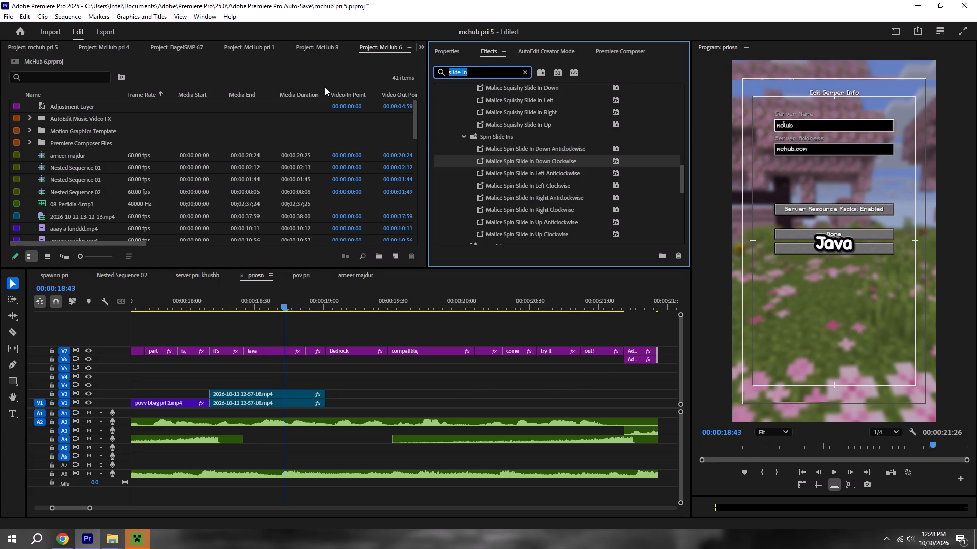
pyautogui.press('BackSpace')
pyautogui.write('GAU')
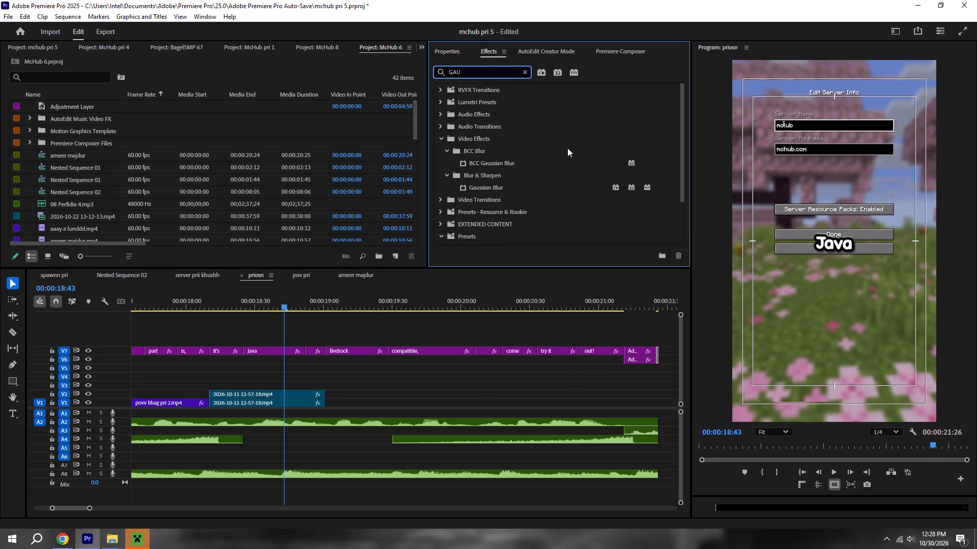
pyautogui.moveTo(496, 190); pyautogui.dragTo(300, 402)
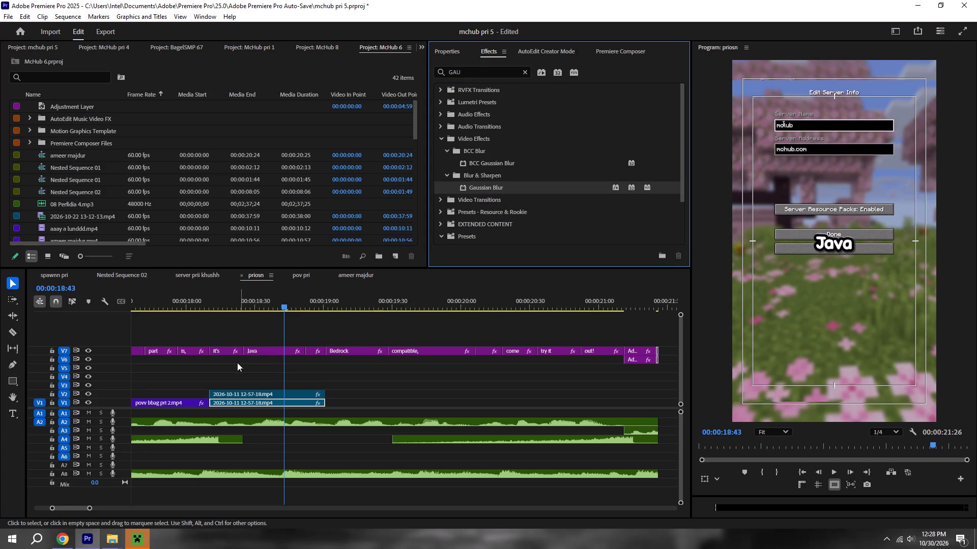
# Set the V1 background copy's Gaussian Blur blurriness to 25 and save the project.
pyautogui.press('v')
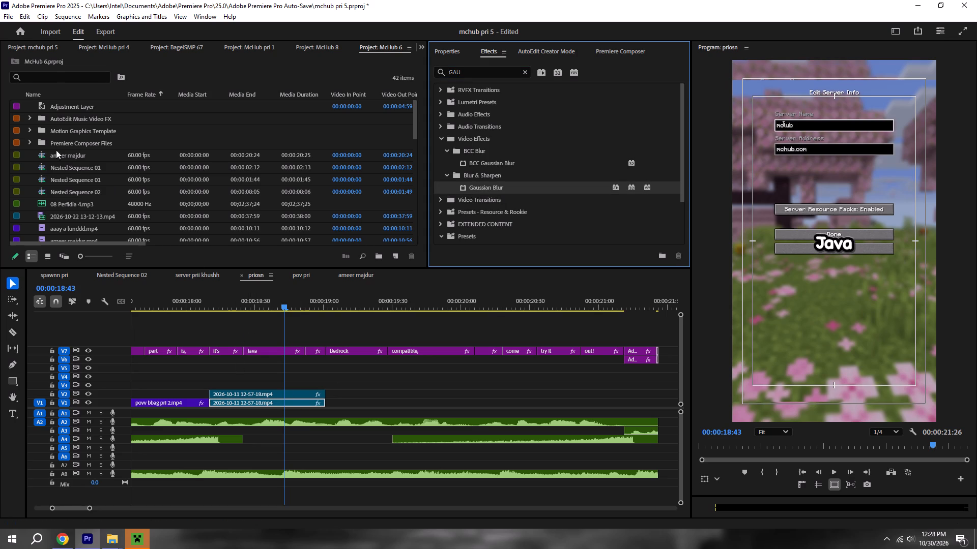
pyautogui.scroll(7, 117, 51)
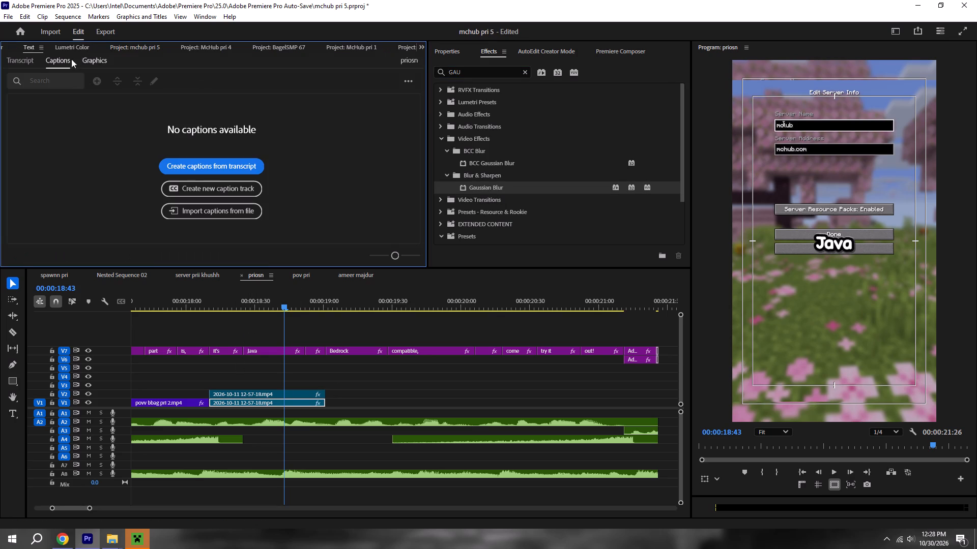
pyautogui.scroll(5, 60, 59)
pyautogui.scroll(3, 104, 51)
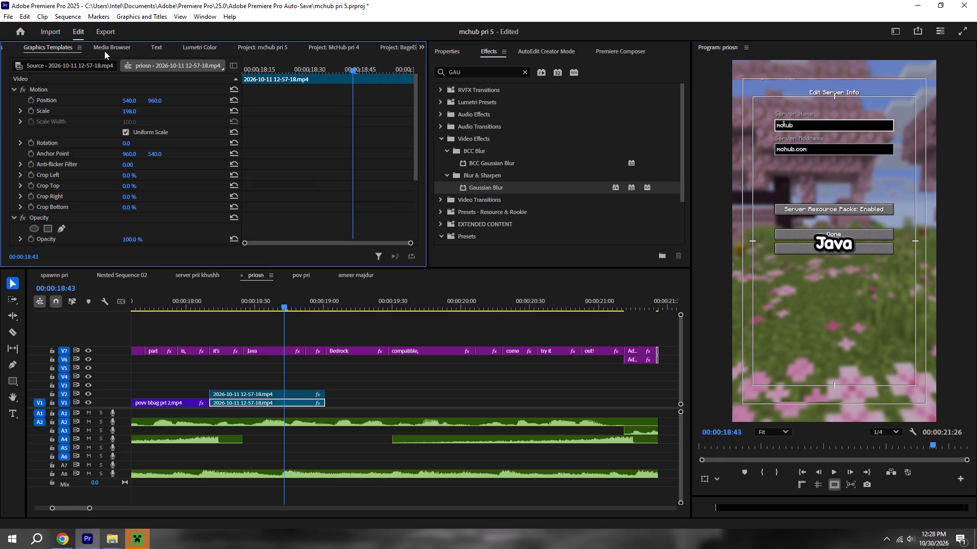
pyautogui.scroll(-11, 68, 162)
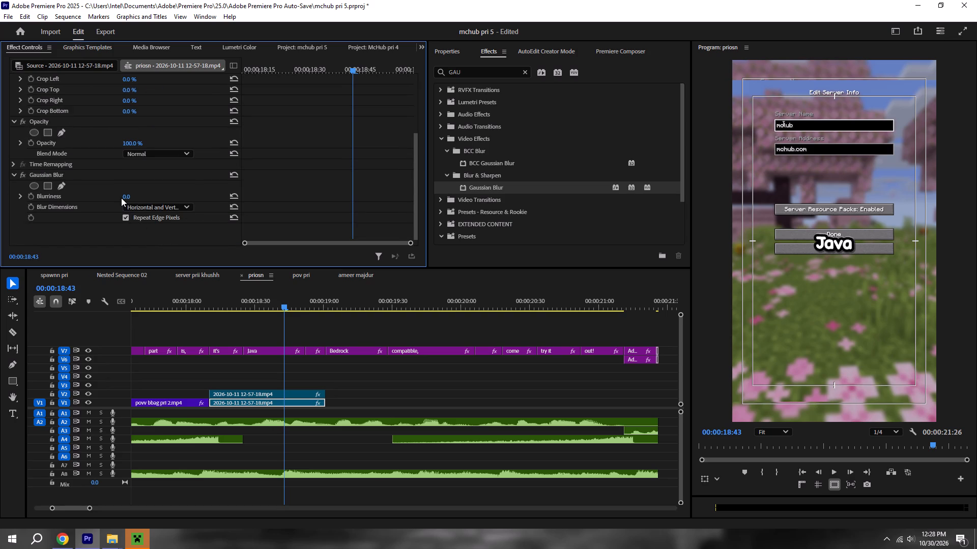
pyautogui.click(121, 198)
pyautogui.click(128, 197)
pyautogui.write('25')
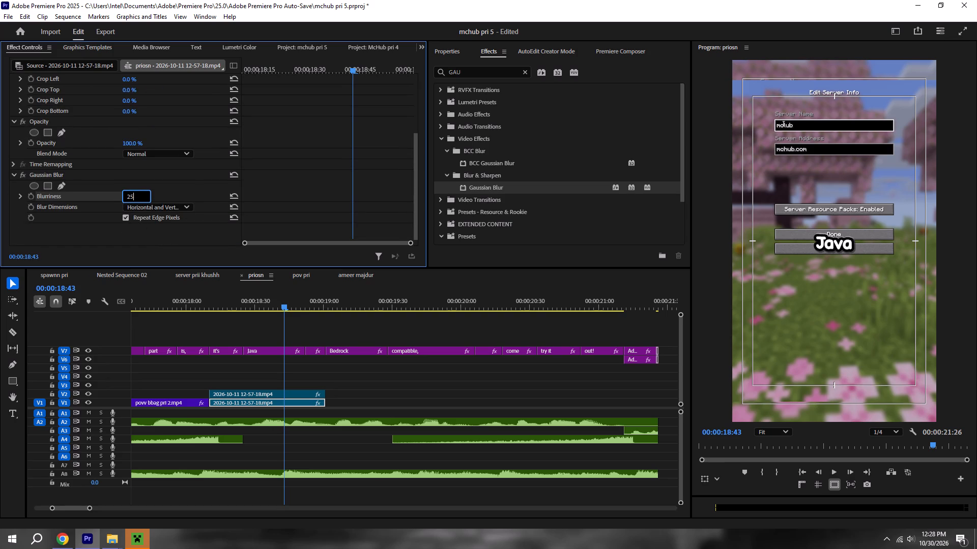
pyautogui.press('Return')
pyautogui.hotkey('ctrl', 's')
pyautogui.click(385, 389)
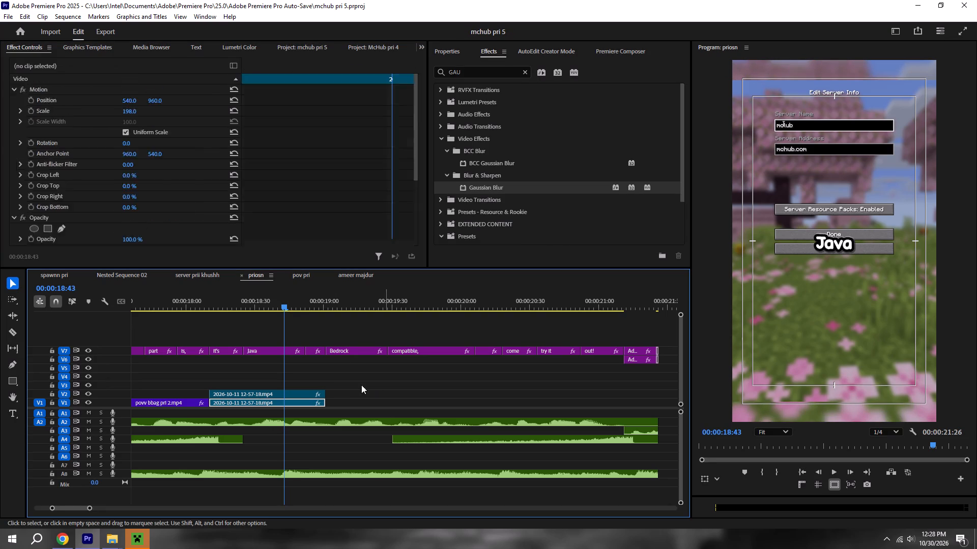
# Play back the ending from 00:00:18:10, park the playhead at 00:00:18:59 and save the project.
pyautogui.keyDown('shift'); pyautogui.click(212, 302); pyautogui.keyUp('shift')
pyautogui.press('space')
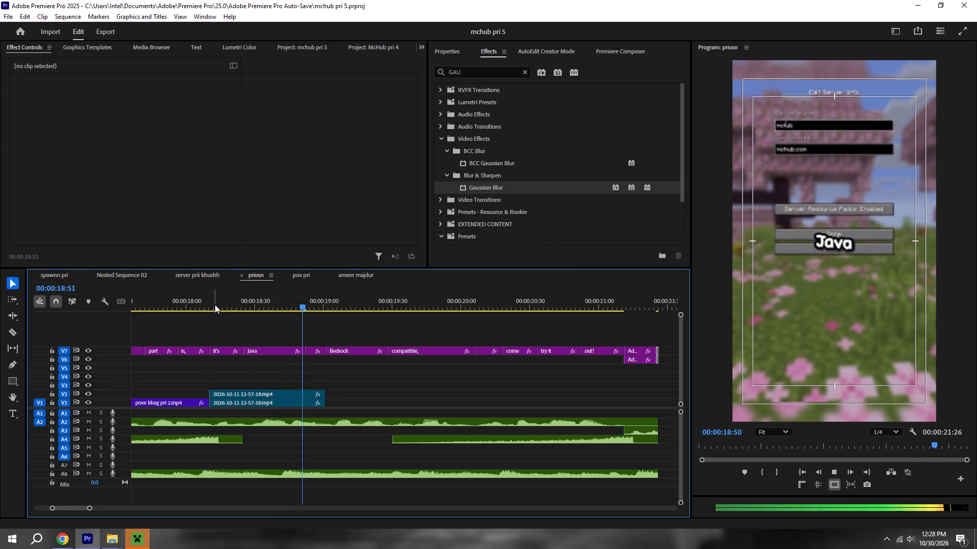
pyautogui.press('space')
pyautogui.keyDown('shift'); pyautogui.click(208, 309); pyautogui.keyUp('shift')
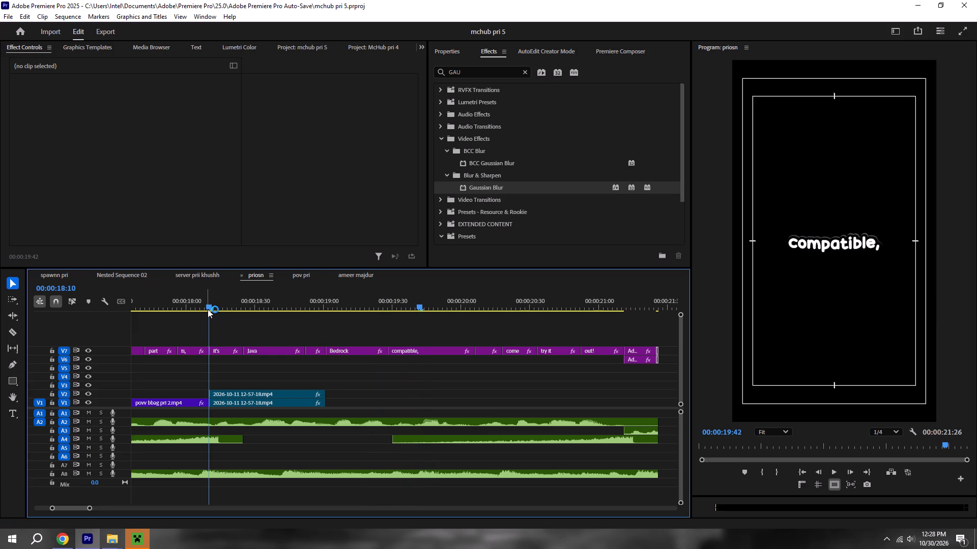
pyautogui.press('space')
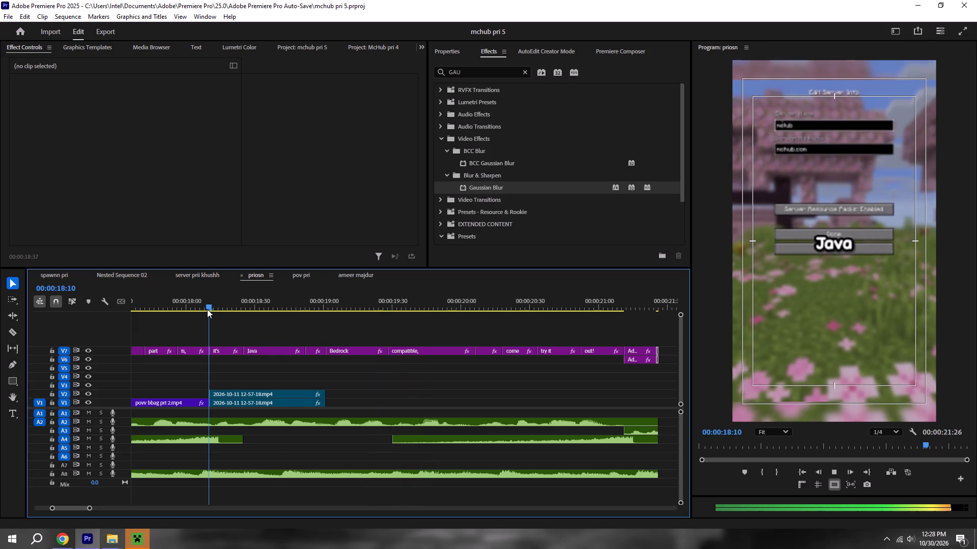
pyautogui.press('space')
pyautogui.keyDown('shift'); pyautogui.moveTo(319, 301); pyautogui.dragTo(319, 301); pyautogui.keyUp('shift')
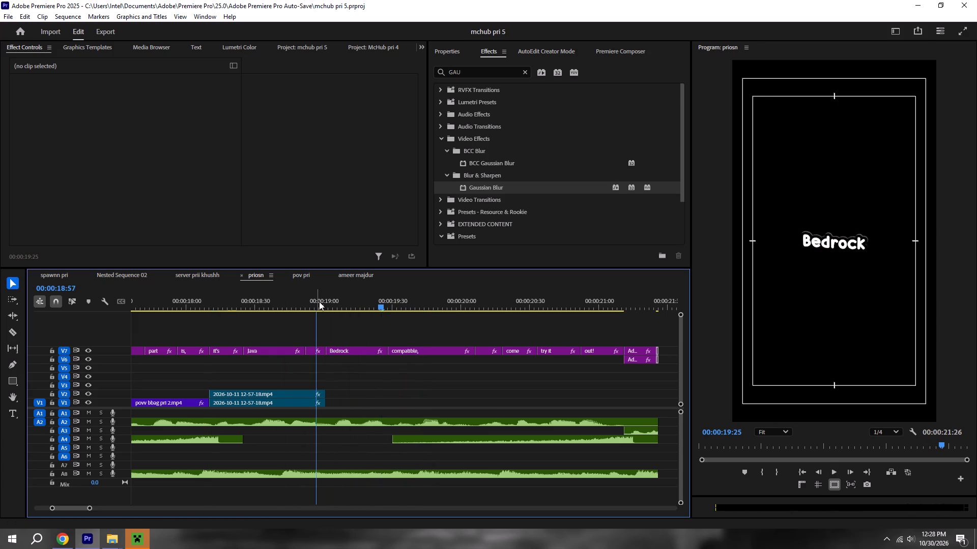
pyautogui.keyDown('shift'); pyautogui.moveTo(319, 301); pyautogui.dragTo(325, 301); pyautogui.keyUp('shift')
pyautogui.hotkey('ctrl', 's')
pyautogui.keyDown('alt'); pyautogui.scroll(-4, 340, 334); pyautogui.keyUp('alt')
# Switch to the Minecraft Launcher, launch Minecraft: Bedrock Edition, and clear the other open windows out of the way.
pyautogui.click(142, 535)
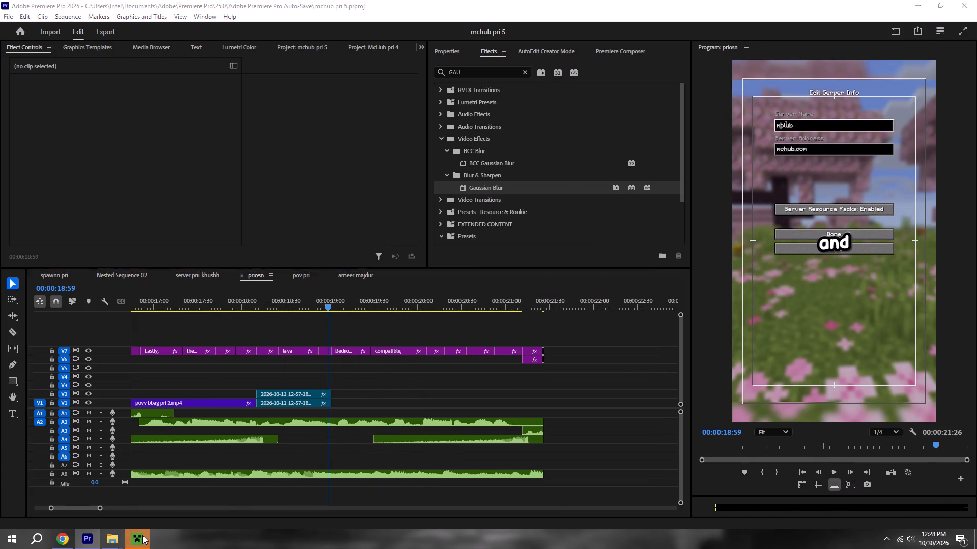
pyautogui.click(507, 383)
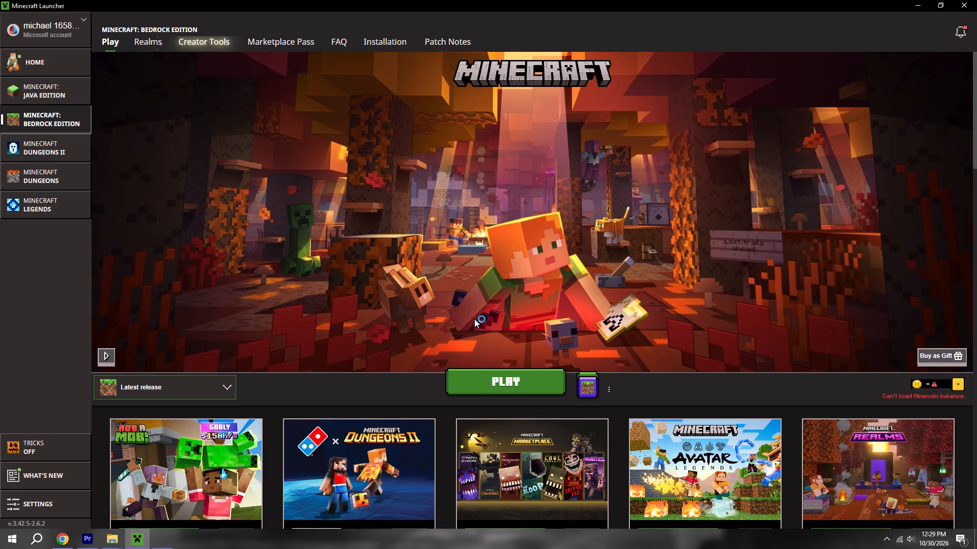
pyautogui.scroll(-1, 474, 319)
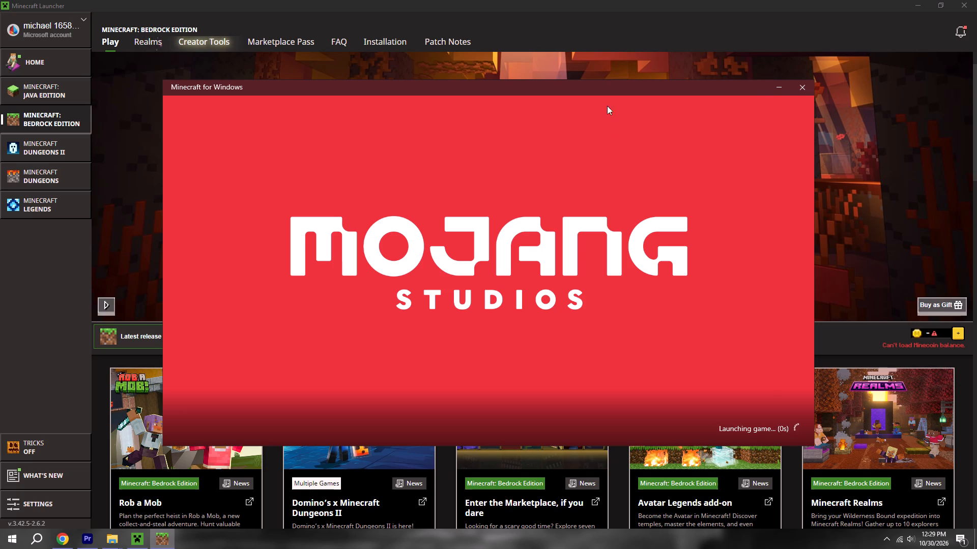
pyautogui.click(975, 0)
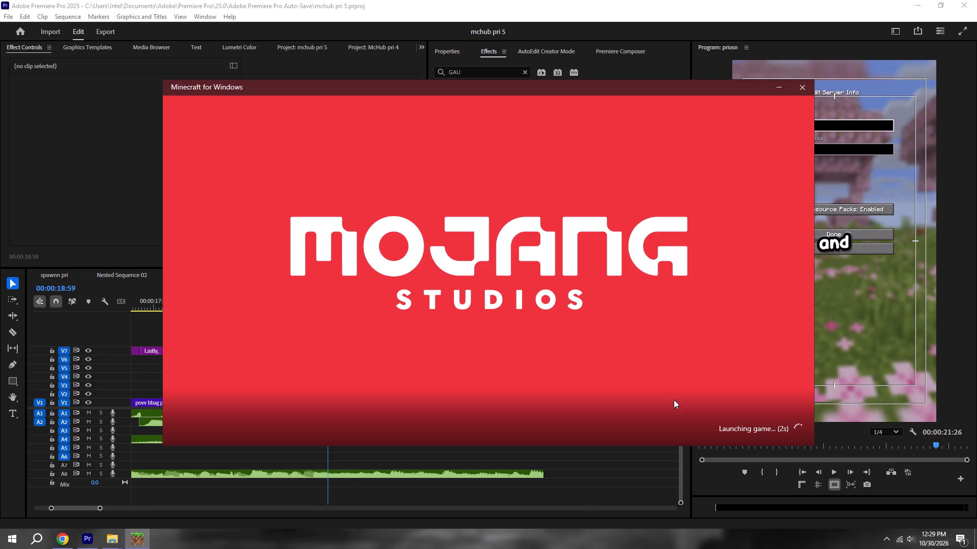
pyautogui.click(94, 548)
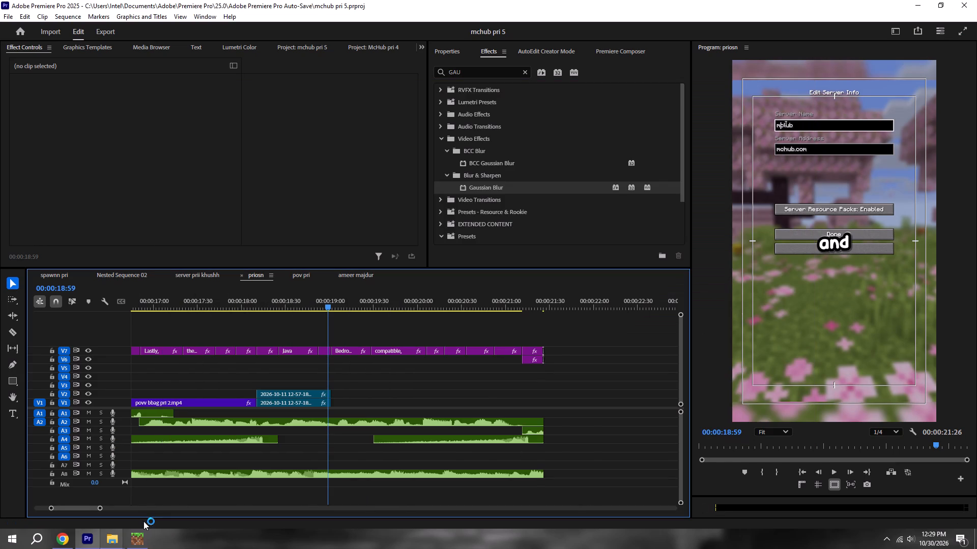
pyautogui.click(912, 0)
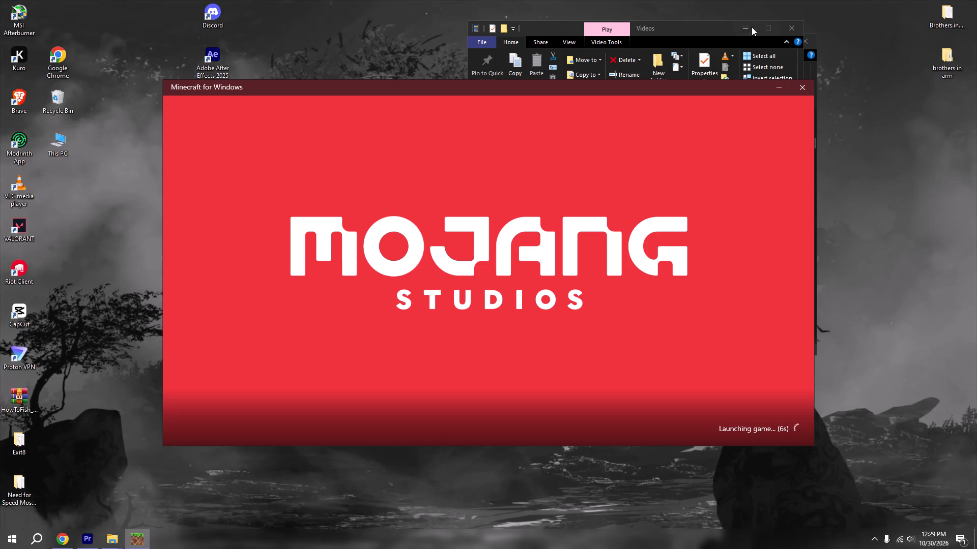
pyautogui.click(751, 27)
pyautogui.click(907, 544)
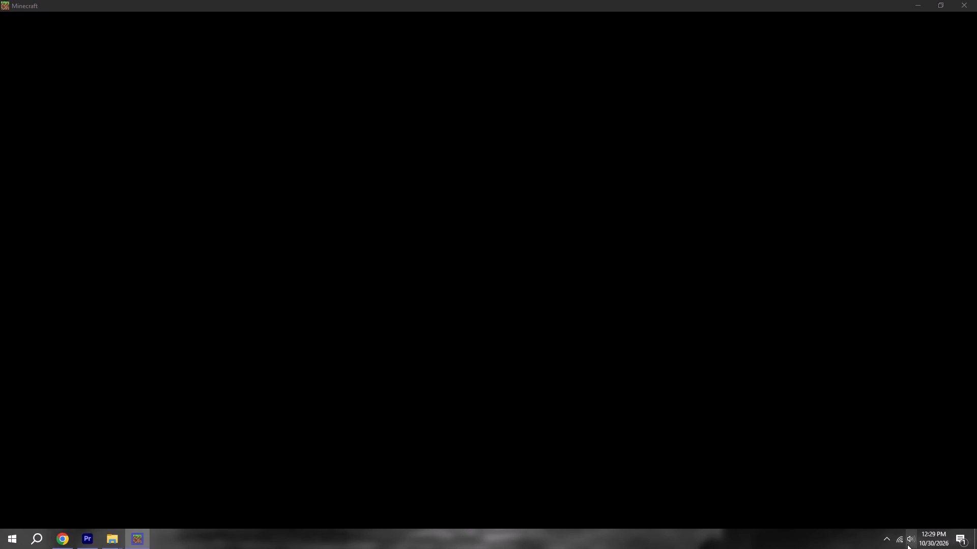
pyautogui.click(759, 296)
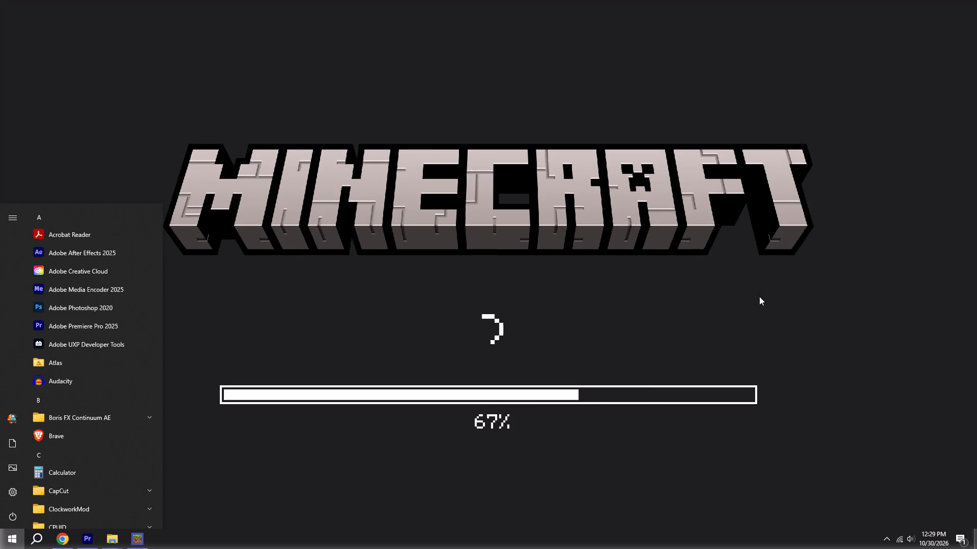
# Search Windows for OBS and launch OBS Studio.
pyautogui.click(38, 546)
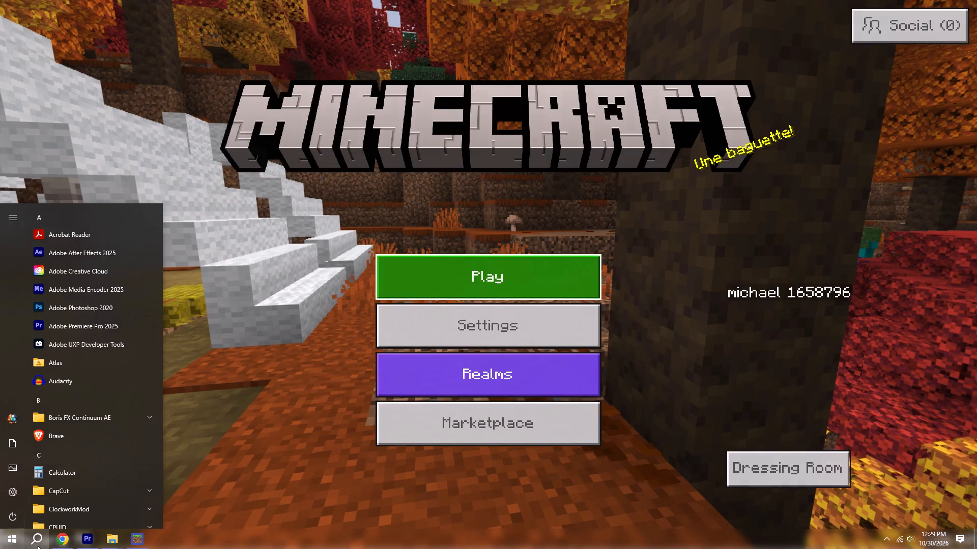
pyautogui.write('OBS')
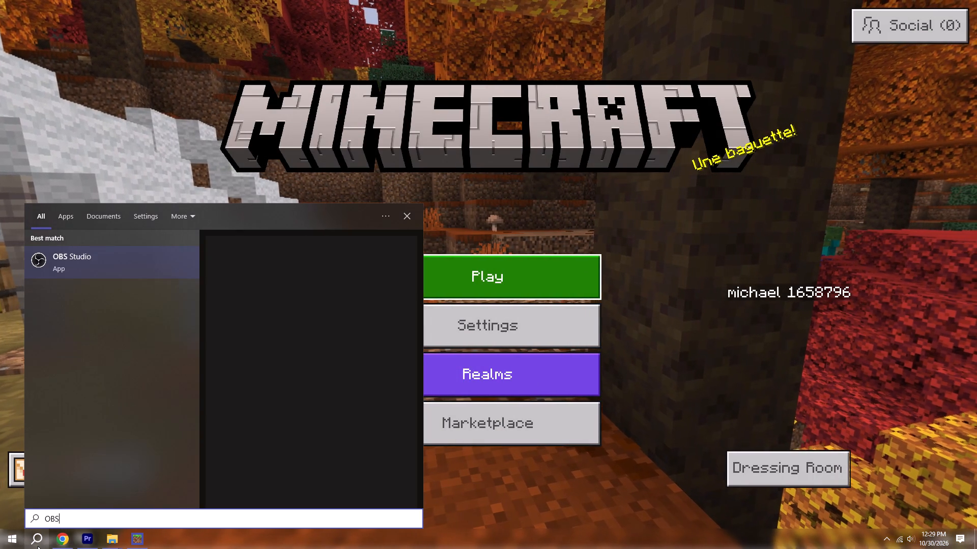
pyautogui.click(109, 253)
# In Minecraft, start adding a new Bedrock server named MCHUB with the address MCHUB.COM, keeping port 19132.
pyautogui.click(489, 272)
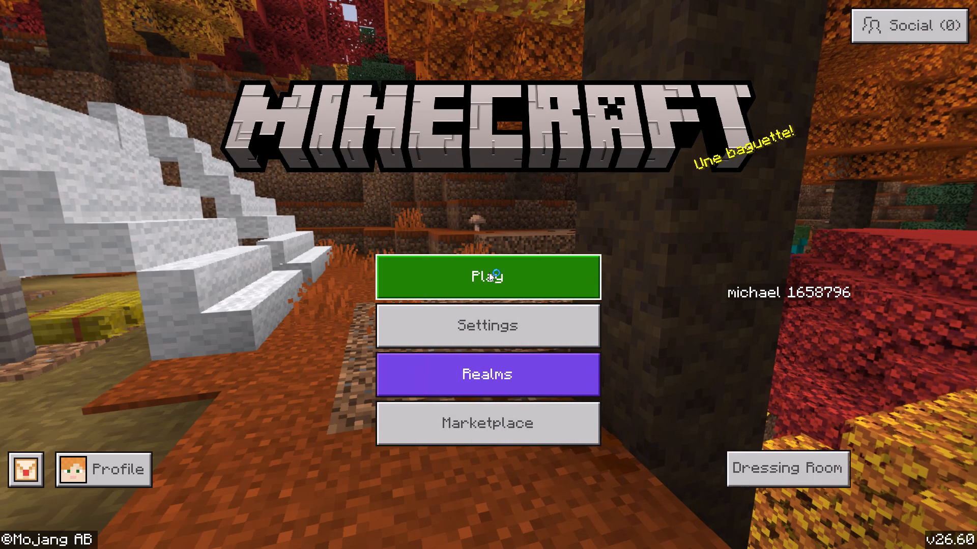
pyautogui.click(816, 45)
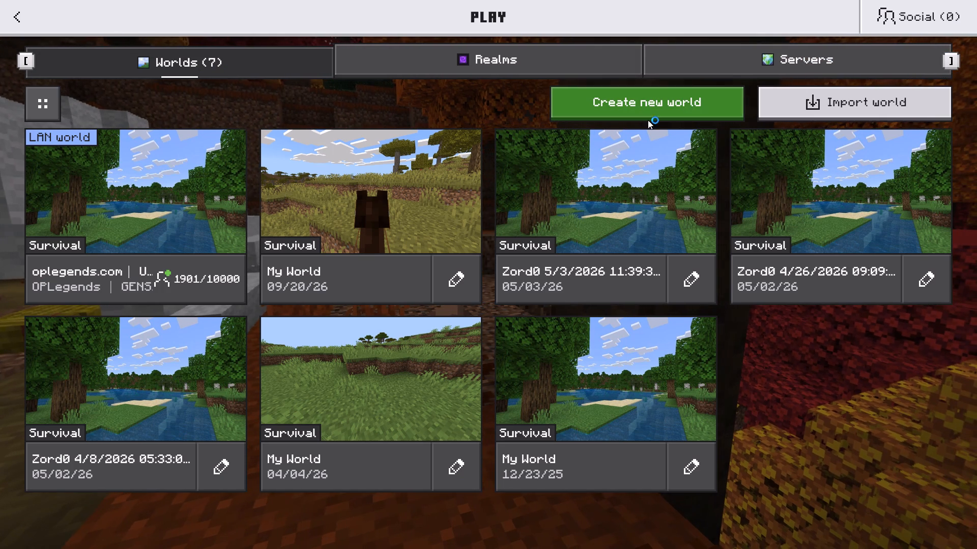
pyautogui.click(742, 62)
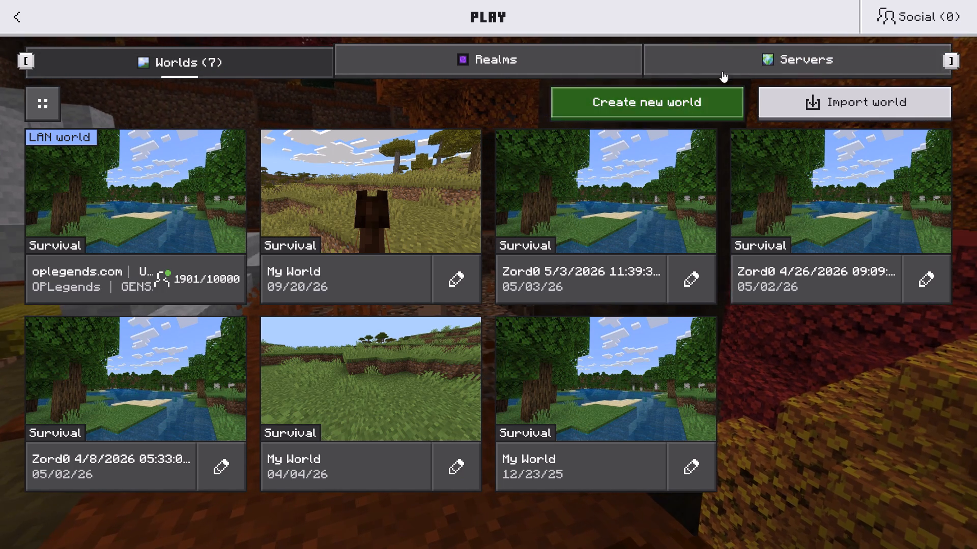
pyautogui.click(745, 56)
pyautogui.click(193, 128)
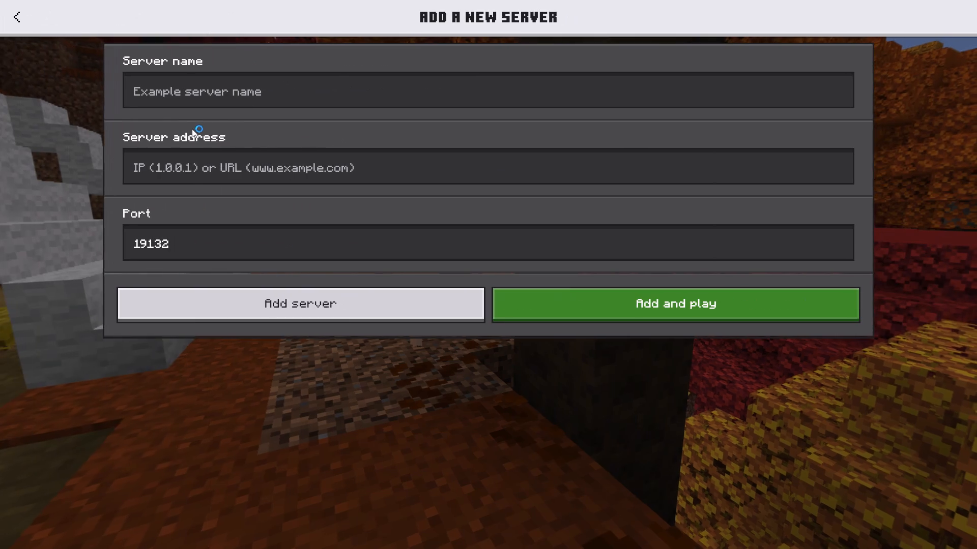
pyautogui.click(246, 86)
pyautogui.write('MCHUB')
pyautogui.click(217, 172)
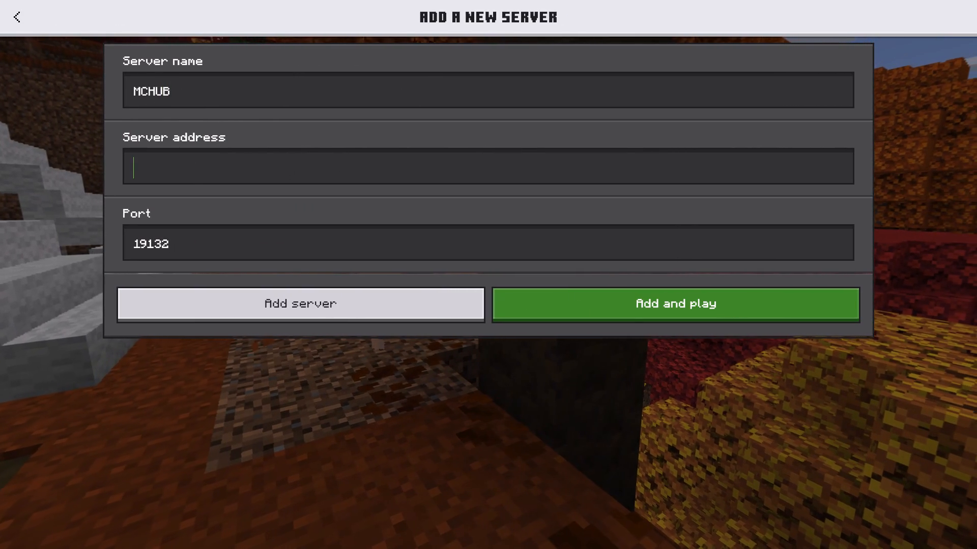
pyautogui.write('MC')
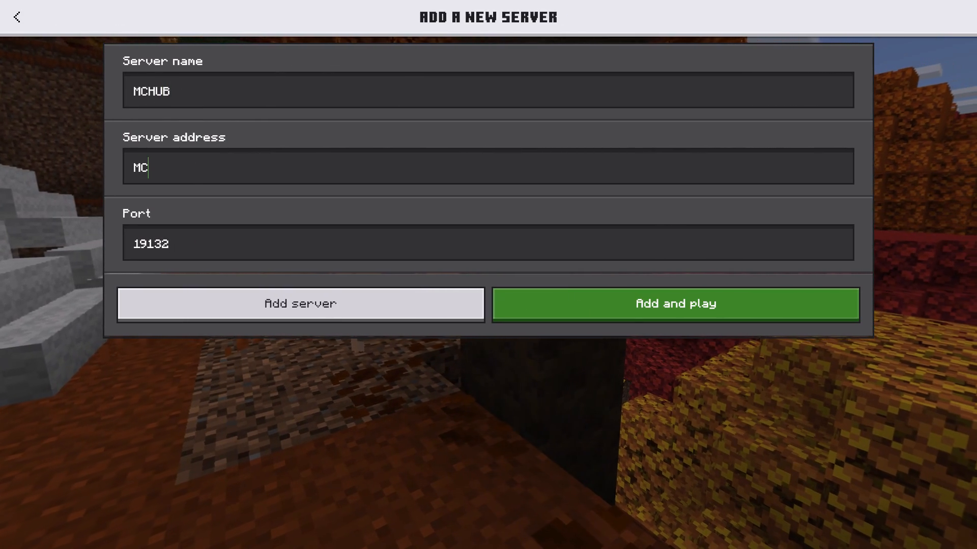
pyautogui.write('HUB.O')
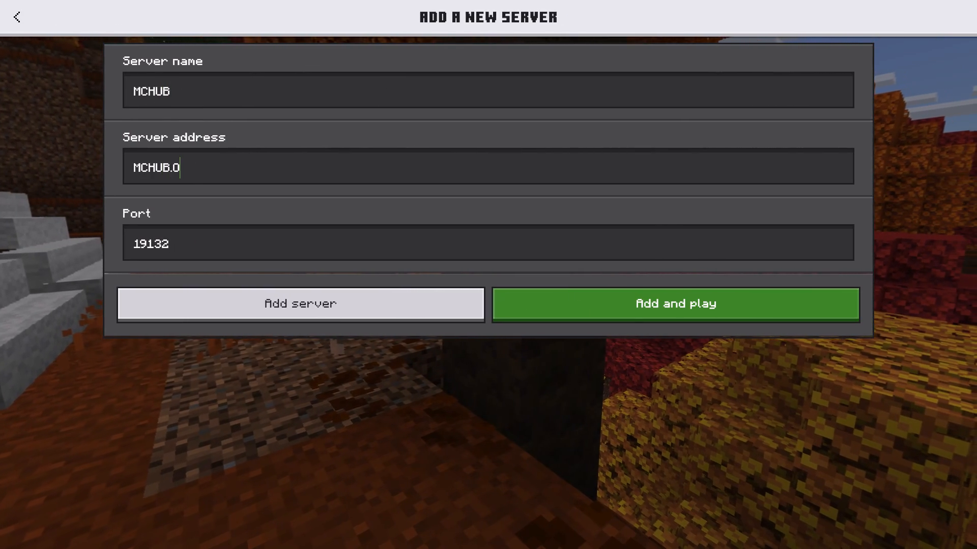
pyautogui.press('BackSpace')
pyautogui.write('COM')
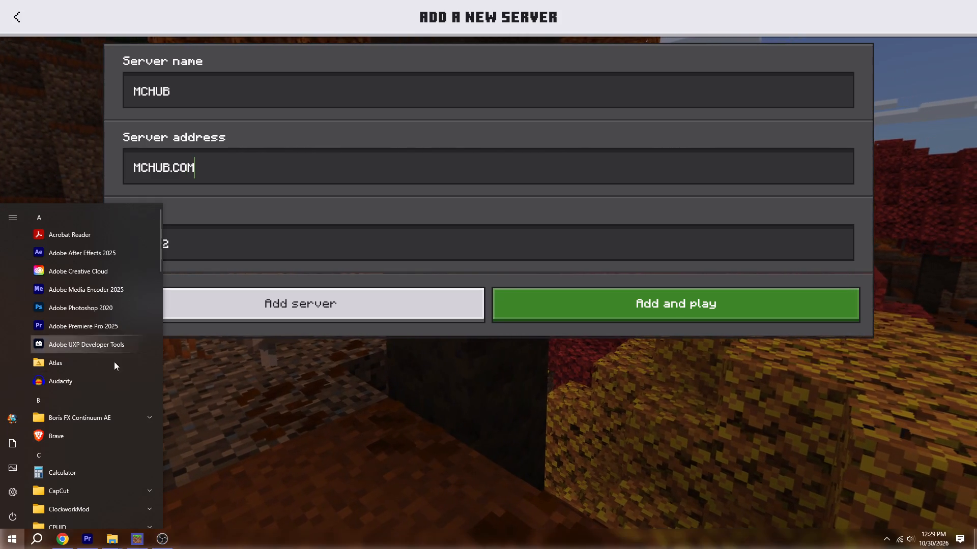
# Switch to OBS Studio and set Scene 2's Game Capture source to the [Minecraft.Windows.exe]: Minecraft window.
pyautogui.click(88, 541)
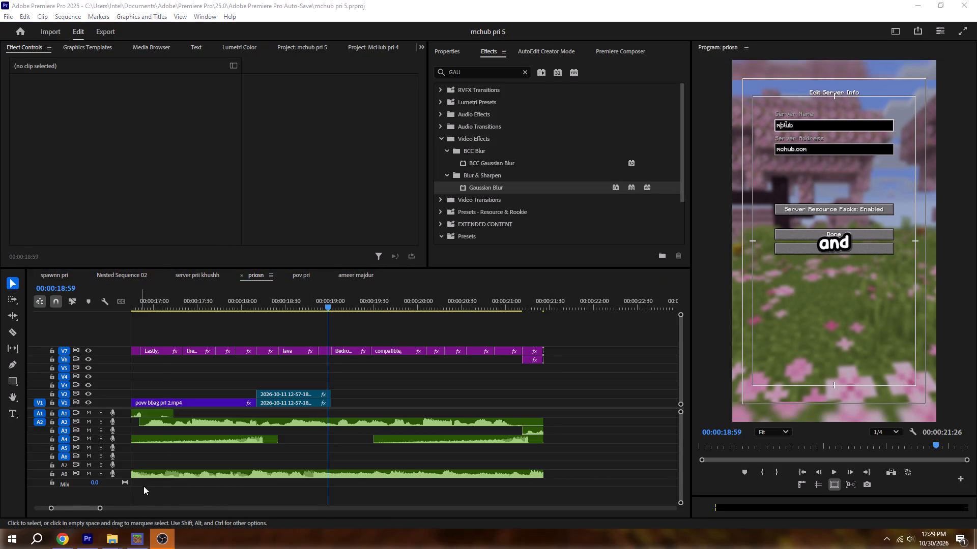
pyautogui.click(137, 548)
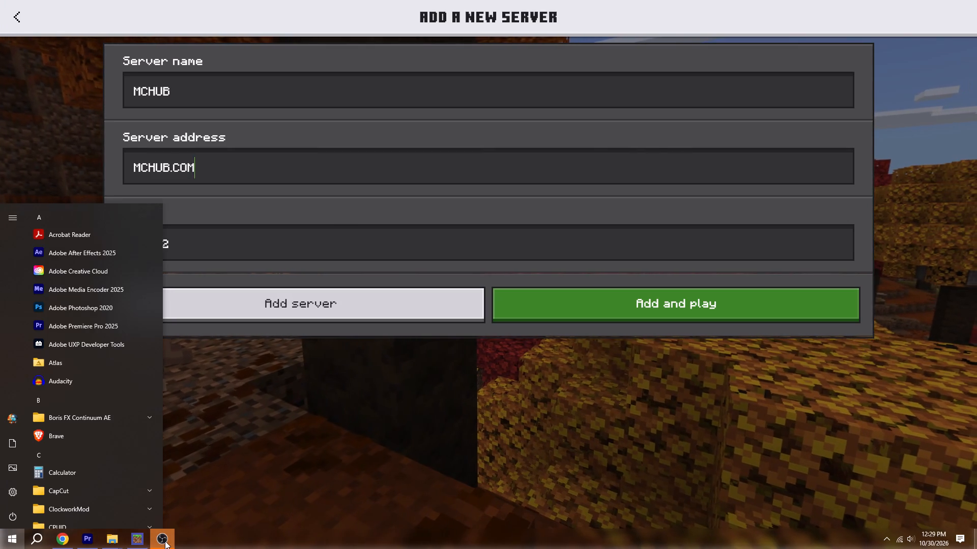
pyautogui.click(165, 541)
pyautogui.click(386, 287)
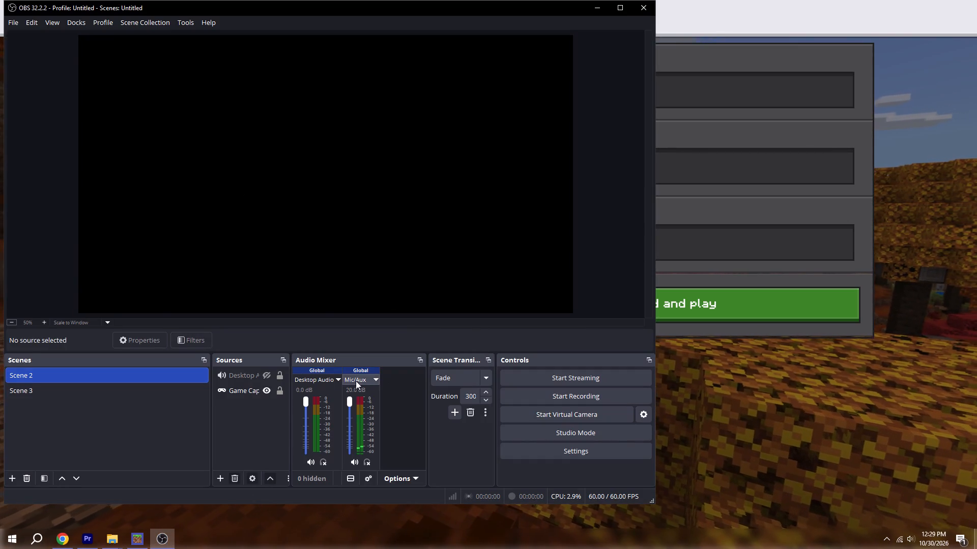
pyautogui.click(239, 383)
pyautogui.click(239, 387)
pyautogui.click(506, 334)
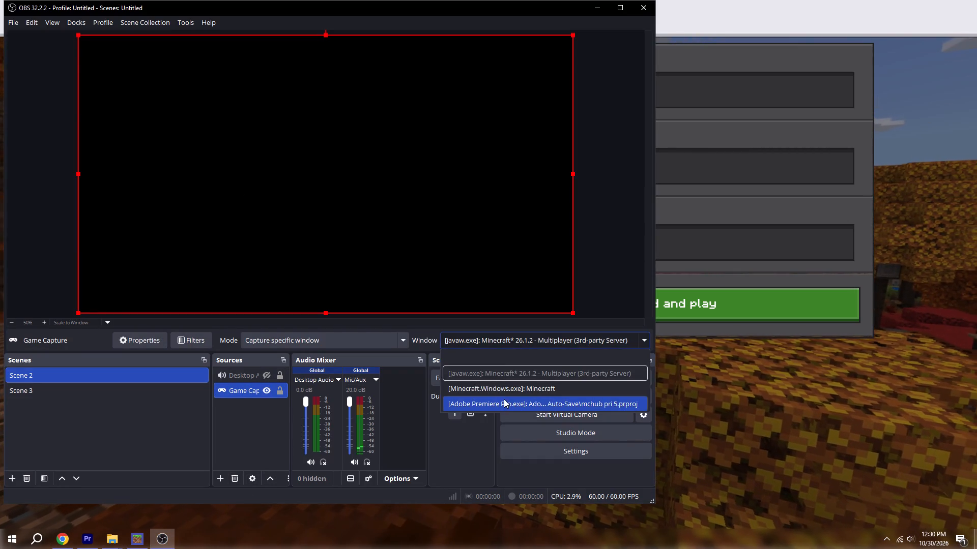
pyautogui.click(509, 393)
pyautogui.click(757, 396)
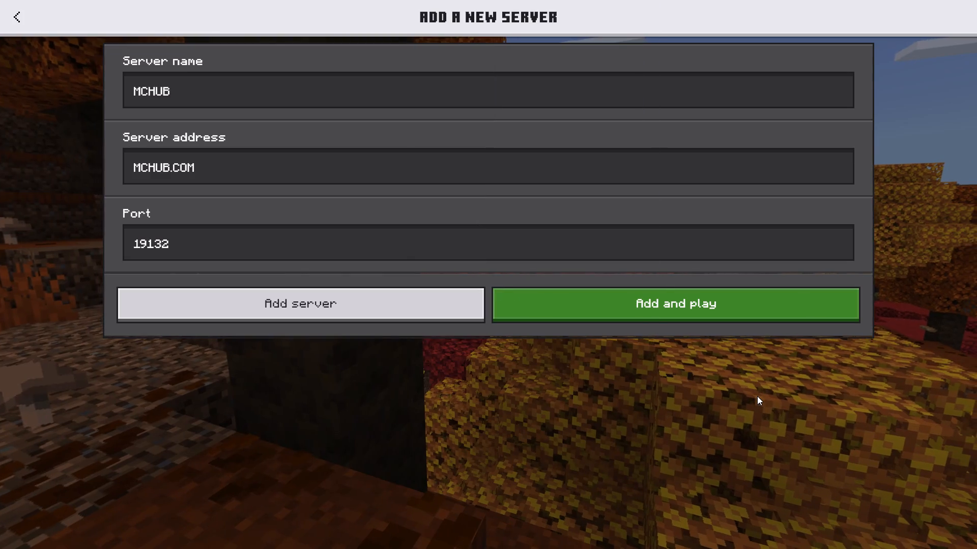
pyautogui.click(757, 396)
pyautogui.click(167, 543)
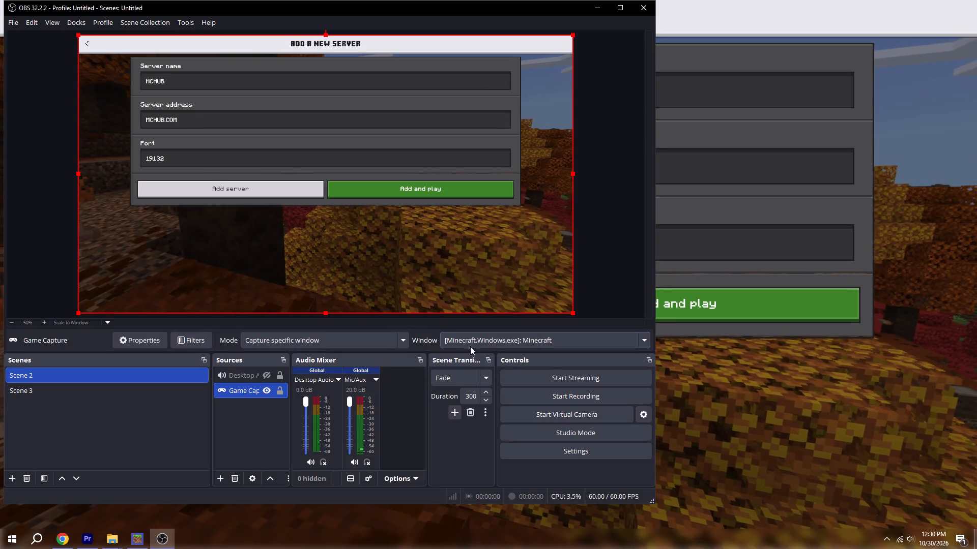
# Record the filled-in Bedrock server form, highlighting its address and port fields and joining the server, and stop the recording.
pyautogui.click(568, 399)
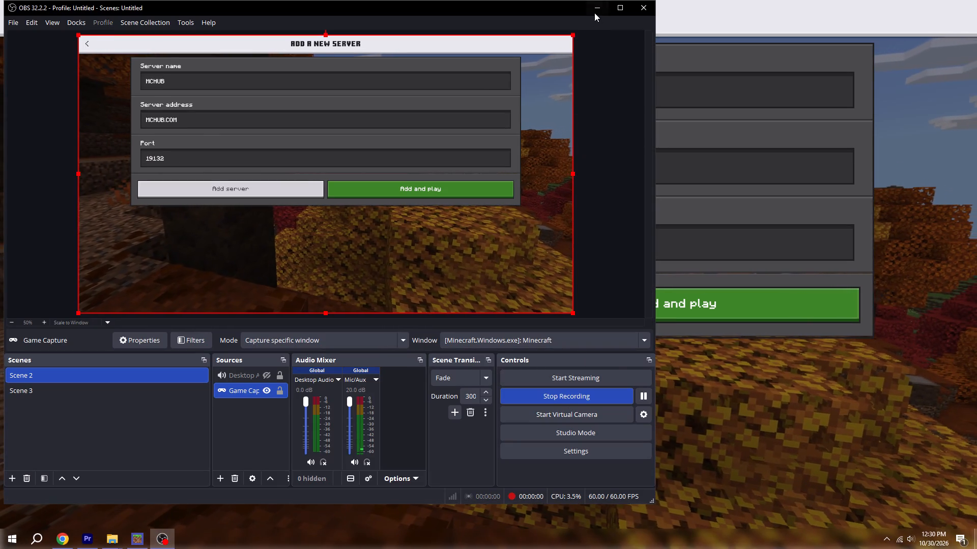
pyautogui.click(594, 12)
pyautogui.click(230, 160)
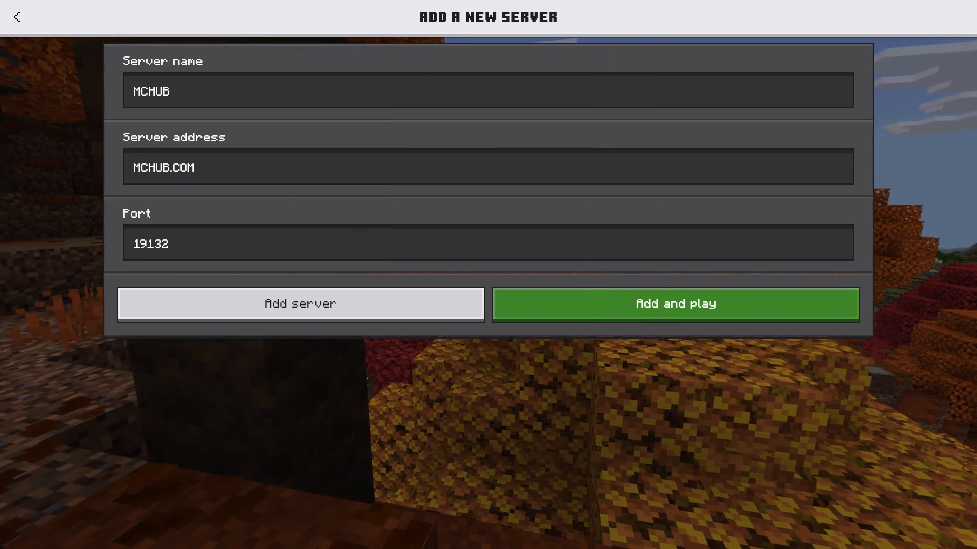
pyautogui.click(228, 249)
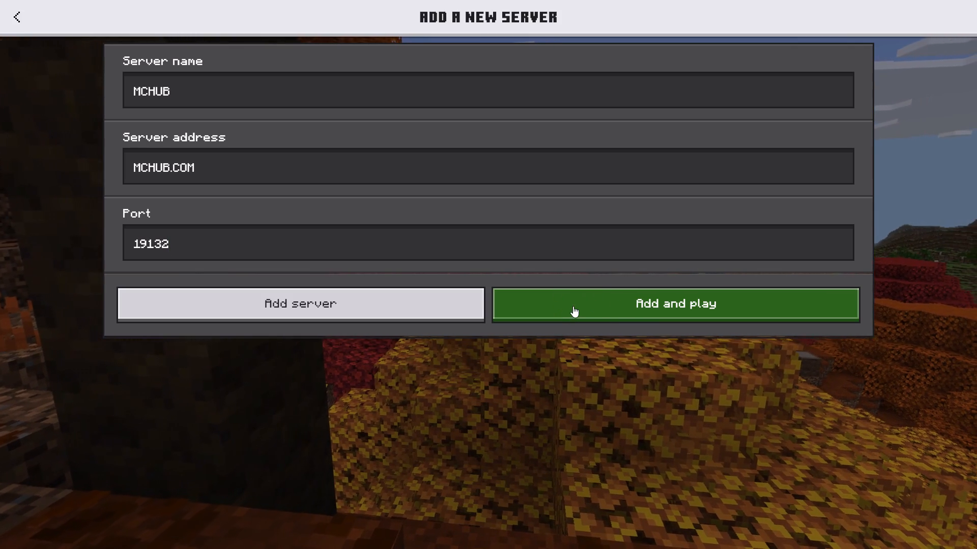
pyautogui.click(608, 310)
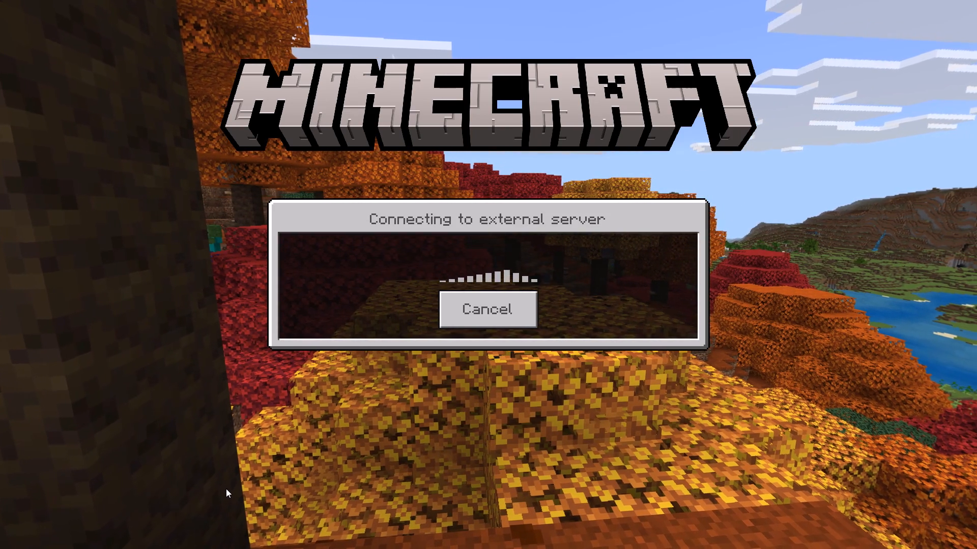
pyautogui.click(161, 542)
pyautogui.click(572, 402)
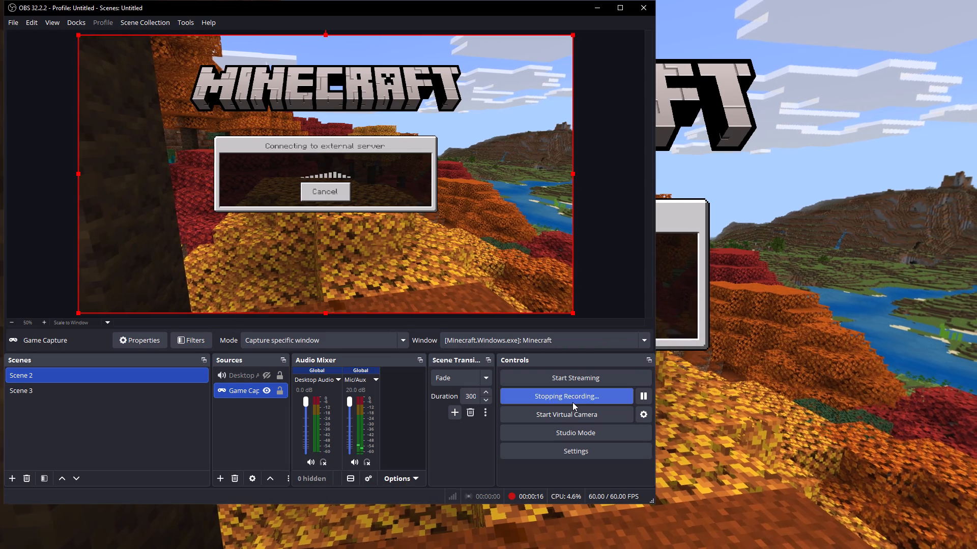
# Cancel the server connection, exit Minecraft and close OBS Studio to return to Premiere Pro.
pyautogui.click(736, 308)
pyautogui.click(489, 313)
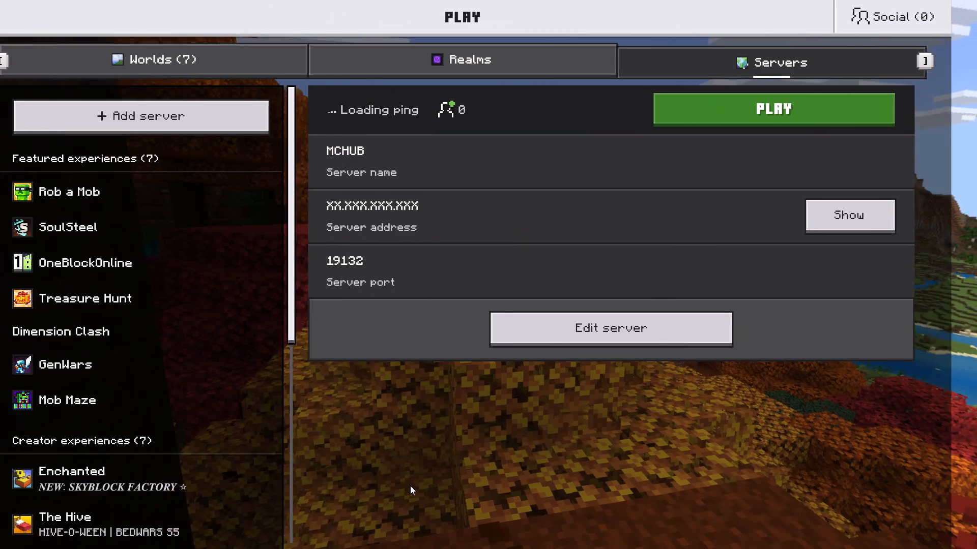
pyautogui.press('Escape')
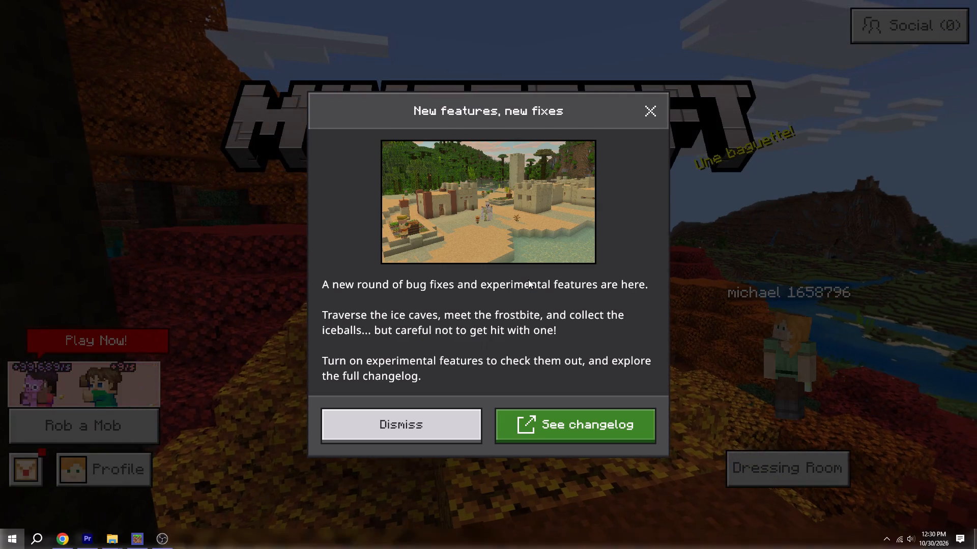
pyautogui.click(423, 423)
pyautogui.press('Escape')
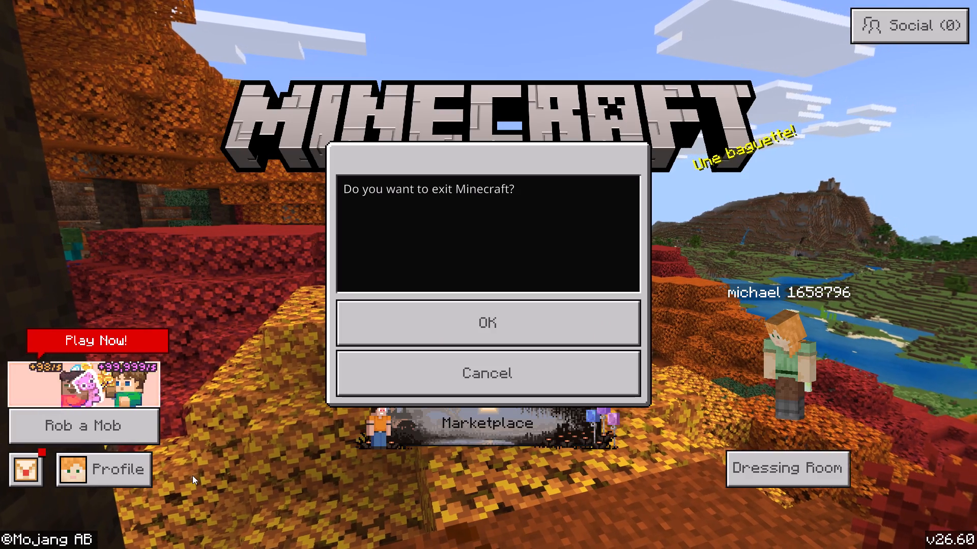
pyautogui.click(488, 320)
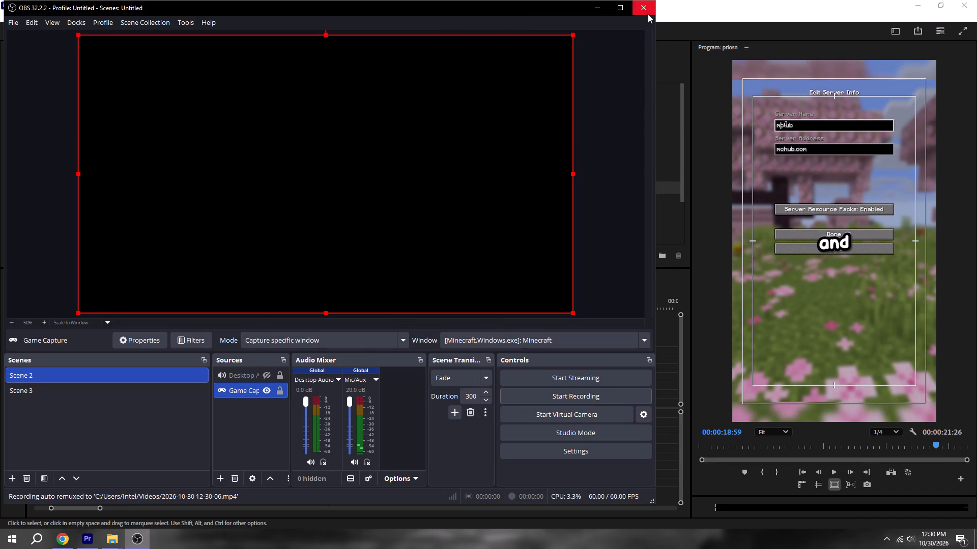
pyautogui.click(646, 13)
pyautogui.keyDown('alt'); pyautogui.scroll(-5, 395, 363); pyautogui.keyUp('alt')
pyautogui.hotkey('ctrl', 's')
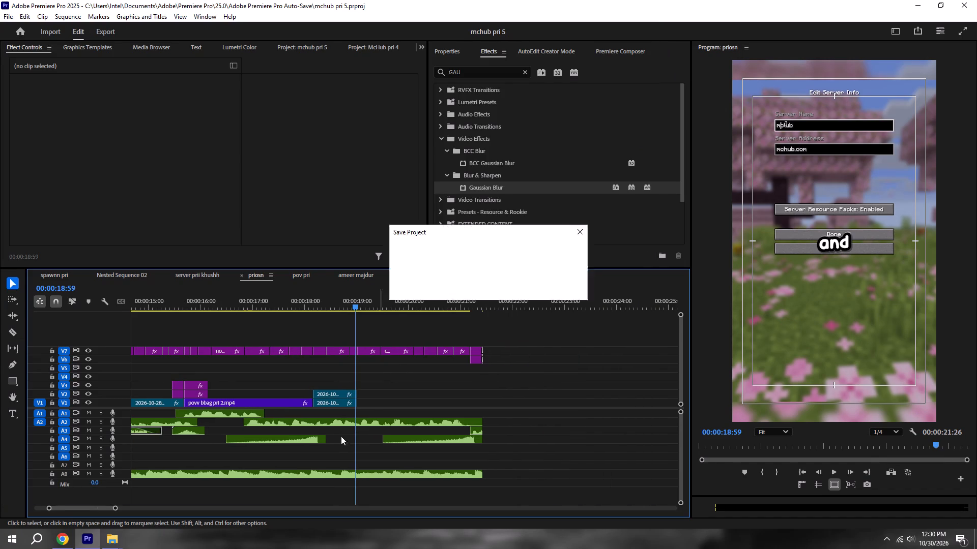
pyautogui.click(104, 539)
pyautogui.click(67, 495)
pyautogui.scroll(-3, 559, 262)
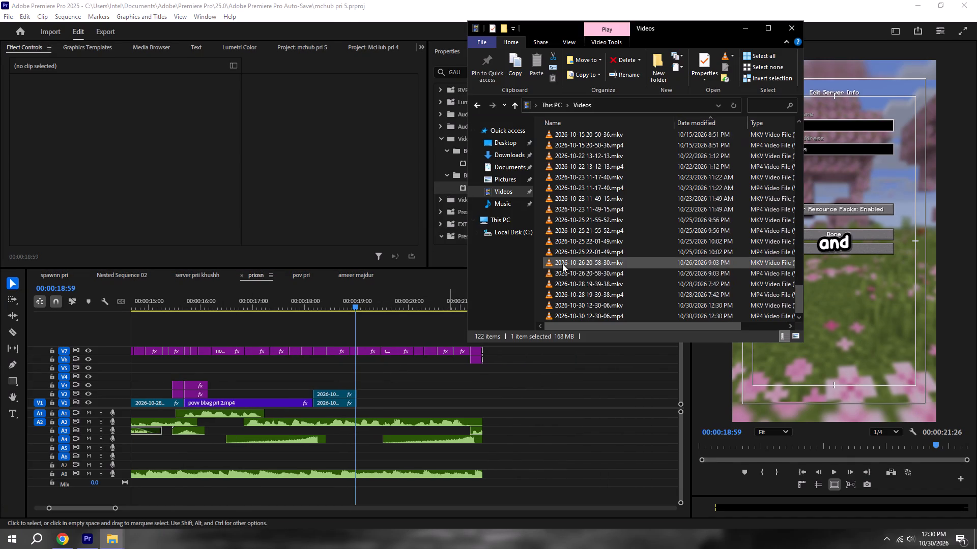
pyautogui.scroll(-18, 562, 264)
pyautogui.moveTo(618, 314); pyautogui.dragTo(508, 372)
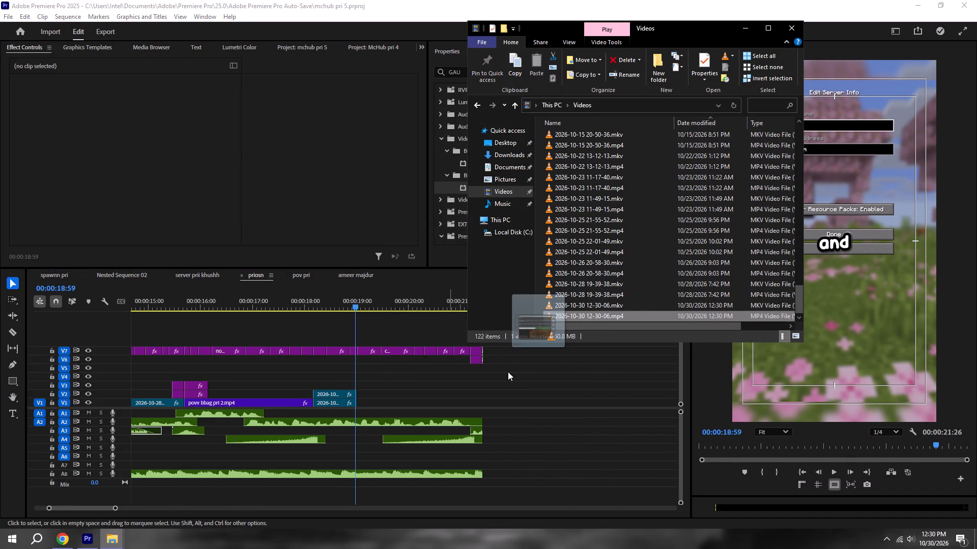
pyautogui.moveTo(508, 372); pyautogui.dragTo(493, 402)
pyautogui.moveTo(548, 466); pyautogui.dragTo(547, 482)
pyautogui.moveTo(543, 448); pyautogui.dragTo(537, 416)
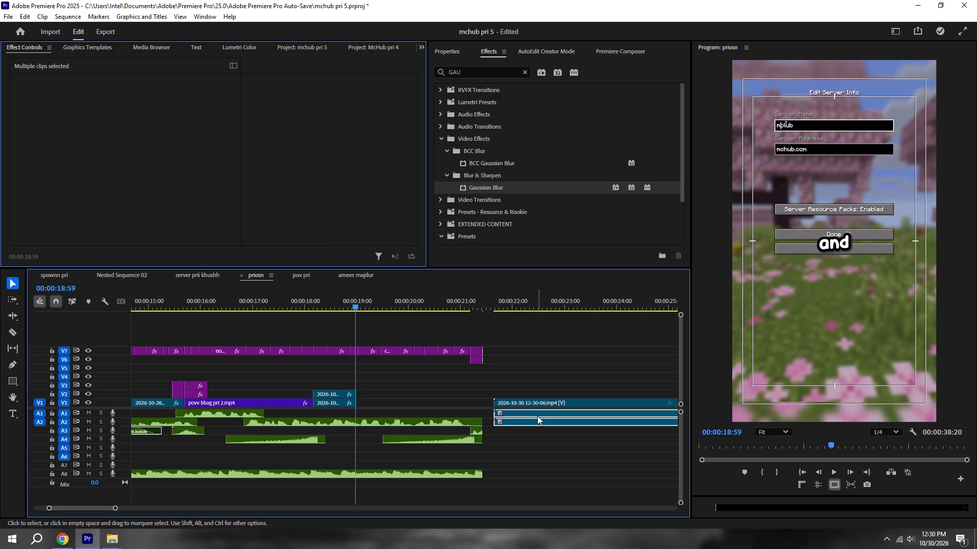
pyautogui.press('BackSpace')
# Trim a little off the new recording's start and butt it against the end of the Java server clip on V1.
pyautogui.moveTo(491, 399); pyautogui.dragTo(527, 398)
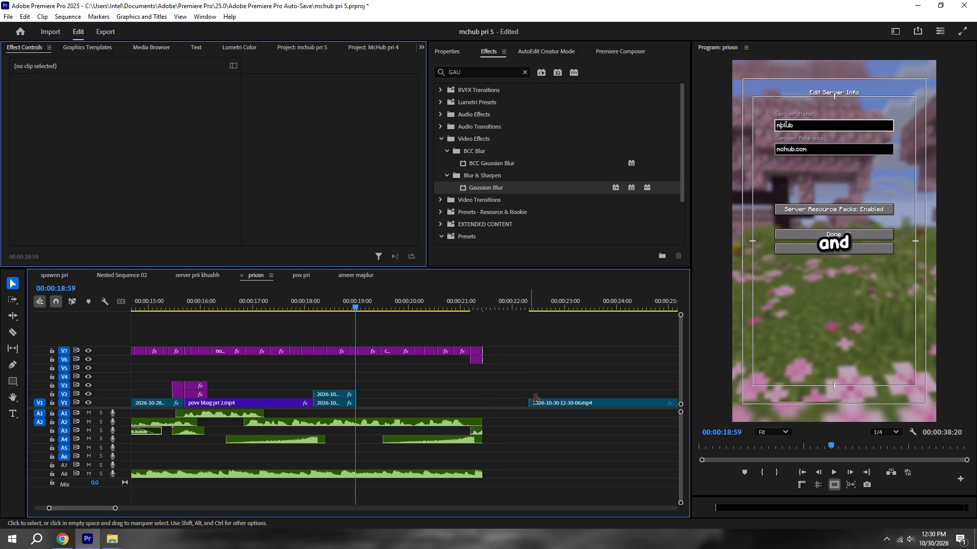
pyautogui.moveTo(562, 405); pyautogui.dragTo(392, 403)
# Play through the ending, cut the Bedrock recording where the captions and audio end, and delete the excess.
pyautogui.press('space')
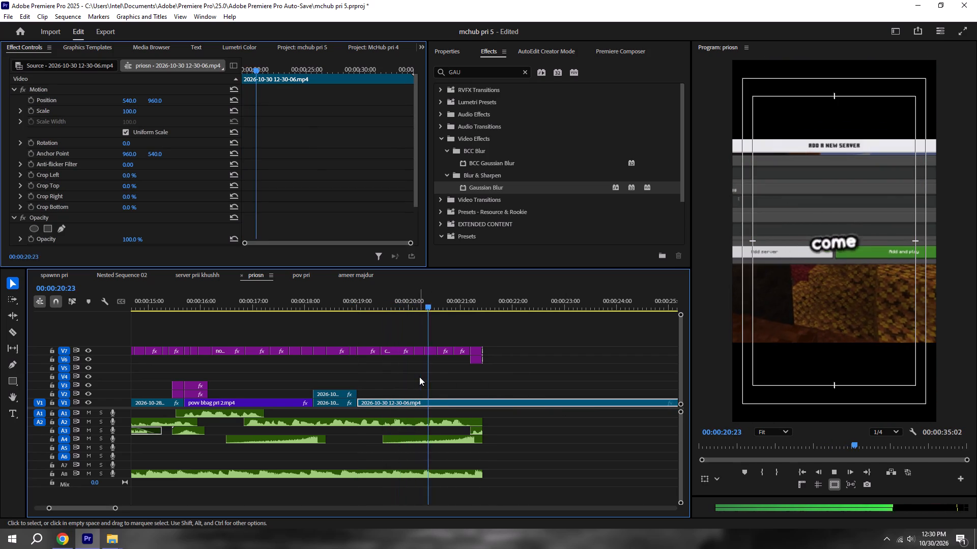
pyautogui.press('c')
pyautogui.press('space')
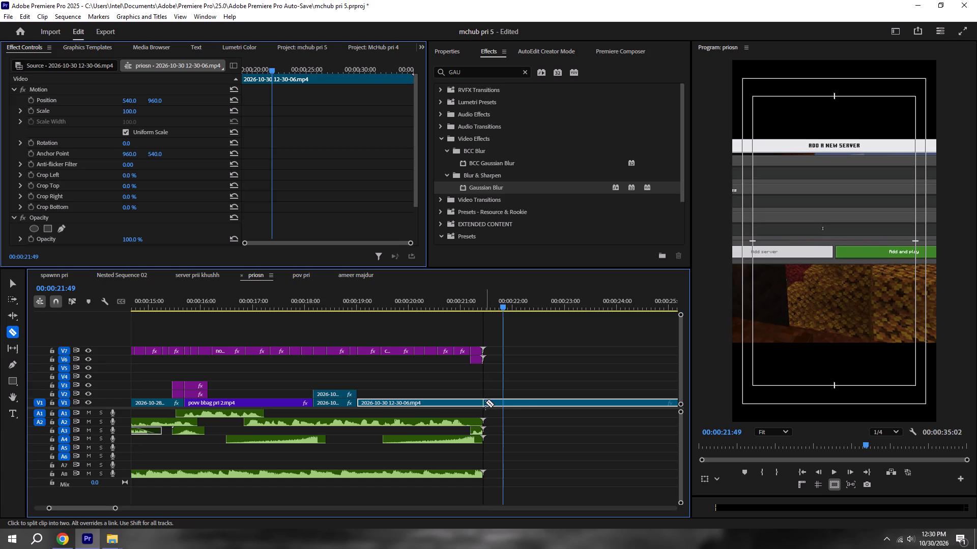
pyautogui.click(485, 402)
pyautogui.press('v')
pyautogui.moveTo(539, 367); pyautogui.dragTo(562, 460)
pyautogui.press('BackSpace')
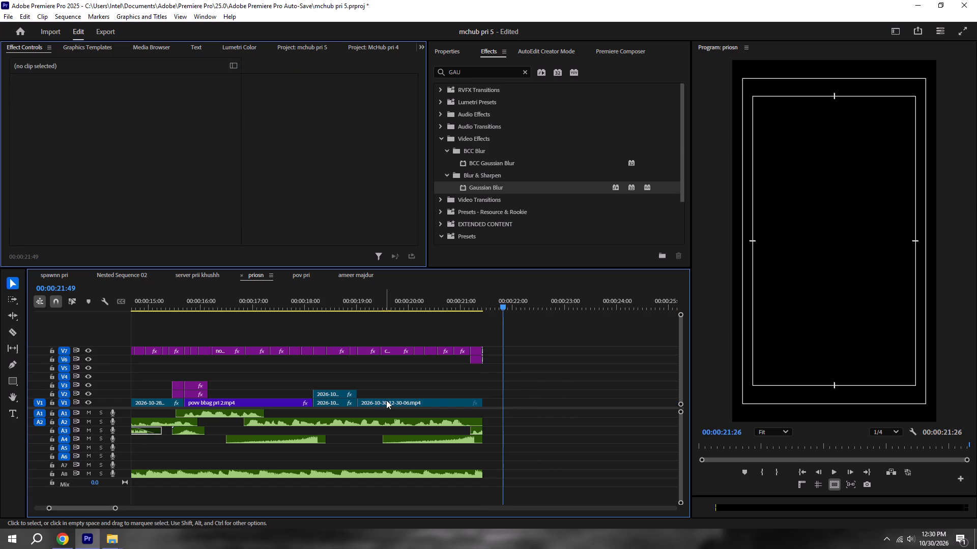
pyautogui.click(386, 400)
pyautogui.click(403, 303)
pyautogui.click(450, 46)
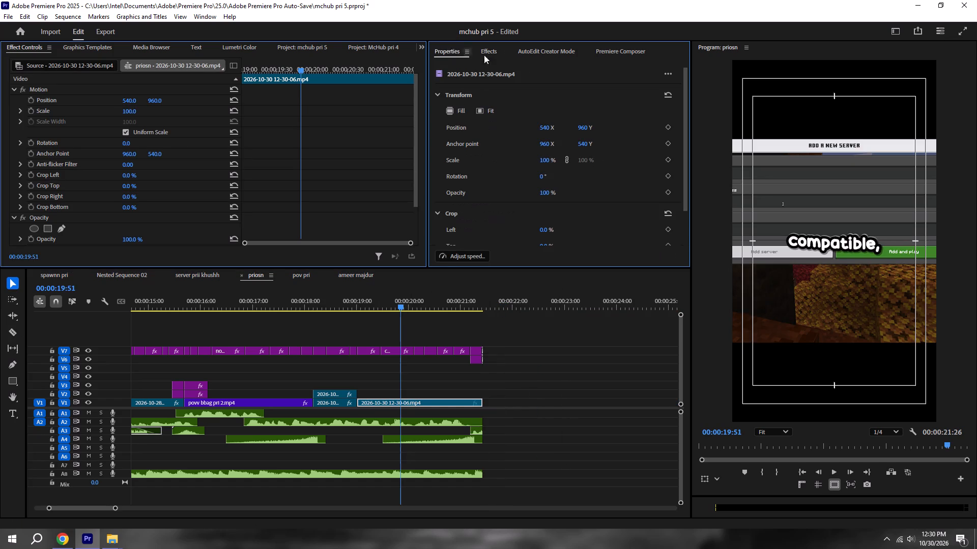
pyautogui.click(545, 158)
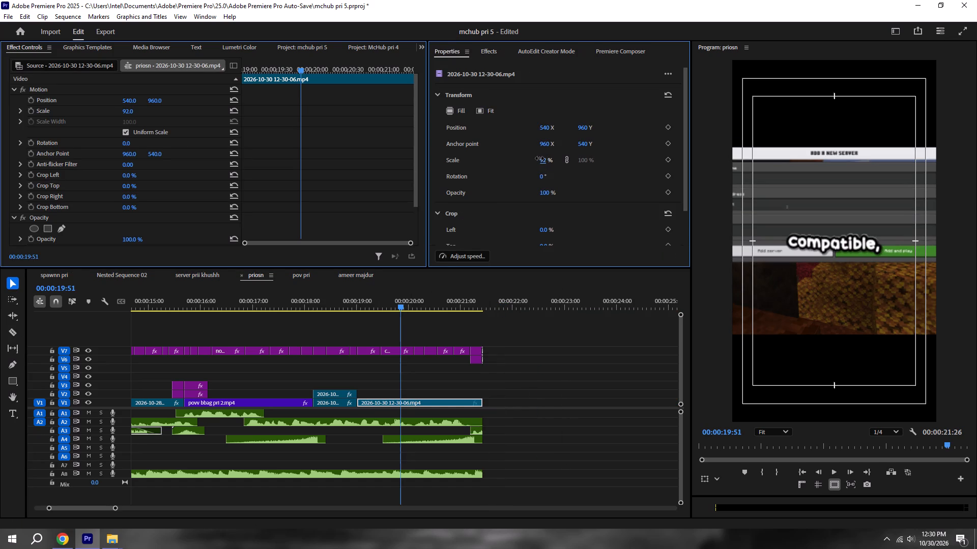
pyautogui.moveTo(582, 128); pyautogui.dragTo(591, 128)
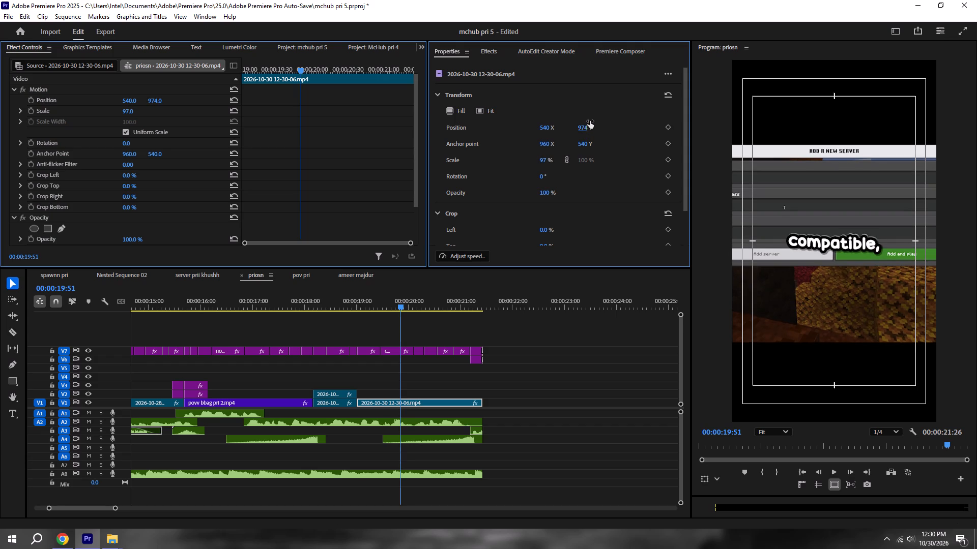
pyautogui.hotkey('ctrl', 'z')
# Shift the Bedrock clip to horizontal position 852 so the server form shows, save, and play across the Java-to-Bedrock cut.
pyautogui.moveTo(543, 131); pyautogui.dragTo(628, 140)
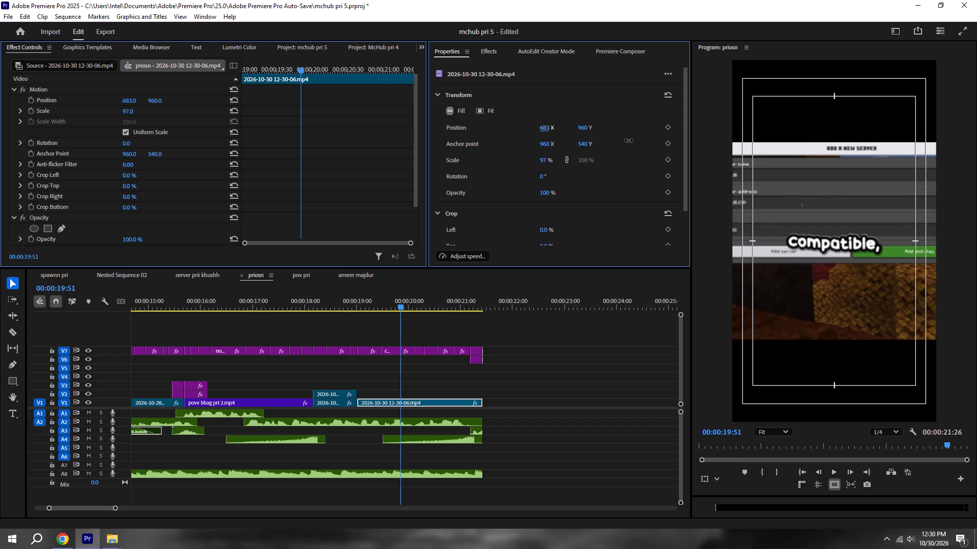
pyautogui.moveTo(628, 140); pyautogui.dragTo(666, 103)
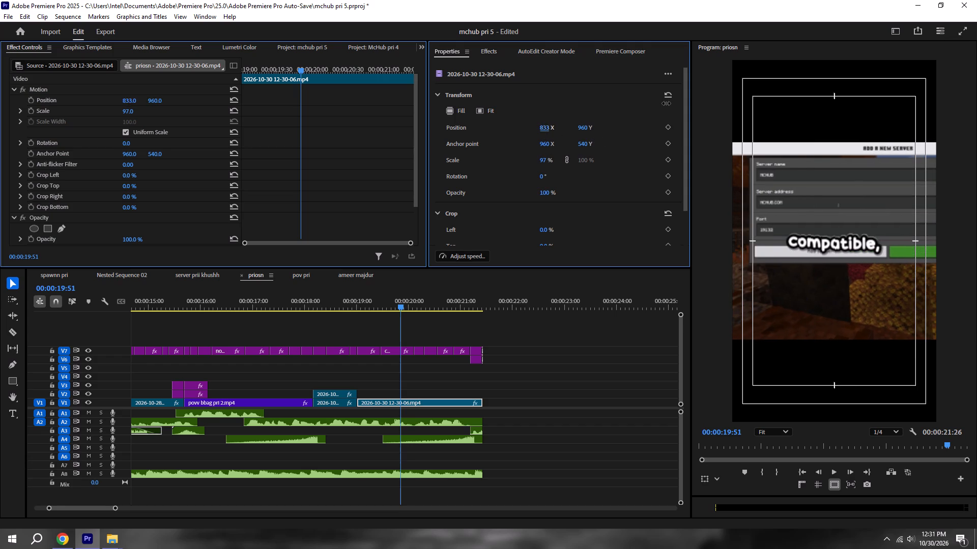
pyautogui.moveTo(666, 103); pyautogui.dragTo(672, 103)
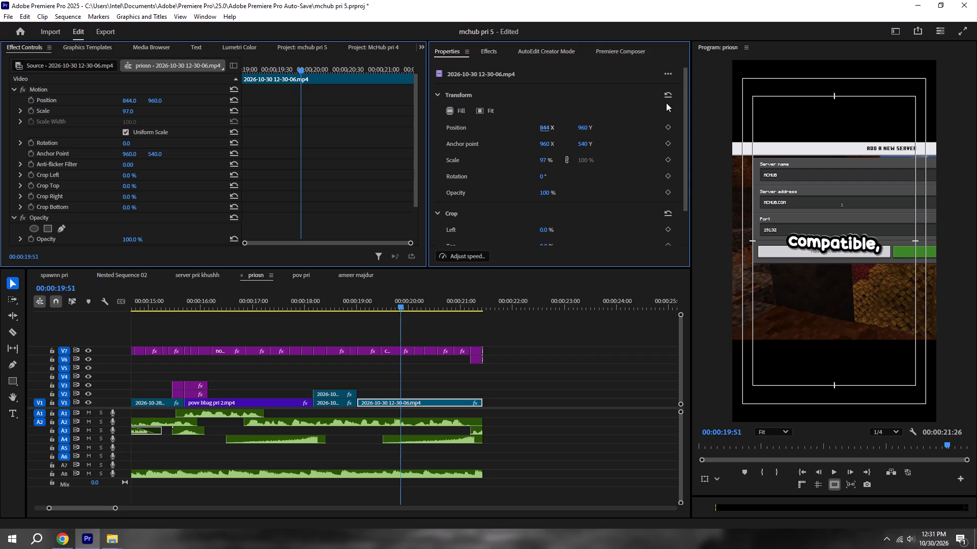
pyautogui.click(540, 127)
pyautogui.click(563, 115)
pyautogui.moveTo(548, 124); pyautogui.dragTo(558, 128)
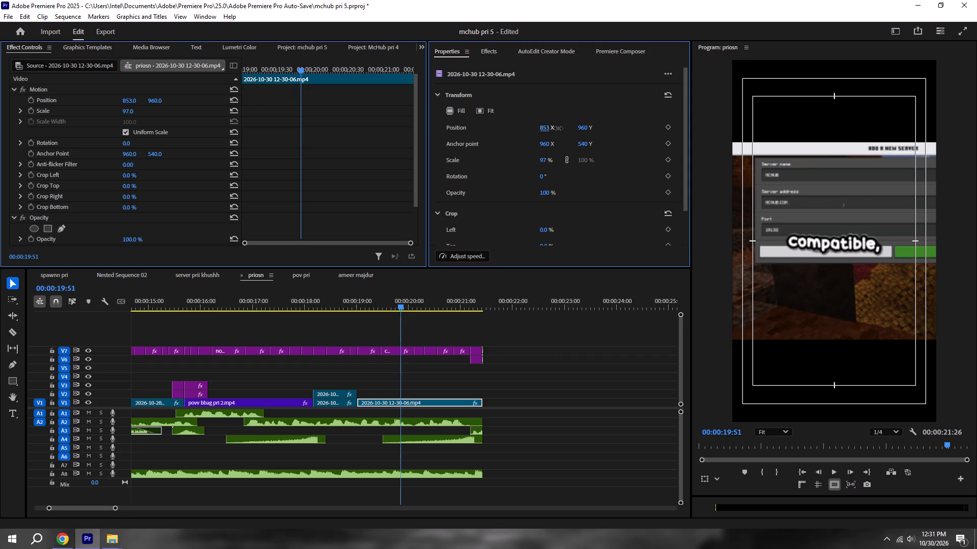
pyautogui.moveTo(558, 128); pyautogui.dragTo(556, 128)
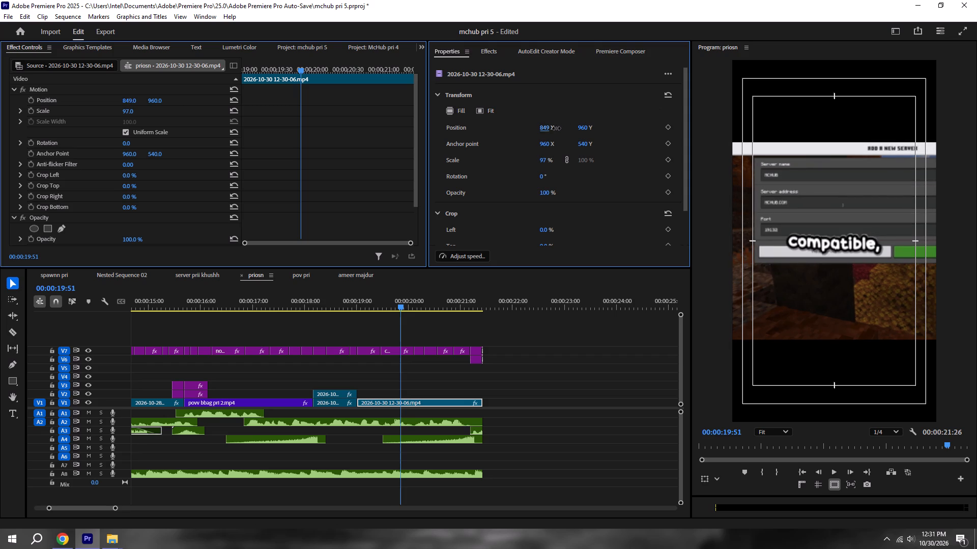
pyautogui.moveTo(556, 128); pyautogui.dragTo(559, 129)
pyautogui.click(576, 385)
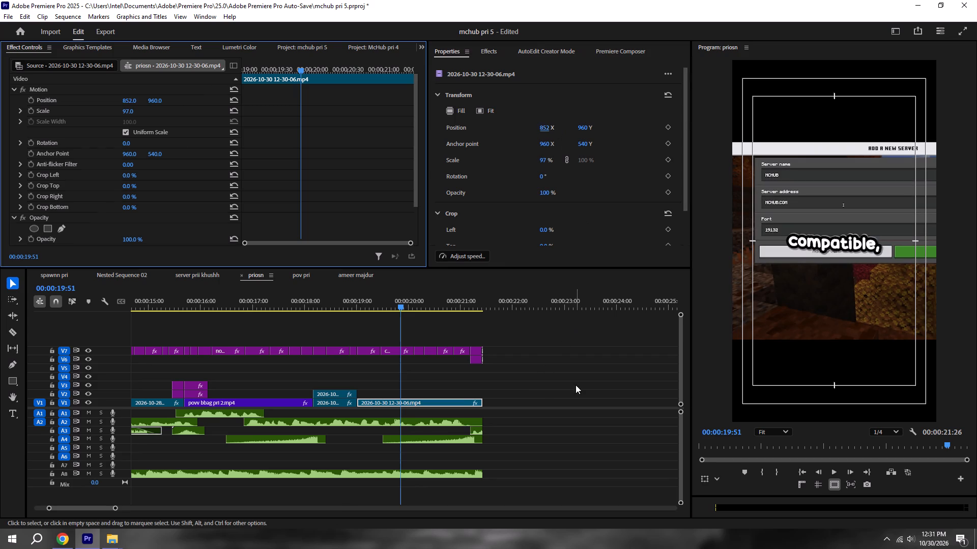
pyautogui.hotkey('ctrl', 's')
pyautogui.keyDown('shift'); pyautogui.moveTo(322, 296); pyautogui.dragTo(310, 297); pyautogui.keyUp('shift')
pyautogui.moveTo(339, 370); pyautogui.dragTo(383, 406)
pyautogui.click(404, 392)
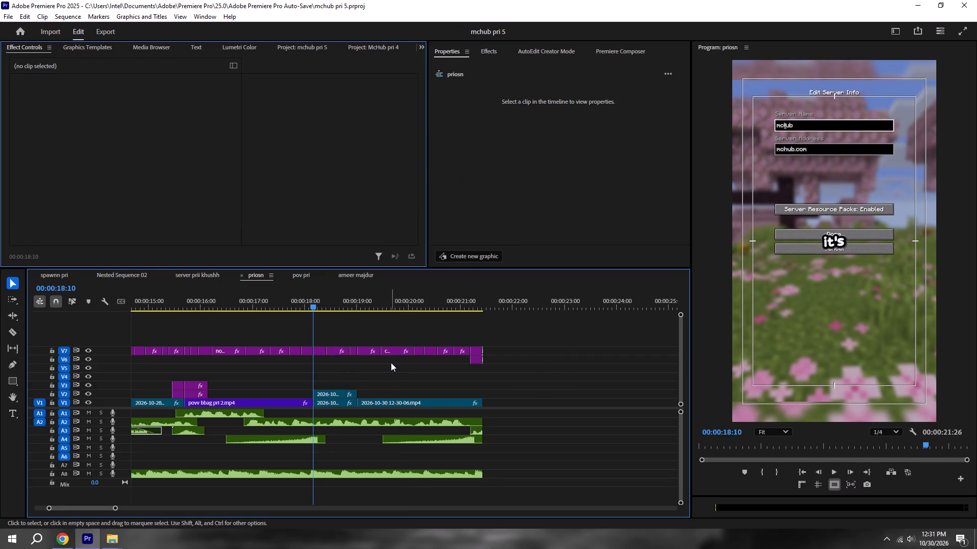
pyautogui.press('space')
pyautogui.press('space')
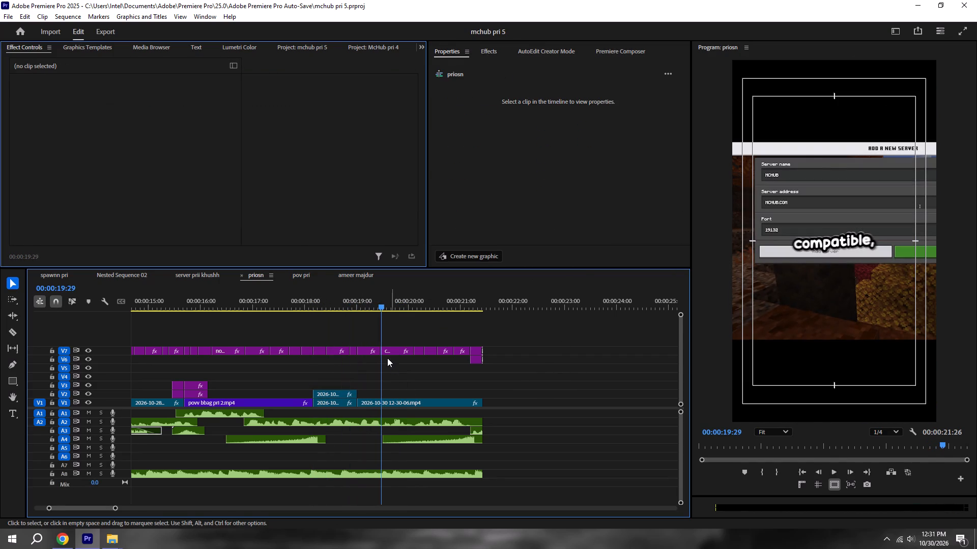
pyautogui.hotkey('ctrl', 's')
# Search the effects for ZOOM IN and apply the 05. Zoom In Center preset to the Java server clip on V2.
pyautogui.click(483, 55)
pyautogui.moveTo(491, 73); pyautogui.dragTo(390, 76)
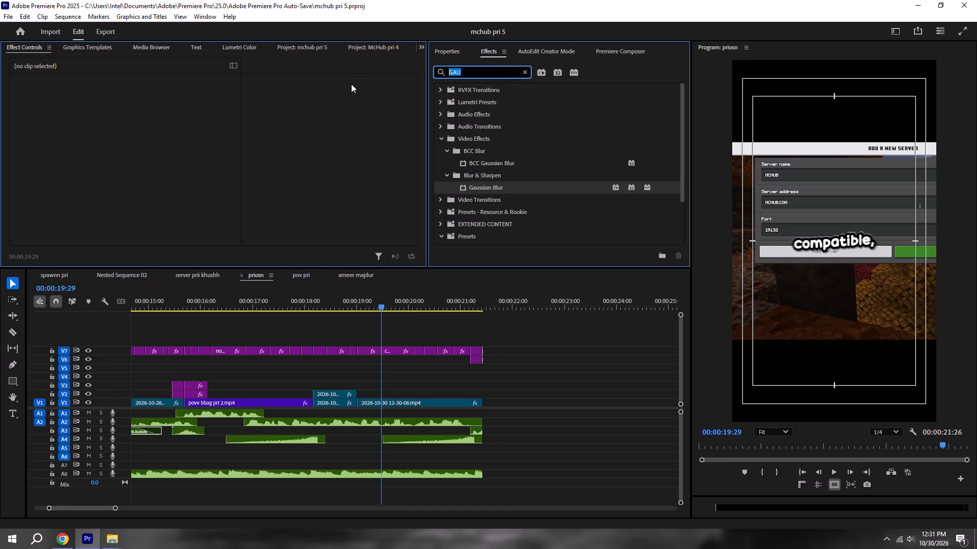
pyautogui.press('BackSpace')
pyautogui.write('ZOOM IN')
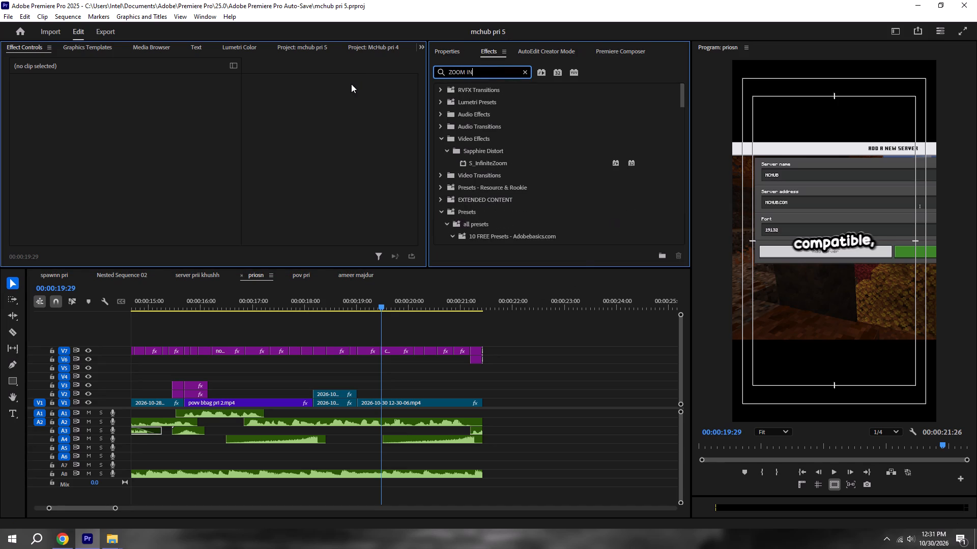
pyautogui.hotkey('ctrl', 's')
pyautogui.keyDown('shift'); pyautogui.click(186, 312); pyautogui.keyUp('shift')
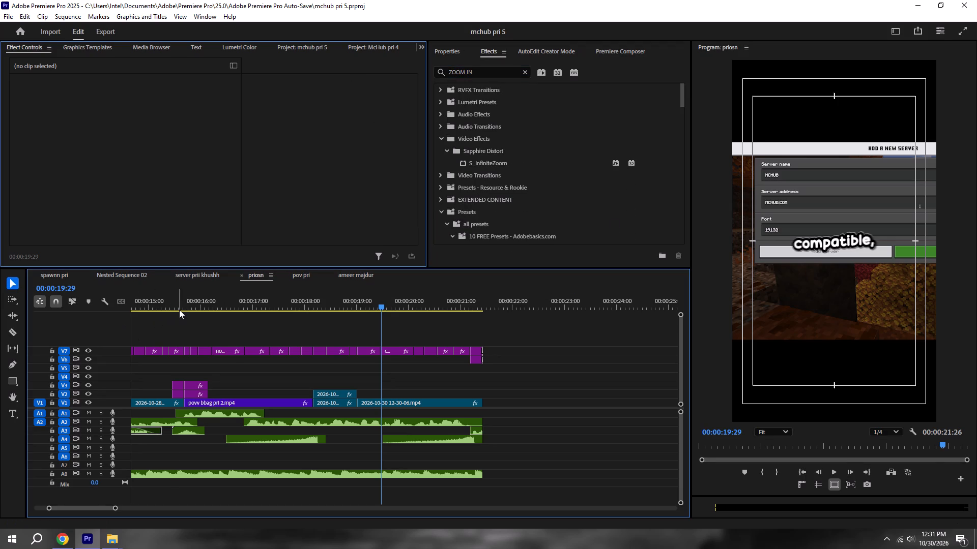
pyautogui.keyDown('shift'); pyautogui.click(179, 310); pyautogui.keyUp('shift')
pyautogui.press('space')
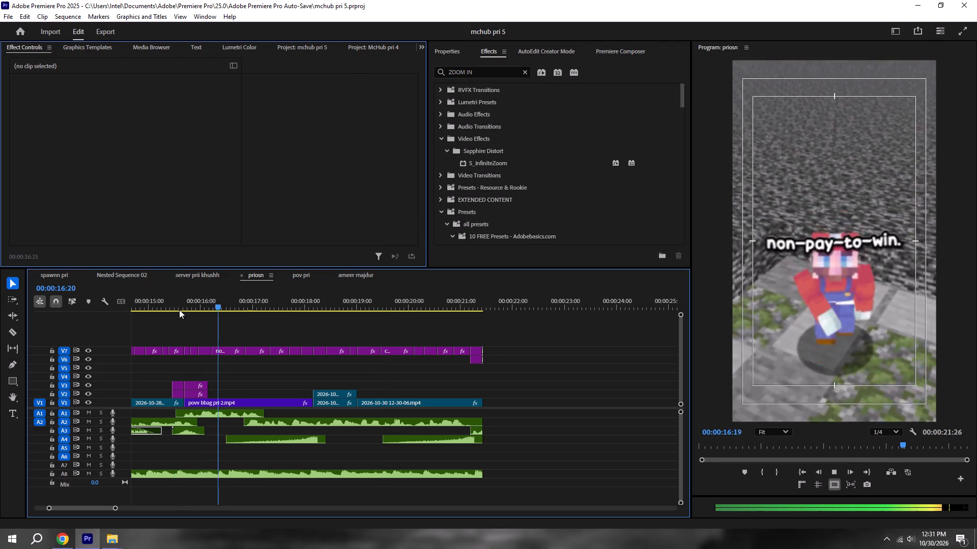
pyautogui.press('space')
pyautogui.scroll(-5, 512, 197)
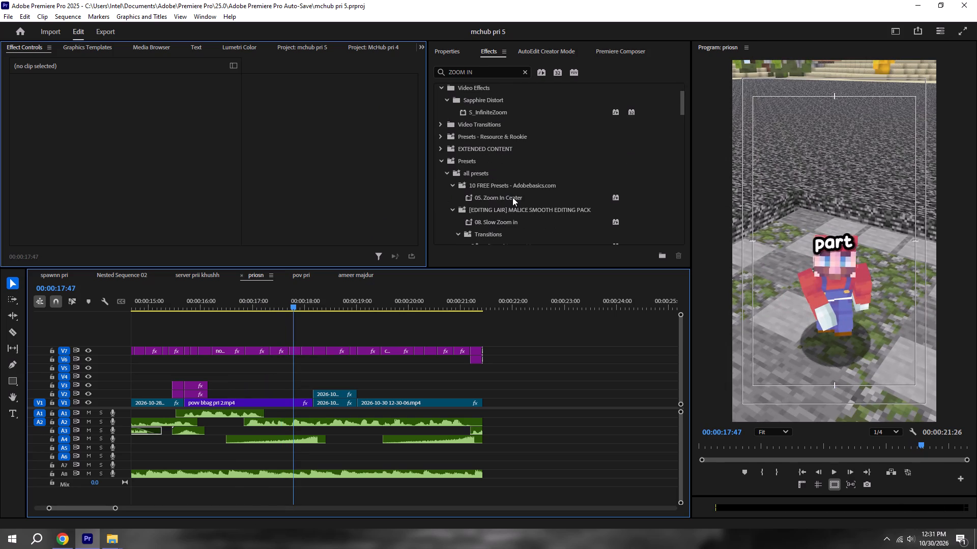
pyautogui.moveTo(512, 197); pyautogui.dragTo(334, 391)
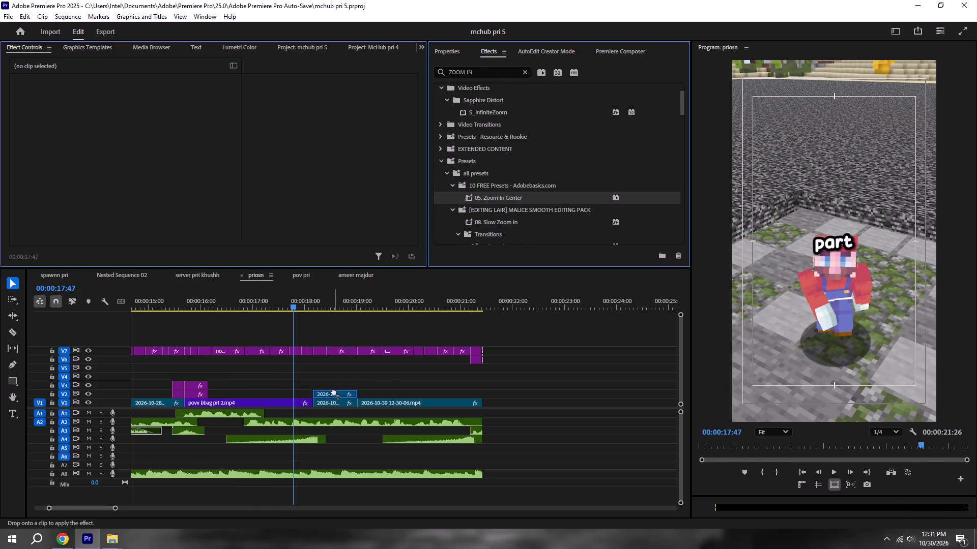
pyautogui.moveTo(334, 391); pyautogui.dragTo(334, 392)
# Search the effects for ZOOM OUT, apply the 06. Zoom Out Center preset to the Bedrock clip, and play the ending.
pyautogui.click(490, 69)
pyautogui.press('BackSpace')
pyautogui.press('BackSpace')
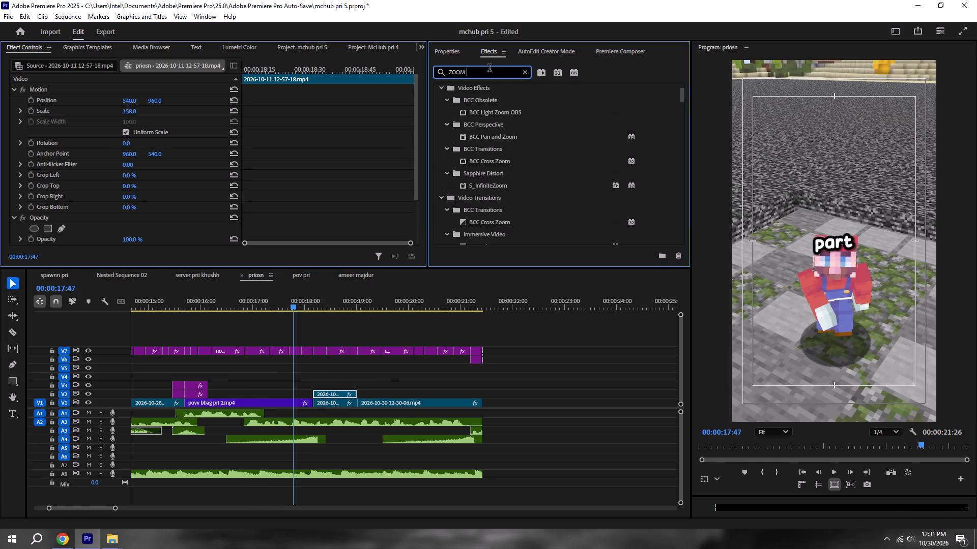
pyautogui.write('OUT')
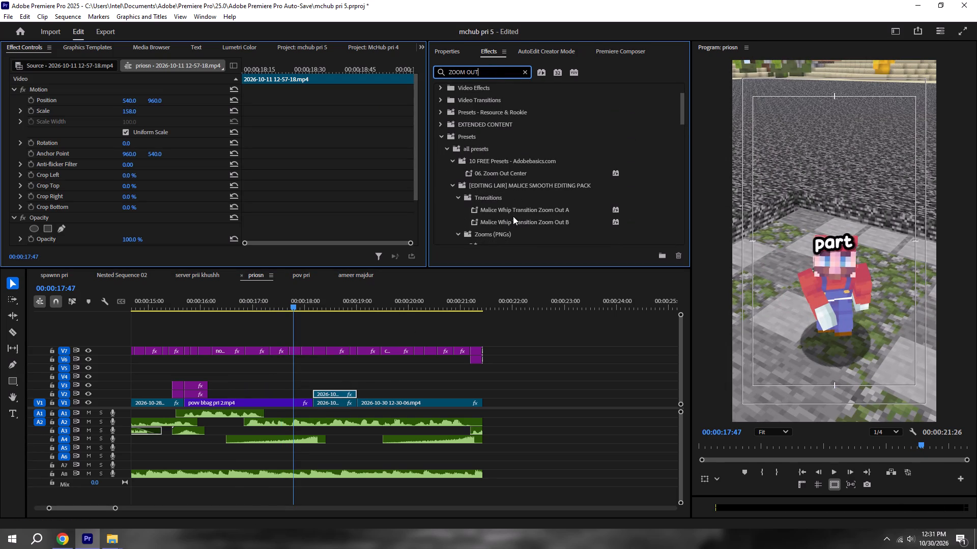
pyautogui.scroll(-4, 513, 216)
pyautogui.scroll(4, 513, 216)
pyautogui.moveTo(508, 173); pyautogui.dragTo(406, 405)
pyautogui.click(410, 381)
pyautogui.press('space')
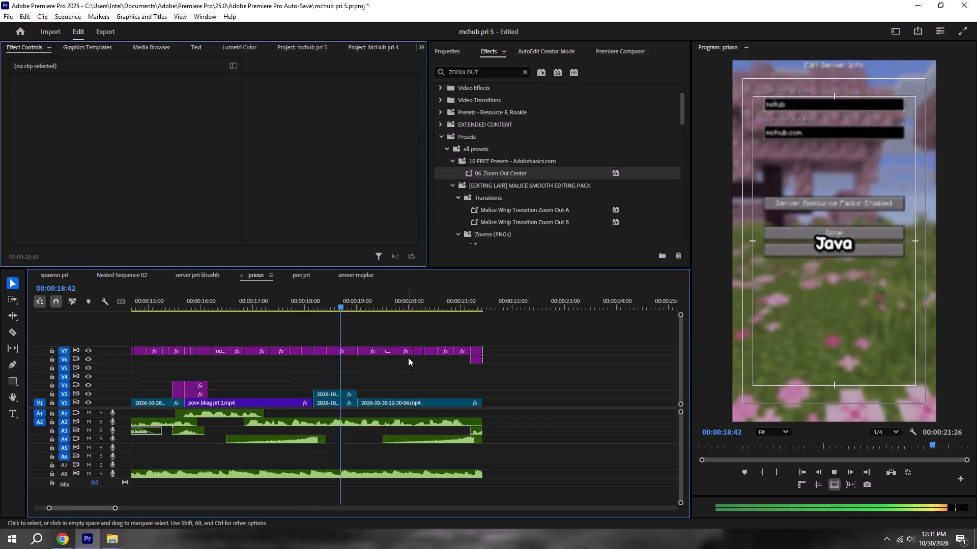
pyautogui.press('space')
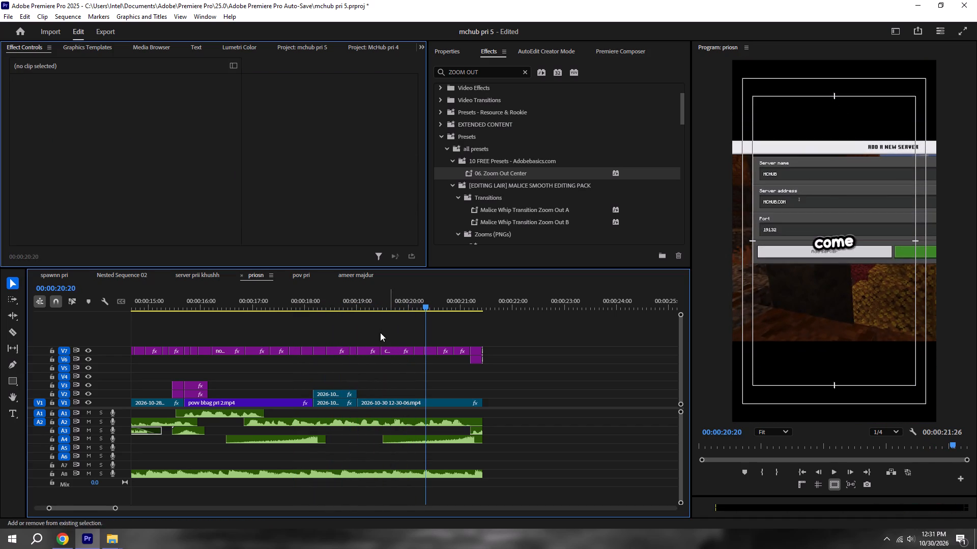
# Add Premiere Composer's Starter Pack Rotate CW transition with sound at the Java-to-Bedrock cut, play it back, and save.
pyautogui.keyDown('shift'); pyautogui.click(365, 305); pyautogui.keyUp('shift')
pyautogui.click(621, 42)
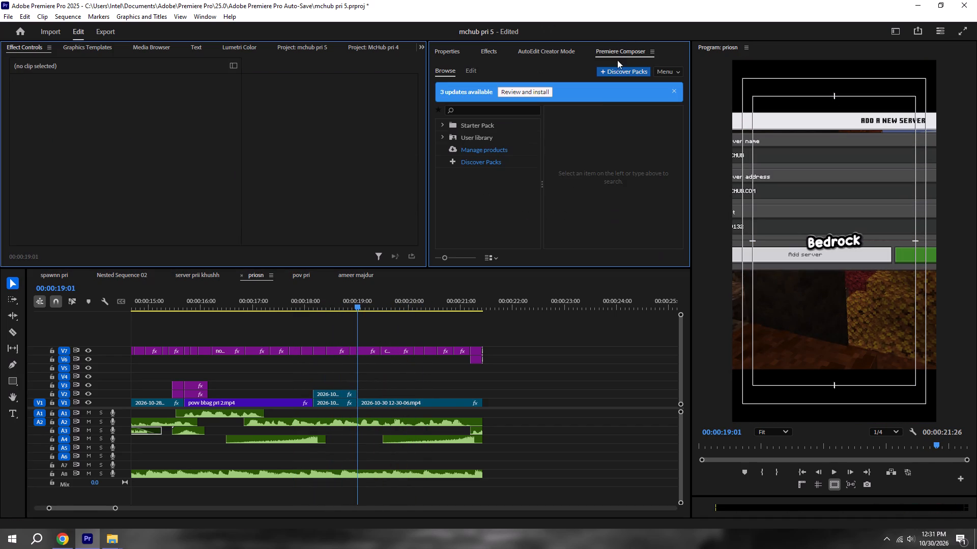
pyautogui.click(495, 117)
pyautogui.click(480, 125)
pyautogui.click(437, 125)
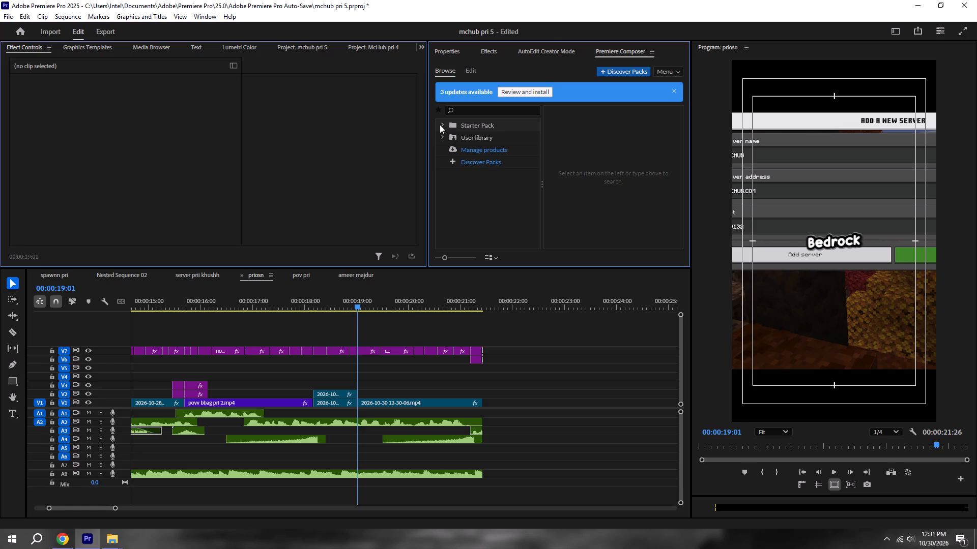
pyautogui.click(440, 125)
pyautogui.click(484, 159)
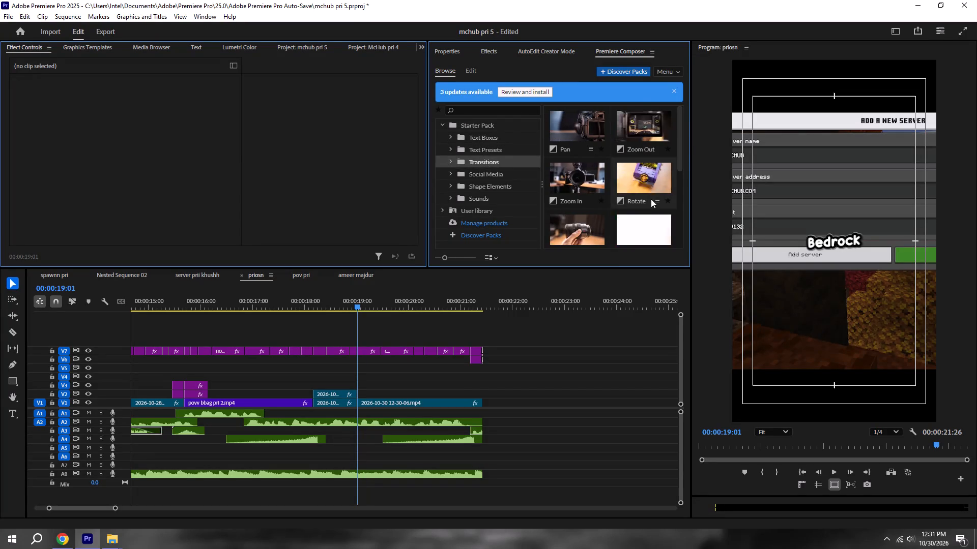
pyautogui.click(651, 193)
pyautogui.click(637, 130)
pyautogui.click(676, 254)
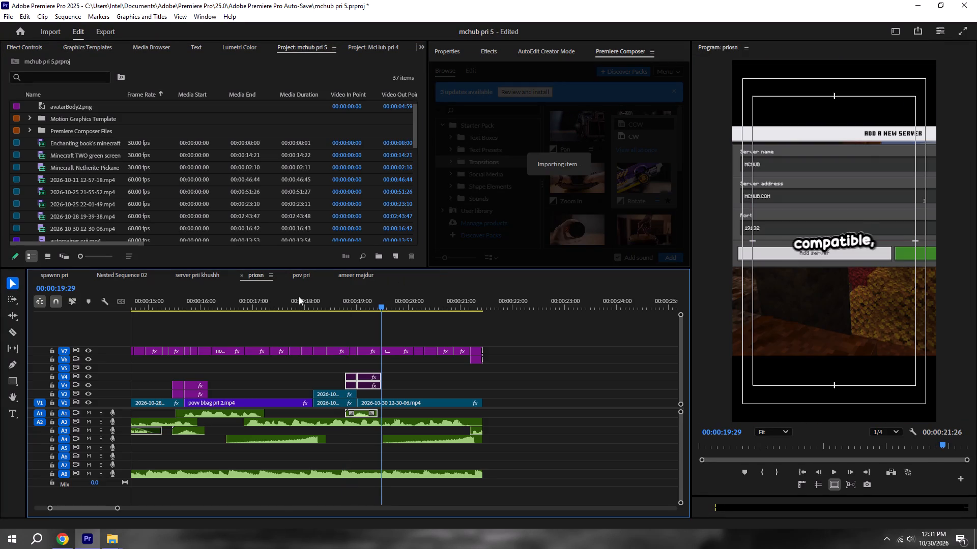
pyautogui.moveTo(284, 299); pyautogui.dragTo(272, 300)
pyautogui.press('space')
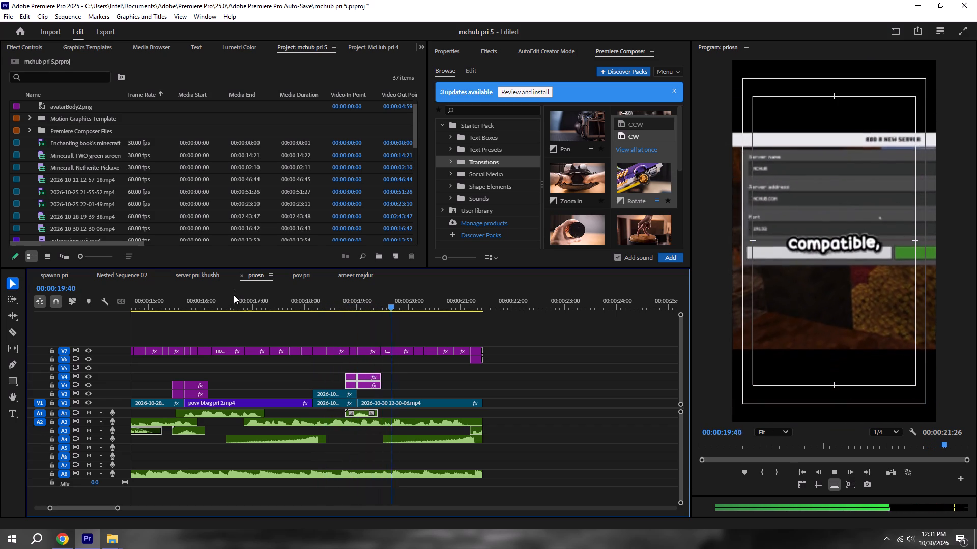
pyautogui.hotkey('ctrl', 's')
# Add Premiere Composer's Zoom In transition with sound at the cut into the Java clip at 00:00:18:10, and play it back.
pyautogui.keyDown('shift'); pyautogui.moveTo(333, 307); pyautogui.dragTo(329, 306); pyautogui.keyUp('shift')
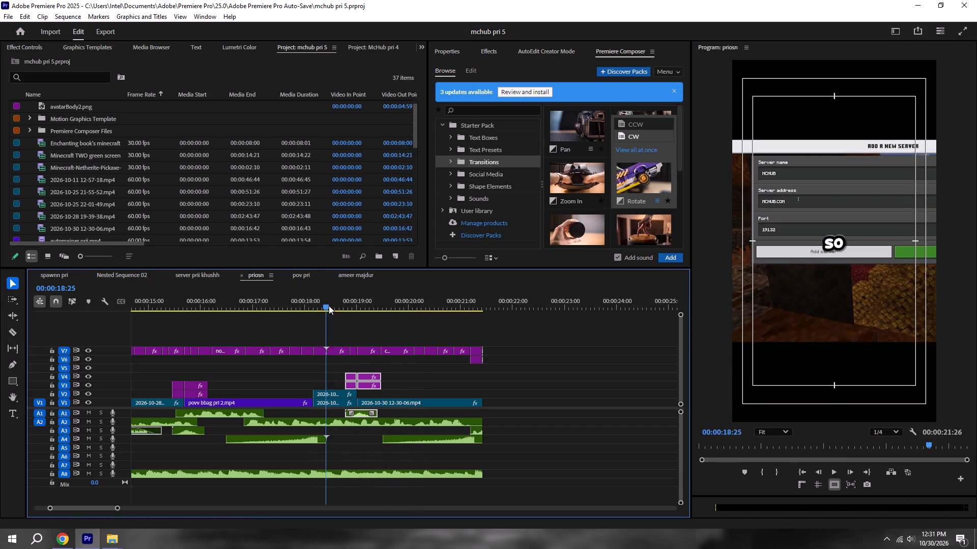
pyautogui.keyDown('shift'); pyautogui.moveTo(329, 306); pyautogui.dragTo(320, 304); pyautogui.keyUp('shift')
pyautogui.click(567, 193)
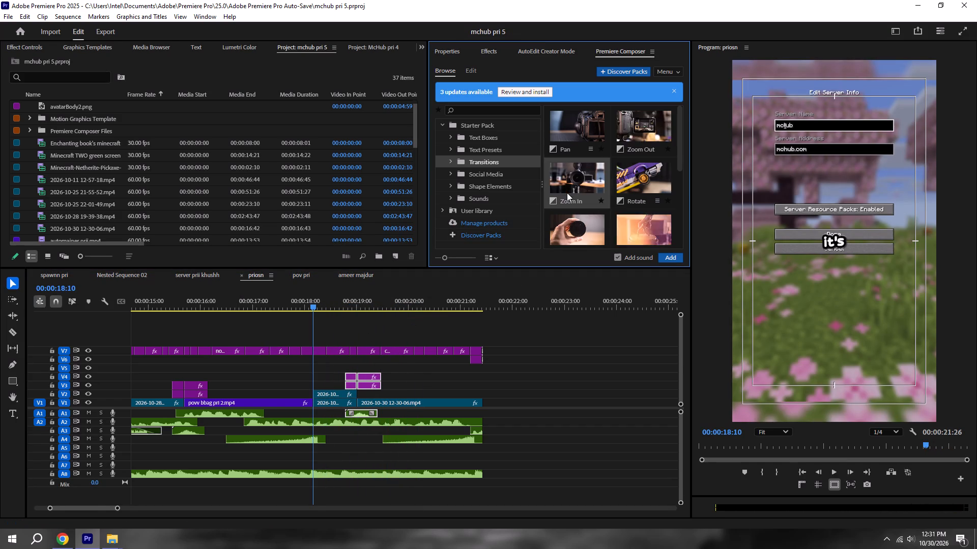
pyautogui.click(672, 255)
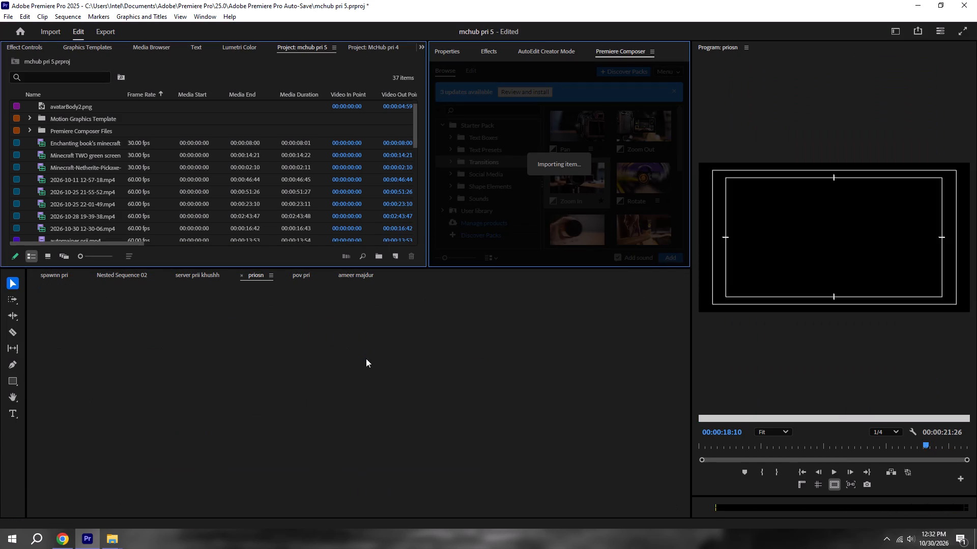
pyautogui.hotkey('ctrl', 's')
pyautogui.keyDown('shift'); pyautogui.moveTo(288, 301); pyautogui.dragTo(271, 300); pyautogui.keyUp('shift')
pyautogui.press('space')
pyautogui.moveTo(273, 312); pyautogui.dragTo(249, 312)
pyautogui.click(257, 309)
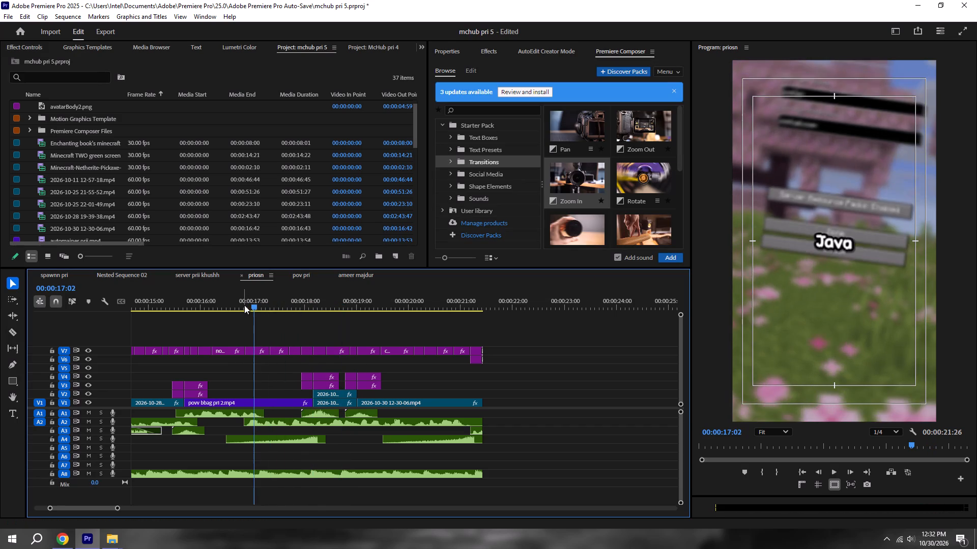
pyautogui.press('space')
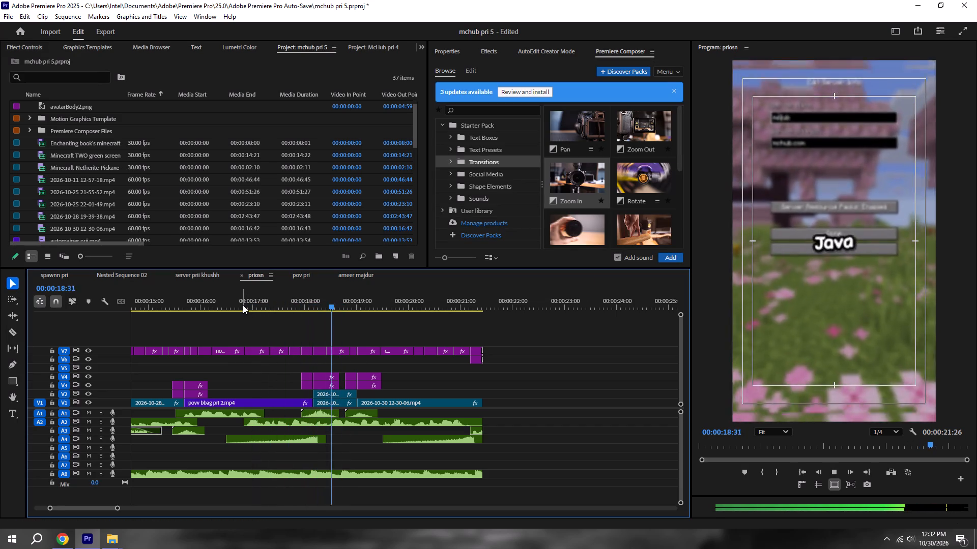
pyautogui.press('space')
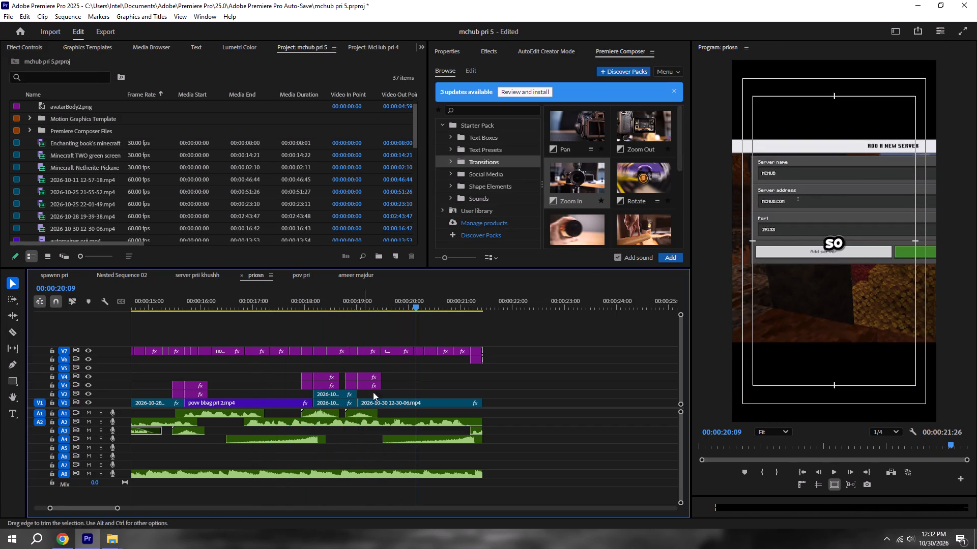
# Duplicate the Bedrock server clip from V1 onto V2 directly above the original.
pyautogui.keyDown('alt'); pyautogui.moveTo(389, 402); pyautogui.dragTo(388, 396); pyautogui.keyUp('alt')
pyautogui.click(386, 407)
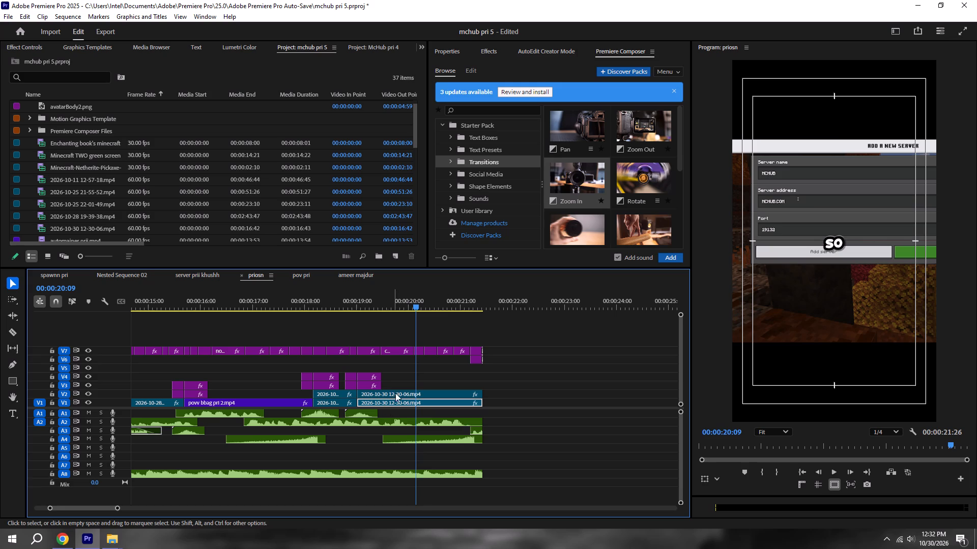
# Copy the Gaussian Blur effect from the Java background clip on V1 and paste it onto the Bedrock clip on V1.
pyautogui.click(495, 53)
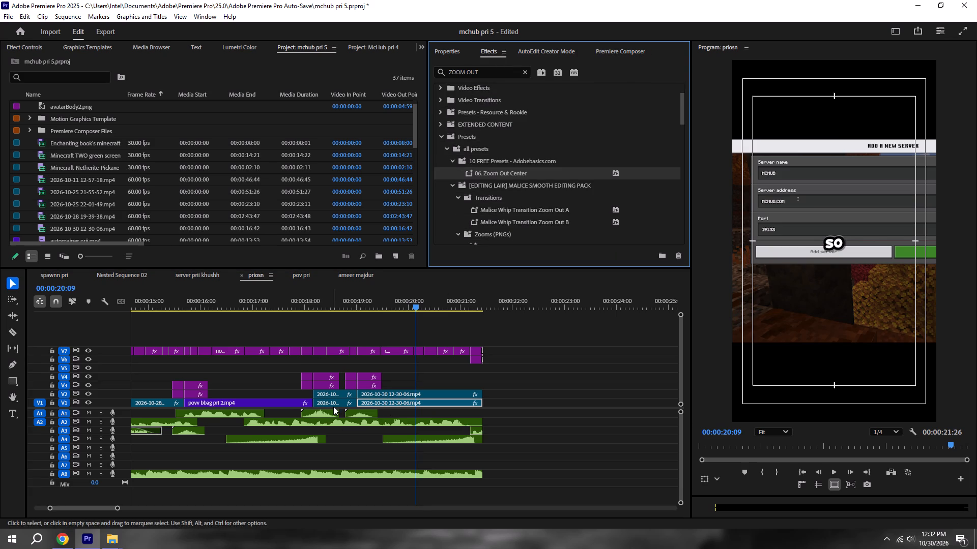
pyautogui.click(335, 405)
pyautogui.click(28, 41)
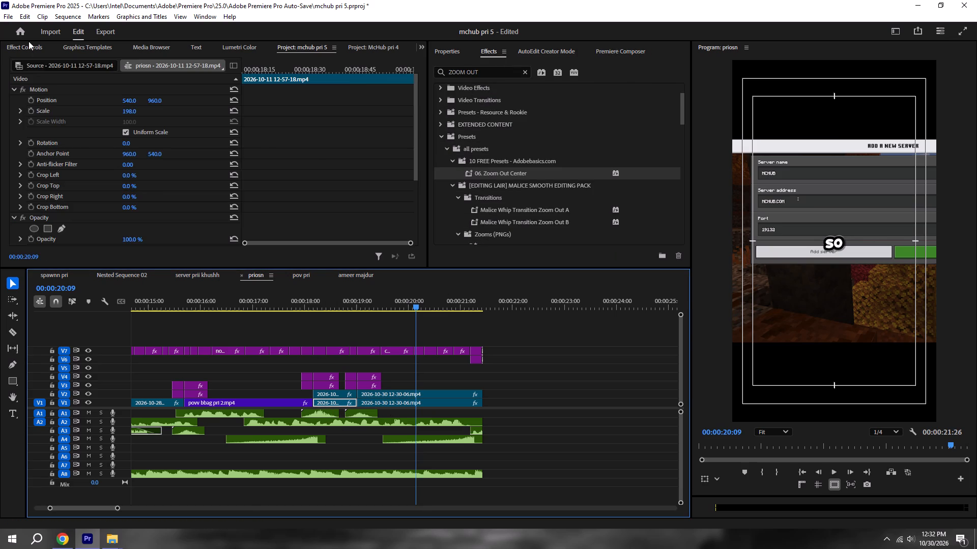
pyautogui.scroll(-6, 50, 192)
pyautogui.click(74, 204)
pyautogui.click(72, 212)
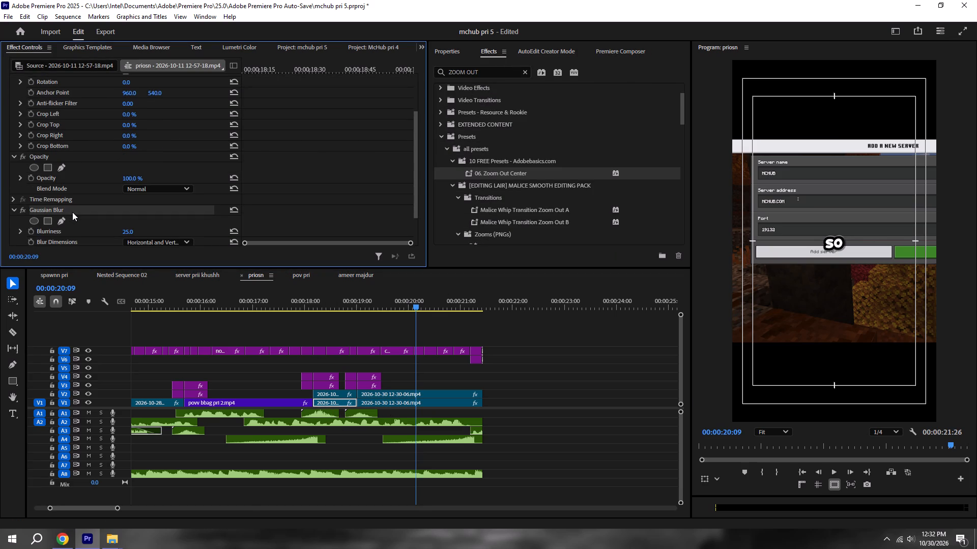
pyautogui.hotkey('ctrl', 'c')
pyautogui.click(380, 399)
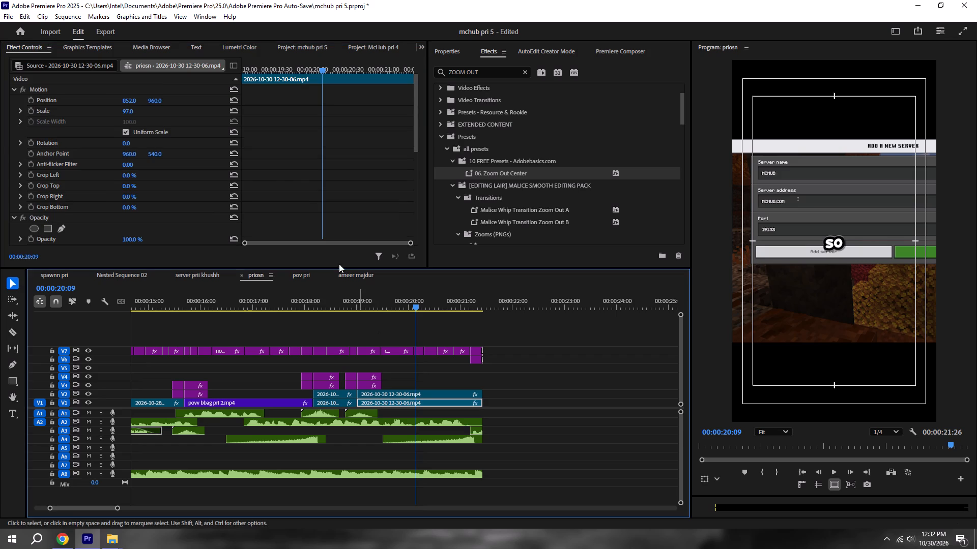
pyautogui.click(289, 177)
pyautogui.hotkey('ctrl', 'v')
# Scale up the V1 Bedrock background clip to fill the vertical frame, save, and play back the ending.
pyautogui.click(449, 53)
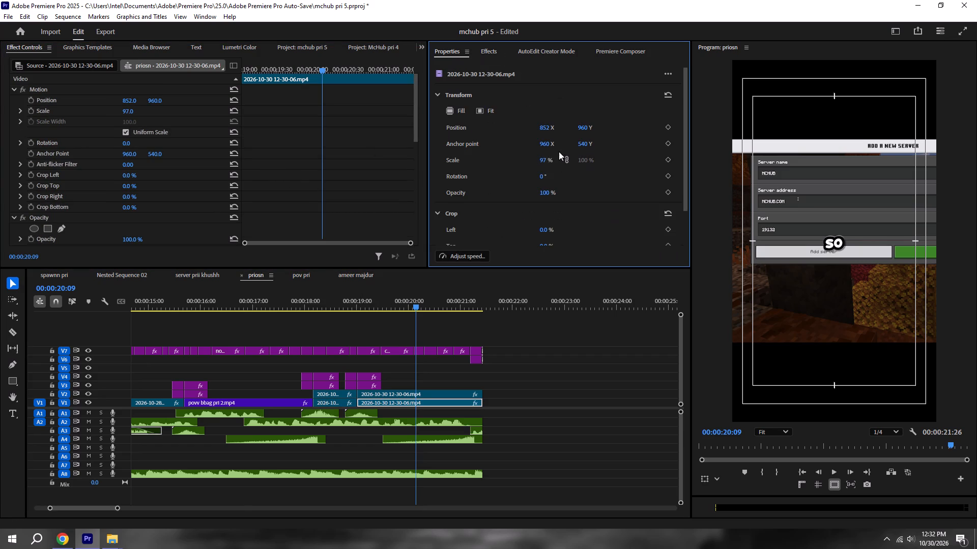
pyautogui.moveTo(547, 158); pyautogui.dragTo(598, 159)
pyautogui.click(648, 381)
pyautogui.hotkey('ctrl', 's')
pyautogui.keyDown('shift'); pyautogui.moveTo(305, 295); pyautogui.dragTo(289, 293); pyautogui.keyUp('shift')
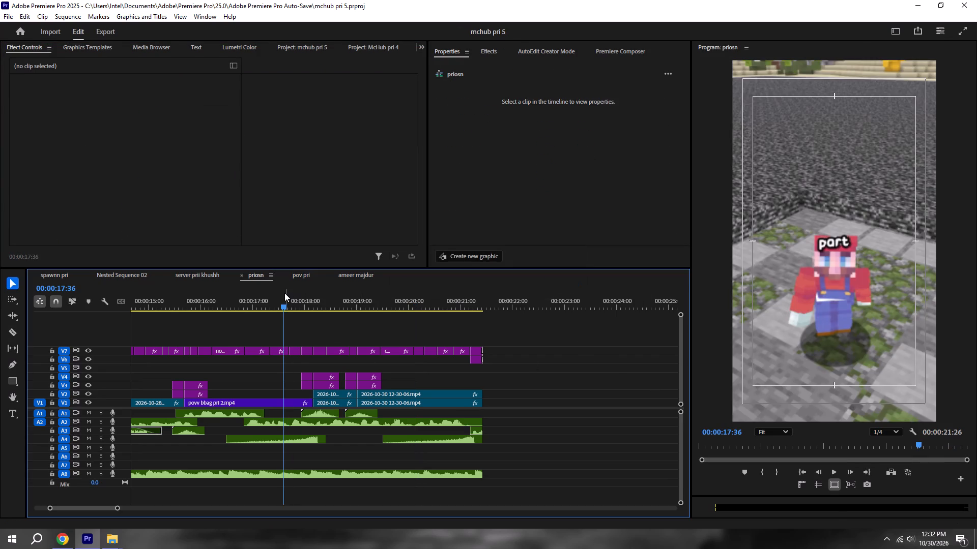
pyautogui.press('space')
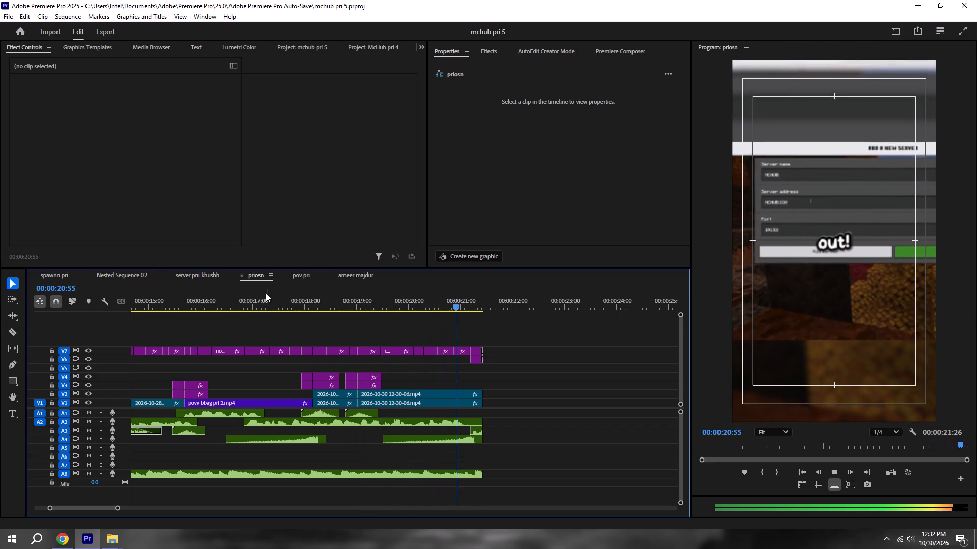
# Turn on linked selection, delete the transition with its sound at the Java-to-Bedrock cut, and save.
pyautogui.moveTo(404, 374); pyautogui.dragTo(366, 371)
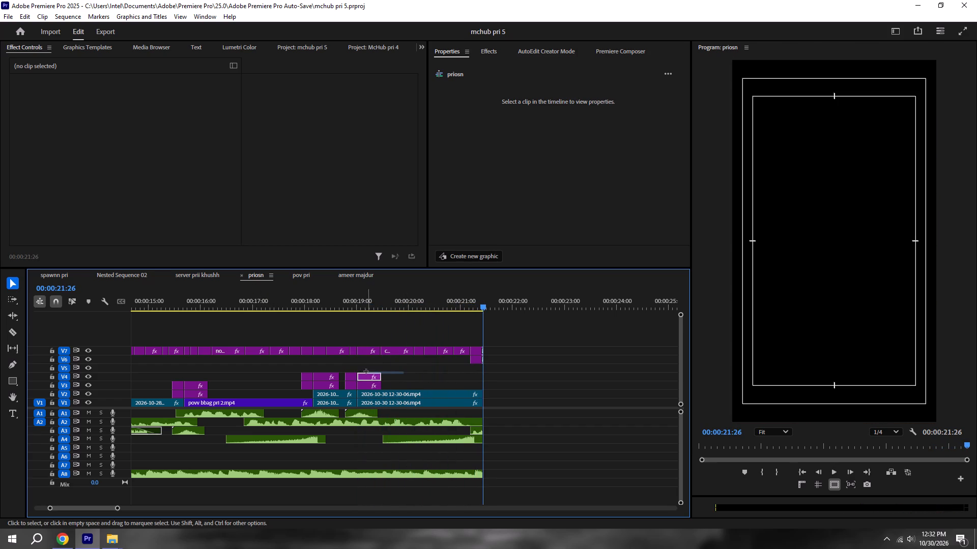
pyautogui.moveTo(366, 371); pyautogui.dragTo(348, 386)
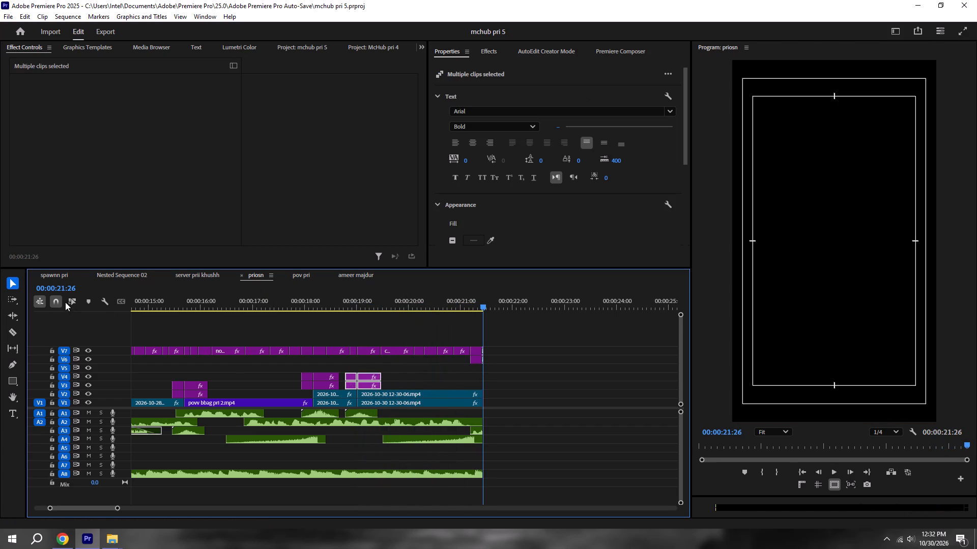
pyautogui.click(65, 302)
pyautogui.click(72, 303)
pyautogui.click(439, 378)
pyautogui.moveTo(432, 379); pyautogui.dragTo(371, 380)
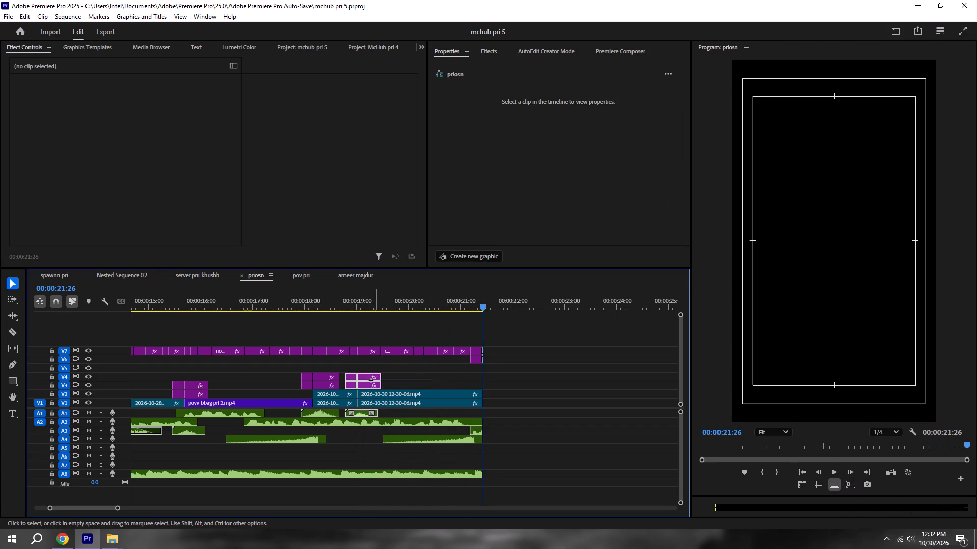
pyautogui.moveTo(371, 380); pyautogui.dragTo(360, 383)
pyautogui.press('BackSpace')
pyautogui.hotkey('ctrl', 's')
# Delete the Zoom In transition with its sound at the cut into the Java clip, and save.
pyautogui.moveTo(363, 383); pyautogui.dragTo(312, 381)
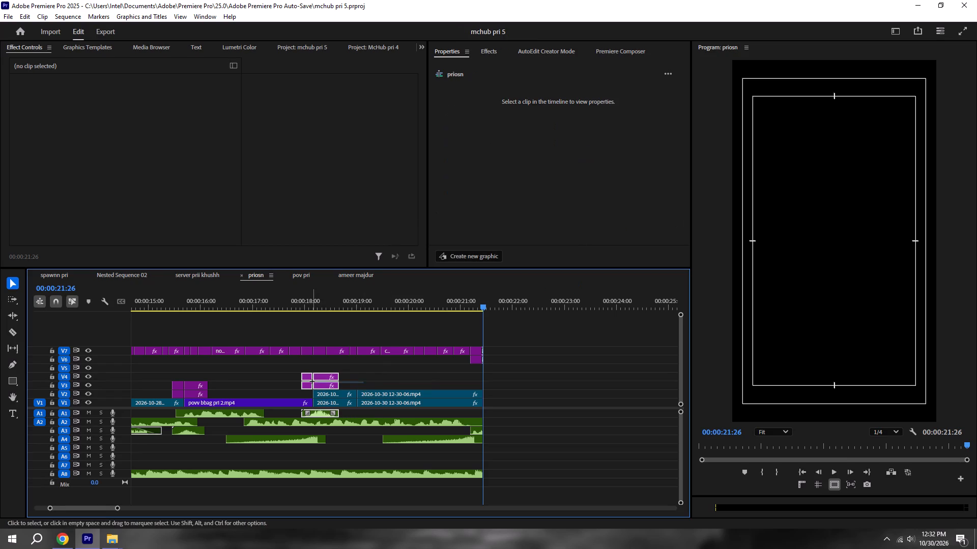
pyautogui.moveTo(312, 381); pyautogui.dragTo(306, 379)
pyautogui.press('BackSpace')
pyautogui.hotkey('ctrl', 's')
# Add Premiere Composer's Rotate CW transition with sound at the cut into the Java clip at 00:00:18:10.
pyautogui.keyDown('shift'); pyautogui.click(312, 309); pyautogui.keyUp('shift')
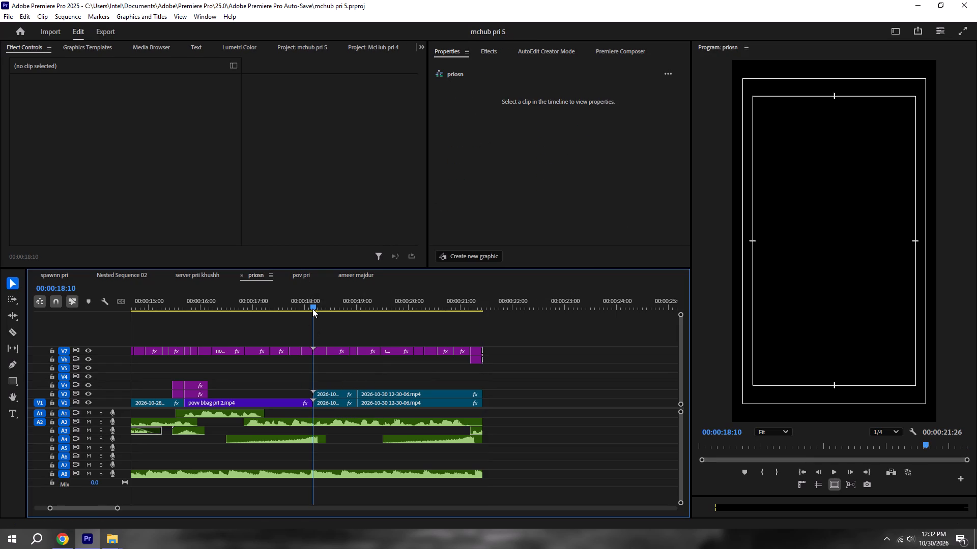
pyautogui.click(618, 55)
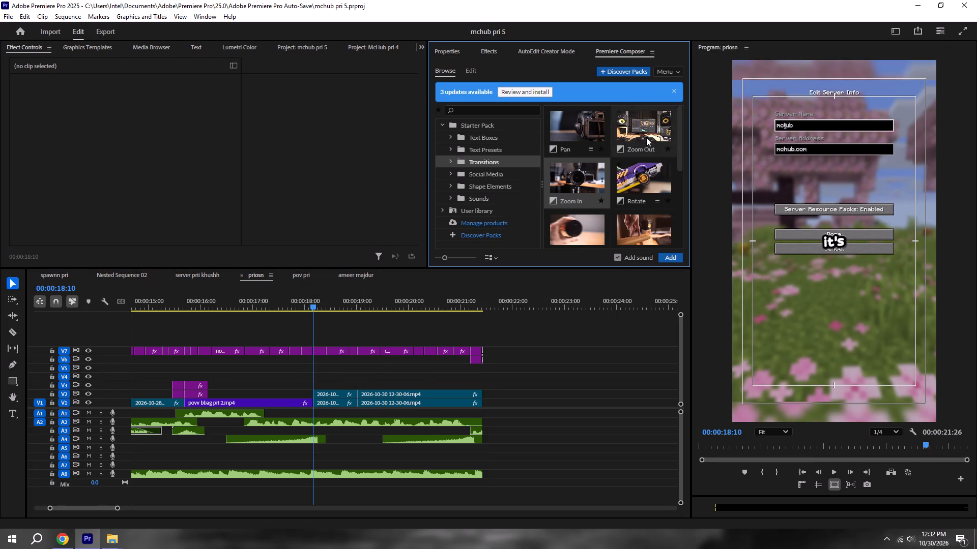
pyautogui.click(646, 132)
pyautogui.click(647, 186)
pyautogui.click(670, 255)
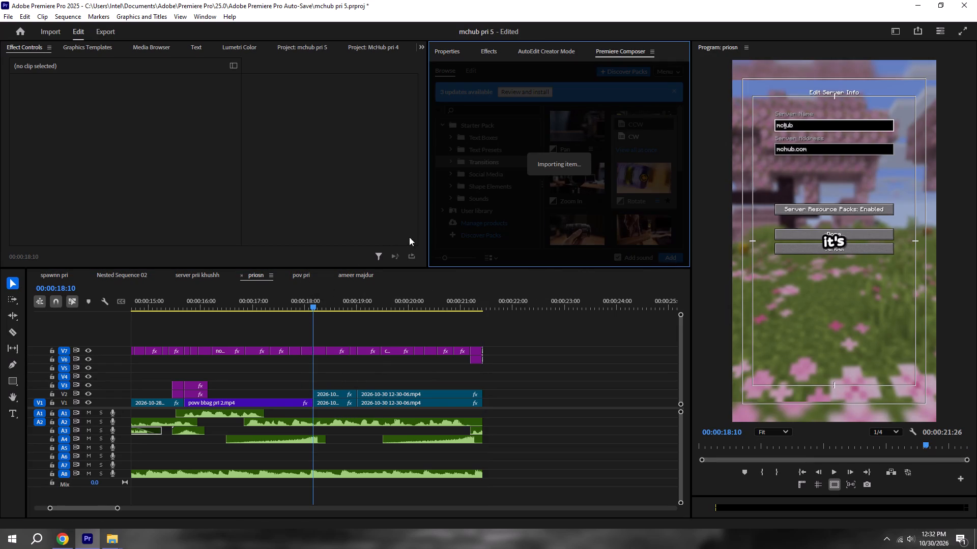
# Add Premiere Composer's Digital Glitch transition with sound at the Java-to-Bedrock cut at 00:00:19:01, and save.
pyautogui.keyDown('shift'); pyautogui.moveTo(365, 298); pyautogui.dragTo(360, 297); pyautogui.keyUp('shift')
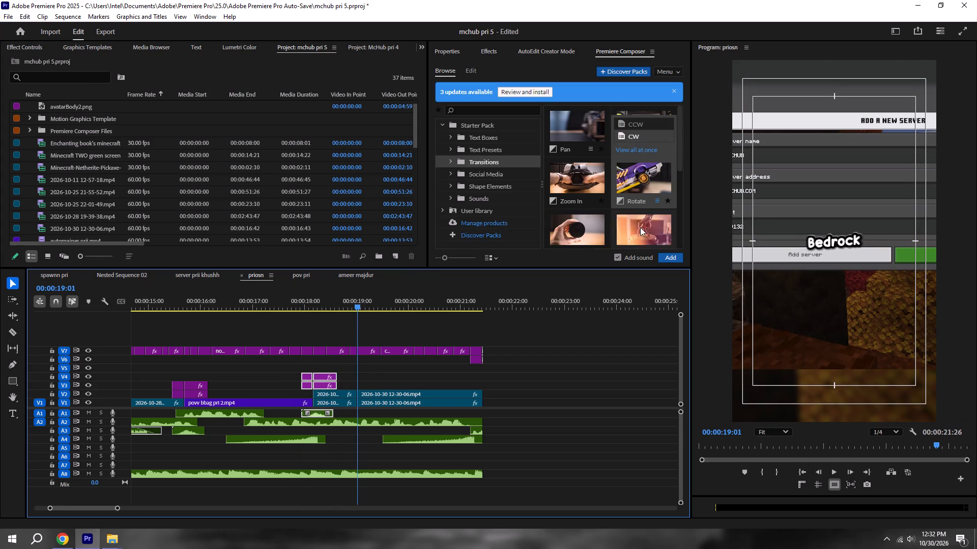
pyautogui.scroll(-1, 640, 227)
pyautogui.click(643, 231)
pyautogui.click(679, 263)
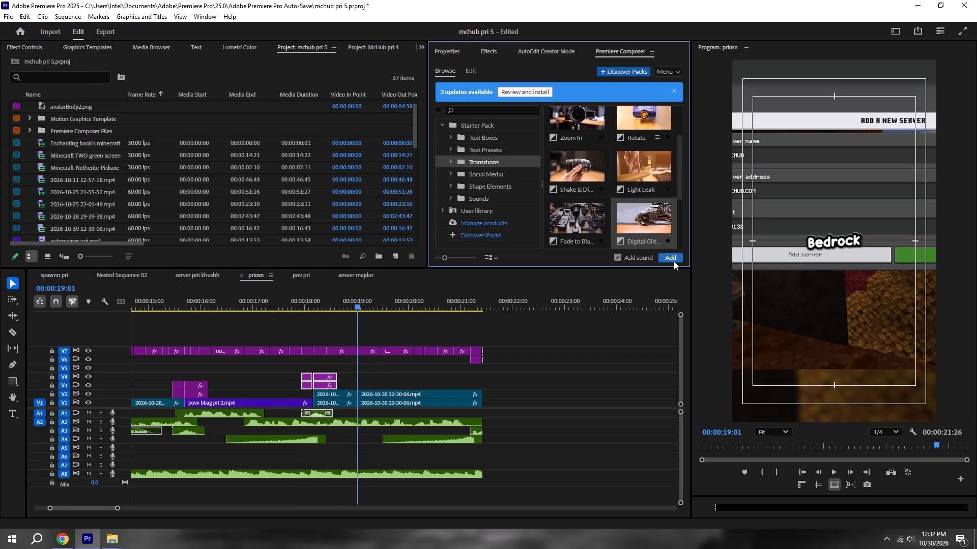
pyautogui.click(674, 261)
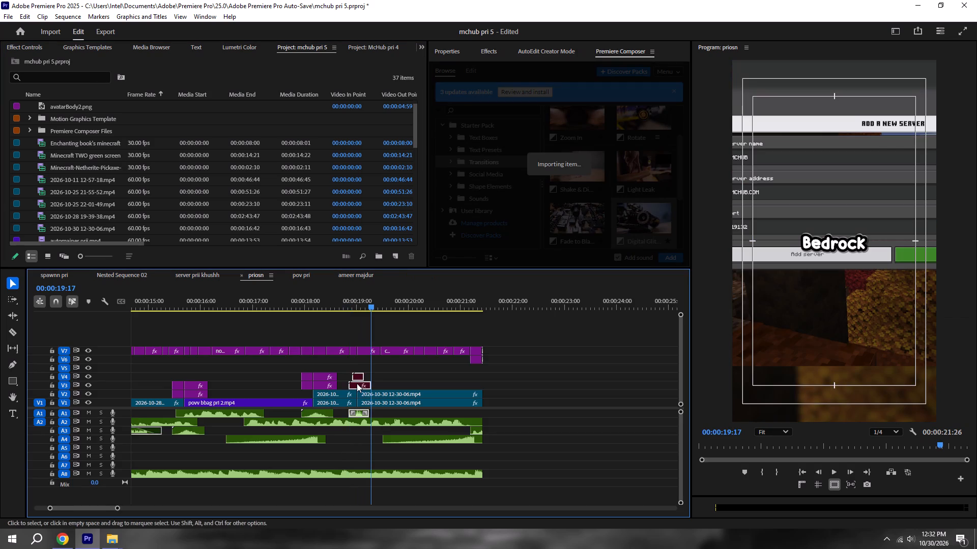
pyautogui.hotkey('ctrl', 's')
# Play back the ending from about 00:00:17:17 to check the new transitions, and save the project.
pyautogui.keyDown('shift'); pyautogui.click(276, 300); pyautogui.keyUp('shift')
pyautogui.click(268, 299)
pyautogui.press('space')
pyautogui.keyDown('alt'); pyautogui.scroll(-2, 266, 300); pyautogui.keyUp('alt')
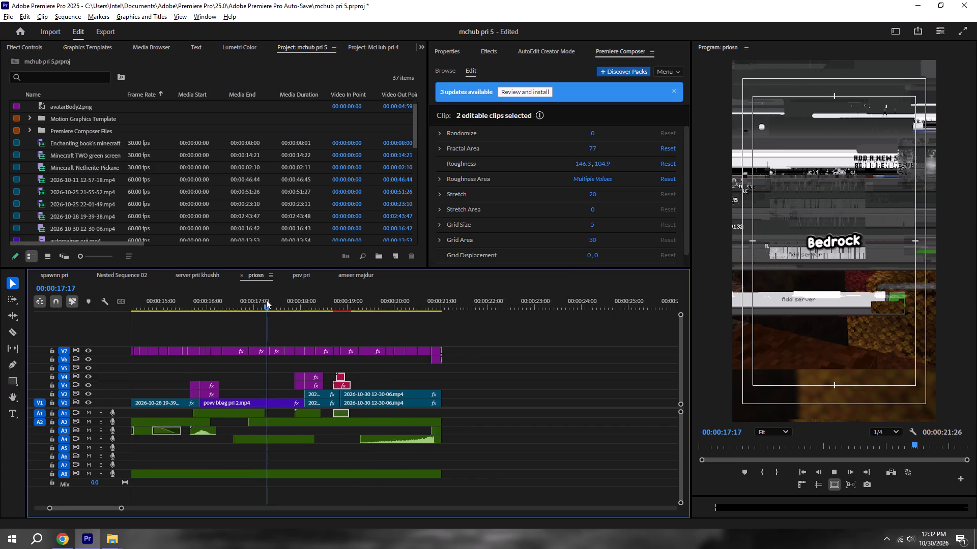
pyautogui.keyDown('alt'); pyautogui.scroll(-2, 266, 300); pyautogui.keyUp('alt')
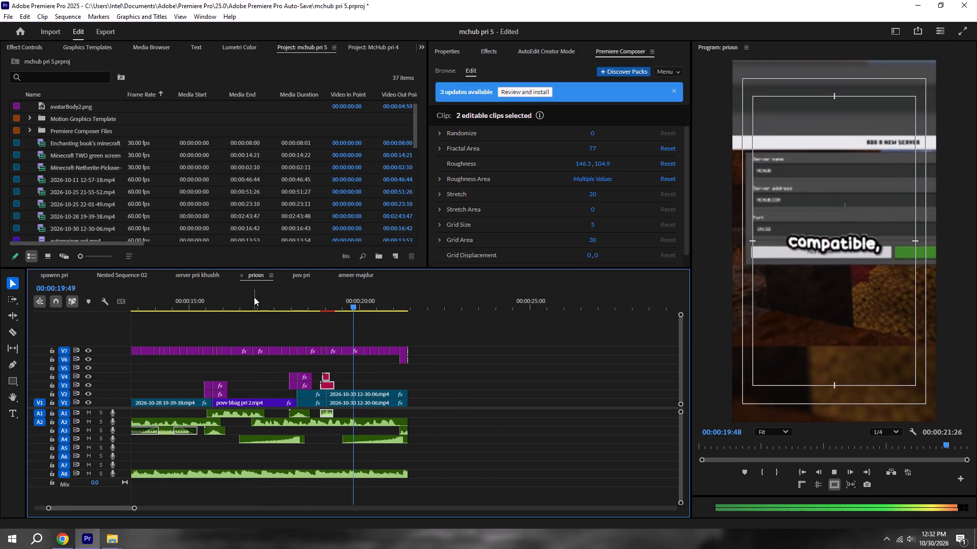
pyautogui.keyDown('alt'); pyautogui.scroll(-6, 331, 342); pyautogui.keyUp('alt')
pyautogui.hotkey('ctrl', 's')
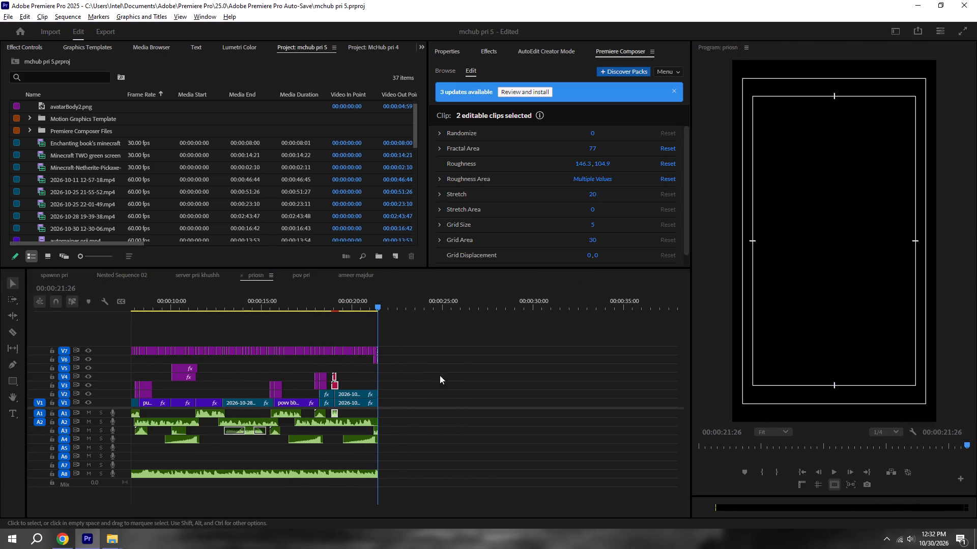
pyautogui.keyDown('alt'); pyautogui.scroll(-3, 443, 377); pyautogui.keyUp('alt')
pyautogui.hotkey('ctrl', 's')
# Play the whole priosn sequence from the start to review the finished edit.
pyautogui.click(800, 470)
pyautogui.keyDown('alt'); pyautogui.scroll(-3, 542, 431); pyautogui.keyUp('alt')
pyautogui.click(506, 421)
pyautogui.press('space')
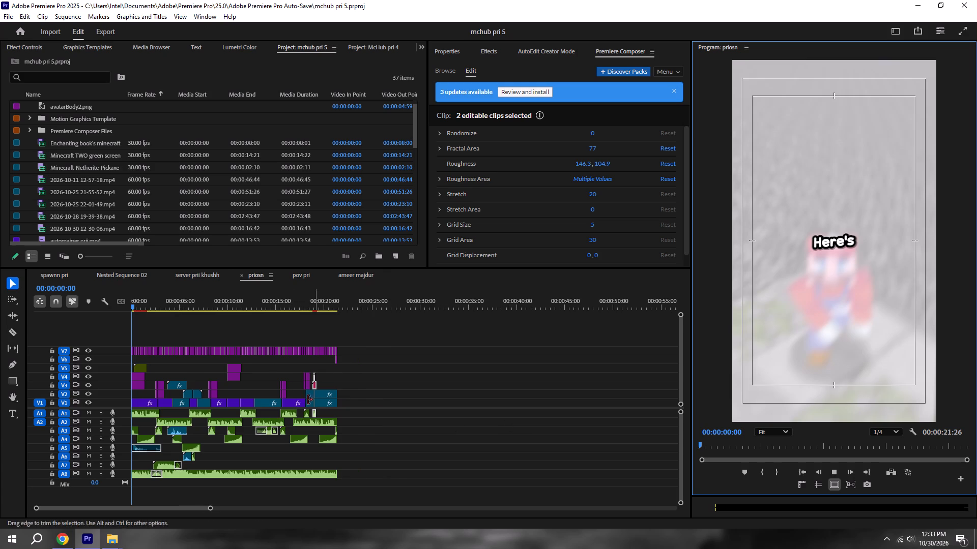
pyautogui.keyDown('alt'); pyautogui.scroll(10, 262, 372); pyautogui.keyUp('alt')
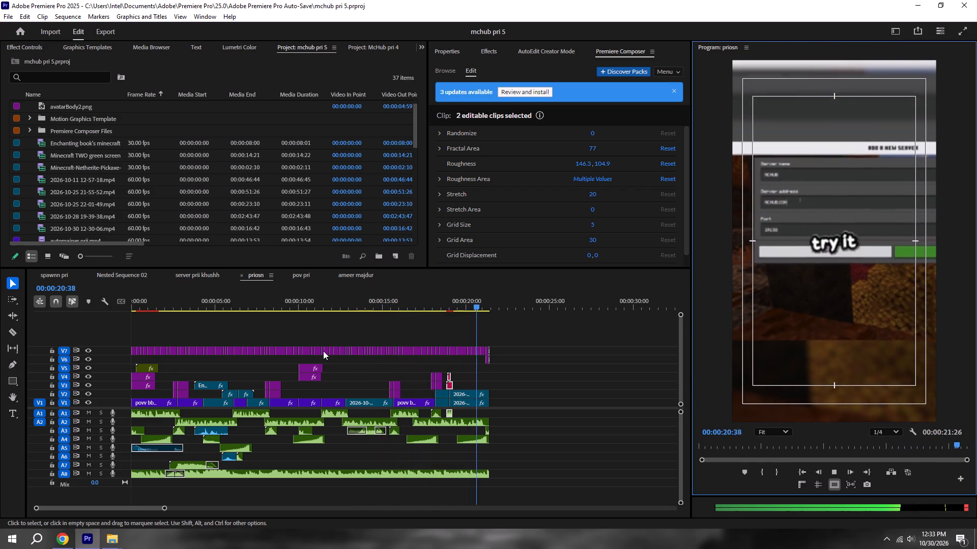
# Nest the Java and Bedrock server clips on V1 and V2 into one sequence, keeping the default name.
pyautogui.moveTo(533, 410); pyautogui.dragTo(484, 401)
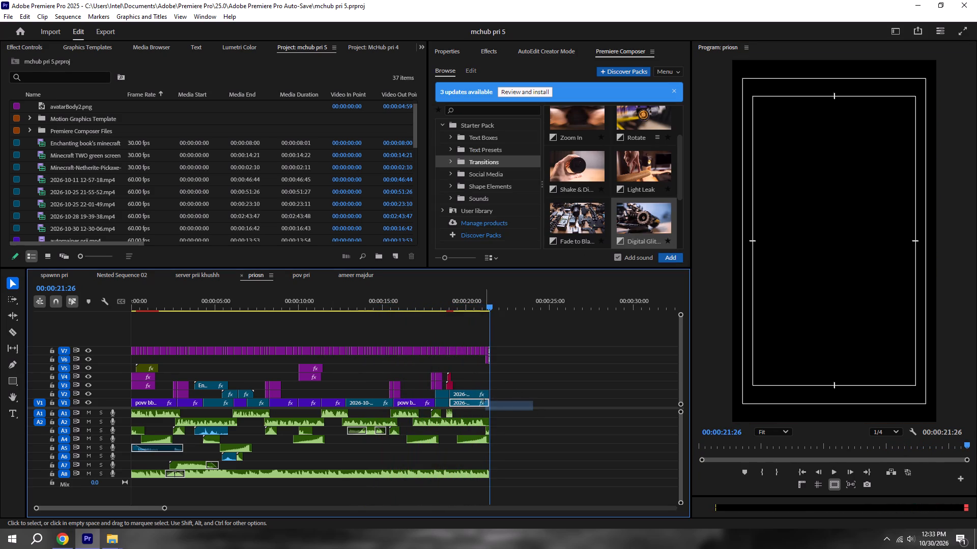
pyautogui.moveTo(484, 401); pyautogui.dragTo(466, 394)
pyautogui.click(562, 378)
pyautogui.keyDown('alt'); pyautogui.scroll(5, 485, 400); pyautogui.keyUp('alt')
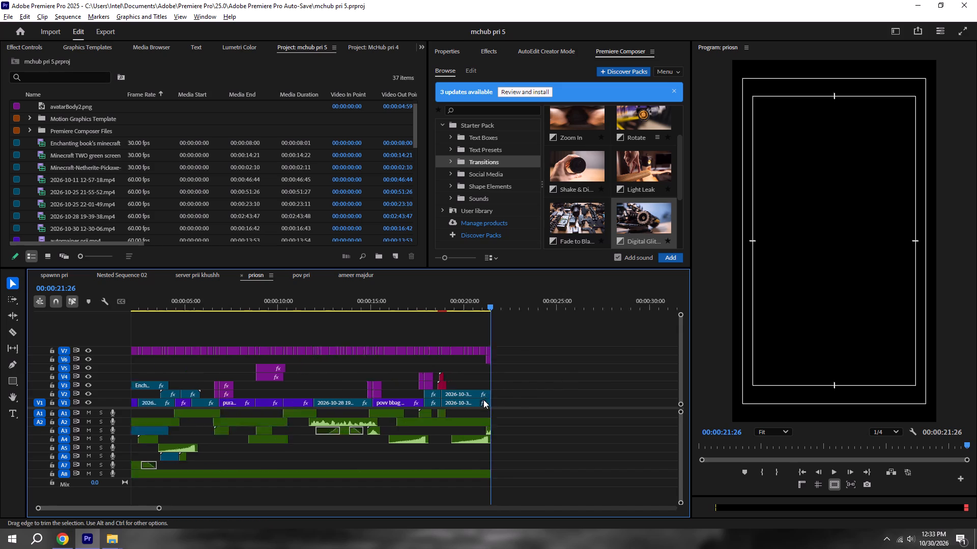
pyautogui.moveTo(503, 392); pyautogui.dragTo(426, 408)
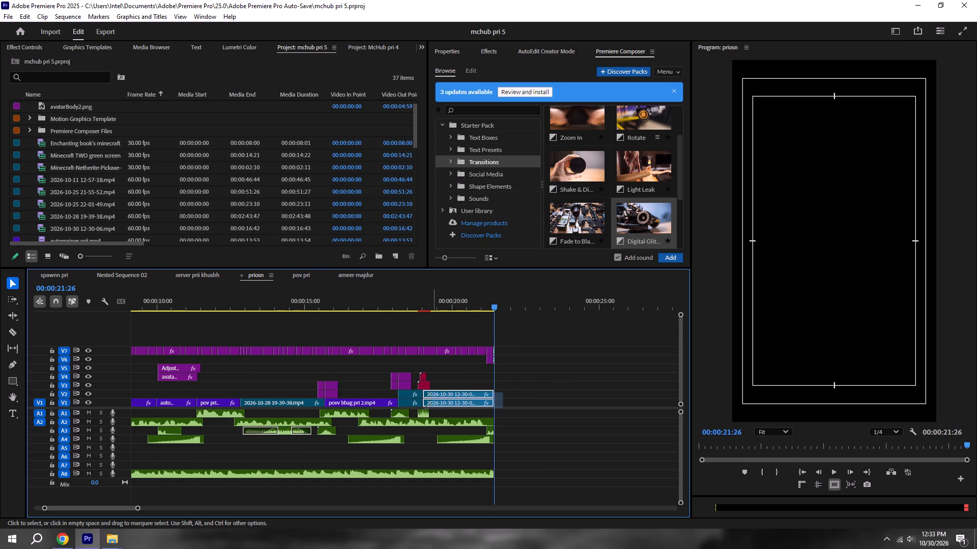
pyautogui.moveTo(426, 408); pyautogui.dragTo(408, 405)
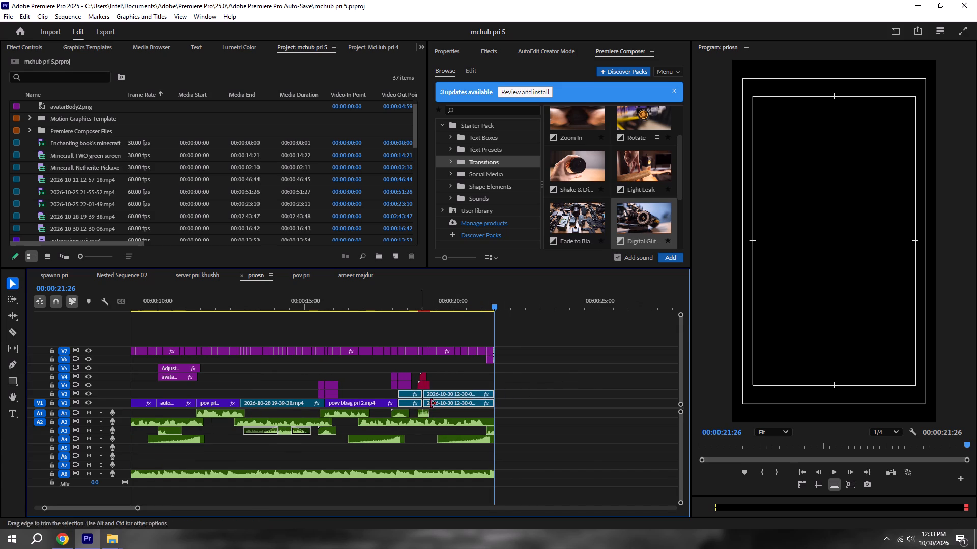
pyautogui.rightClick(435, 403)
pyautogui.click(473, 289)
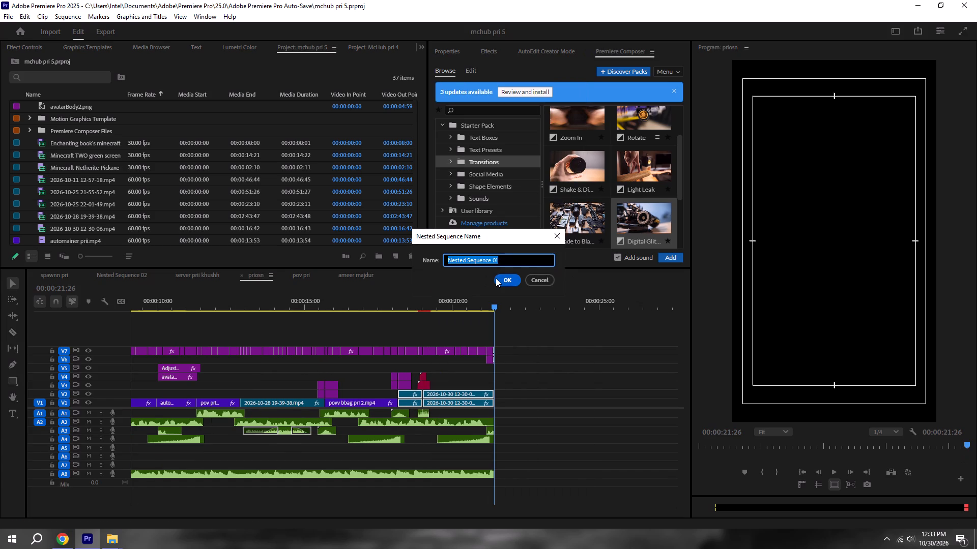
pyautogui.click(496, 278)
# Select the nested ending clip and search the effects for filmco, shortening the search to fil, to look through film effects.
pyautogui.click(485, 56)
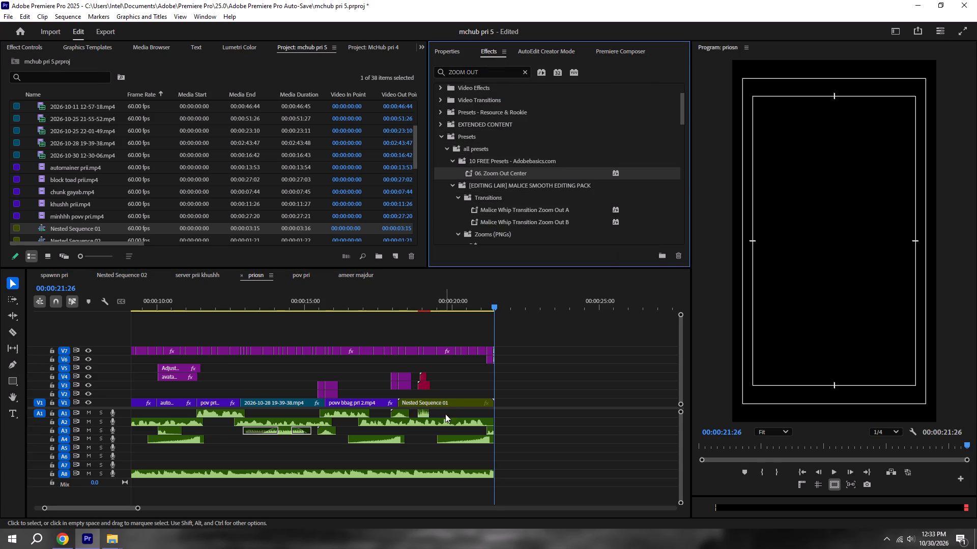
pyautogui.click(451, 400)
pyautogui.click(404, 308)
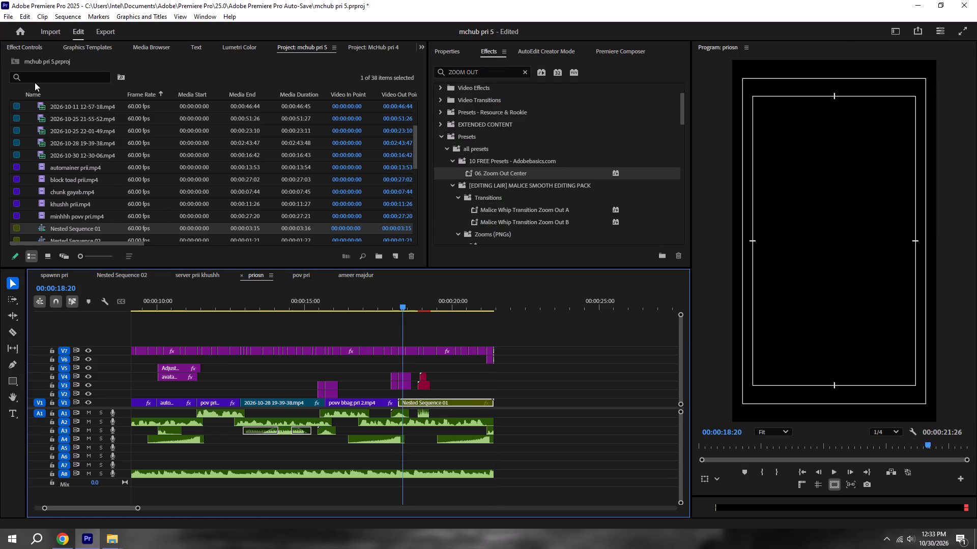
pyautogui.click(30, 48)
pyautogui.moveTo(493, 73); pyautogui.dragTo(331, 55)
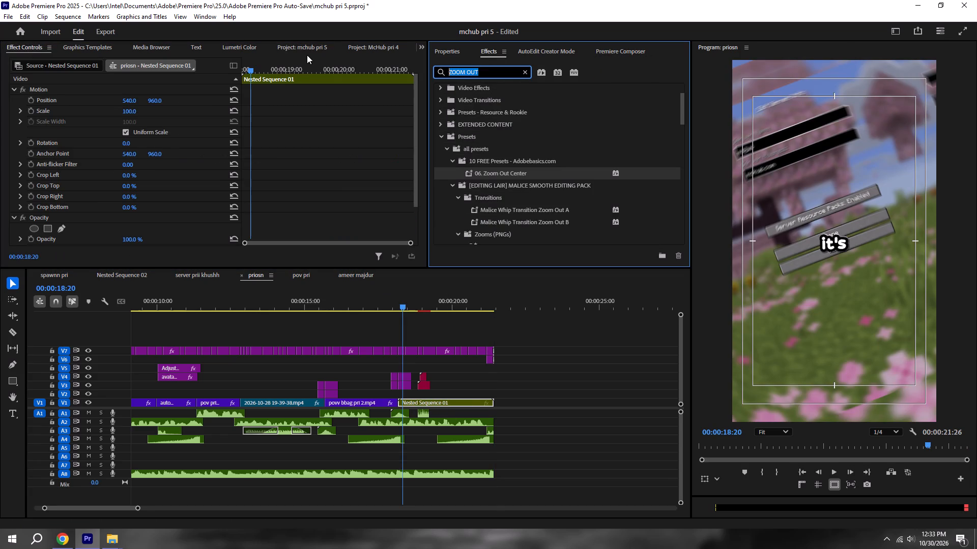
pyautogui.press('BackSpace')
pyautogui.write('filmco')
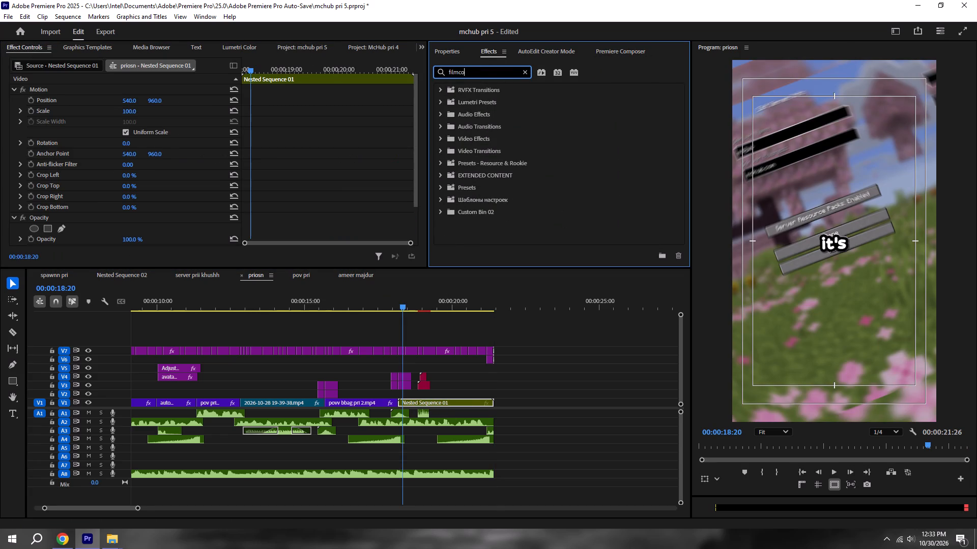
pyautogui.press('BackSpace')
pyautogui.press('BackSpace')
pyautogui.press('BackSpace')
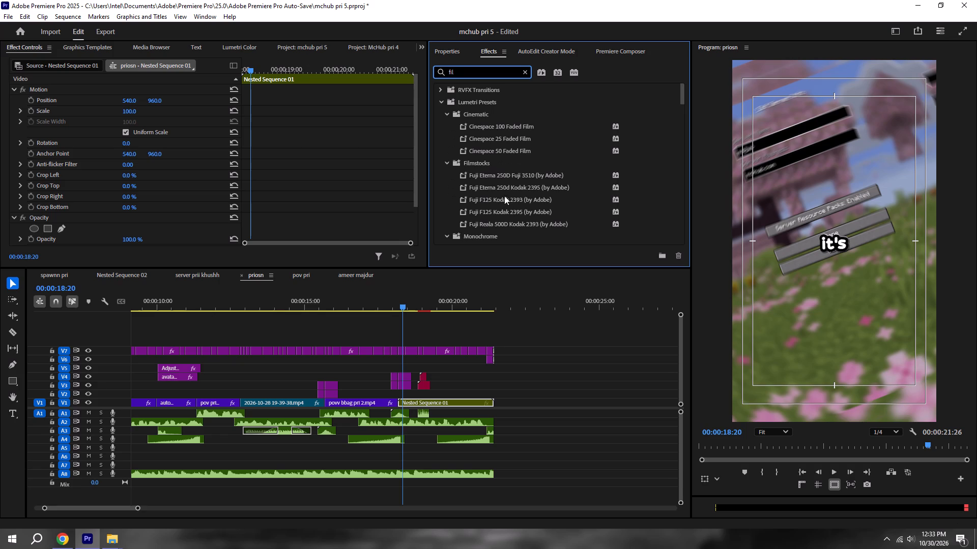
pyautogui.scroll(-10, 506, 191)
pyautogui.scroll(-12, 496, 157)
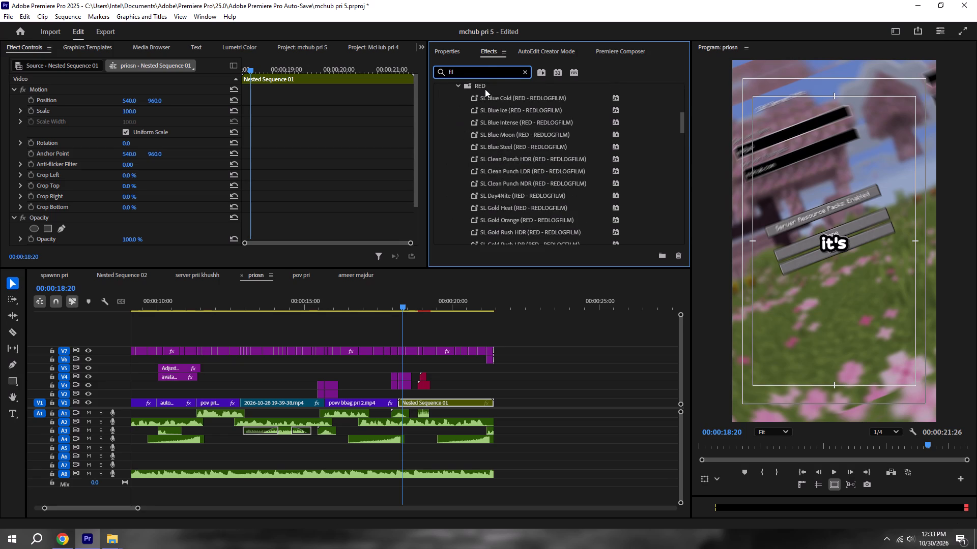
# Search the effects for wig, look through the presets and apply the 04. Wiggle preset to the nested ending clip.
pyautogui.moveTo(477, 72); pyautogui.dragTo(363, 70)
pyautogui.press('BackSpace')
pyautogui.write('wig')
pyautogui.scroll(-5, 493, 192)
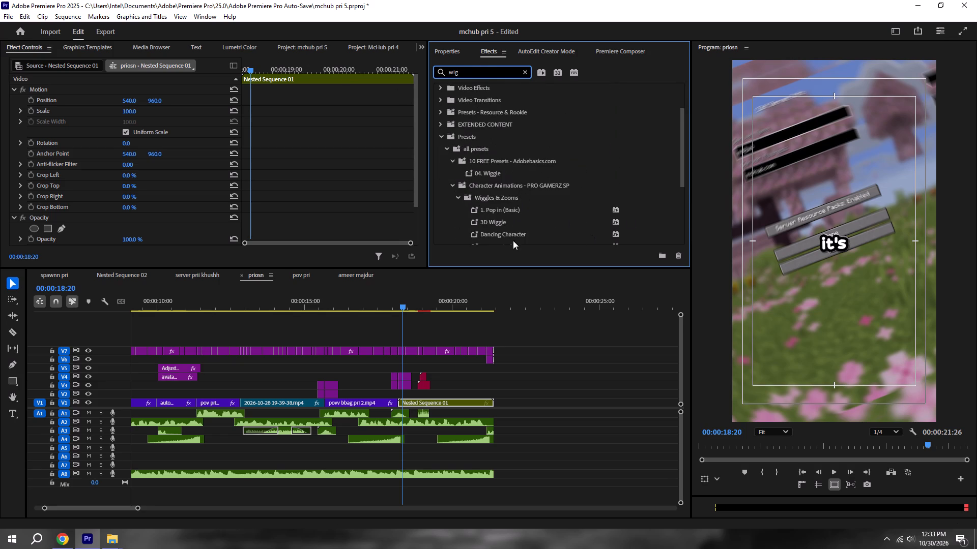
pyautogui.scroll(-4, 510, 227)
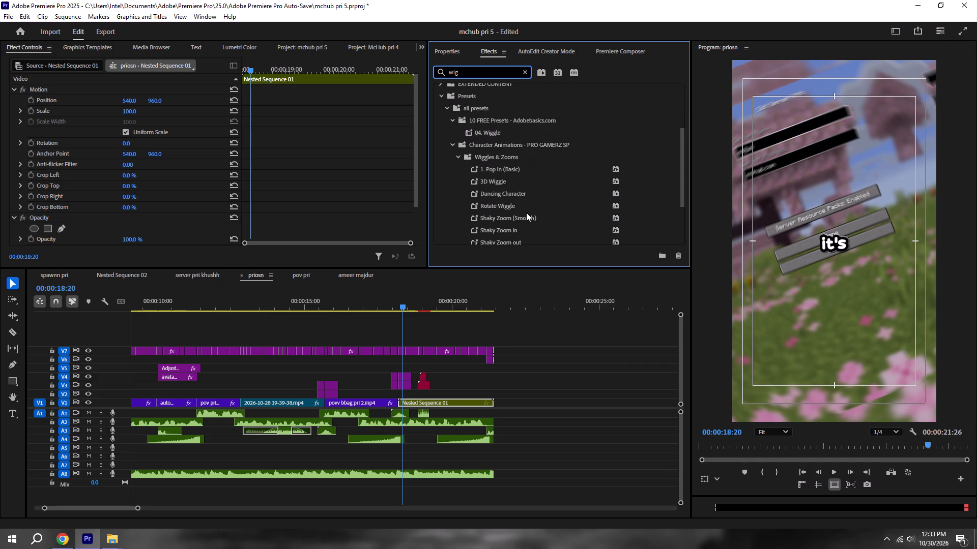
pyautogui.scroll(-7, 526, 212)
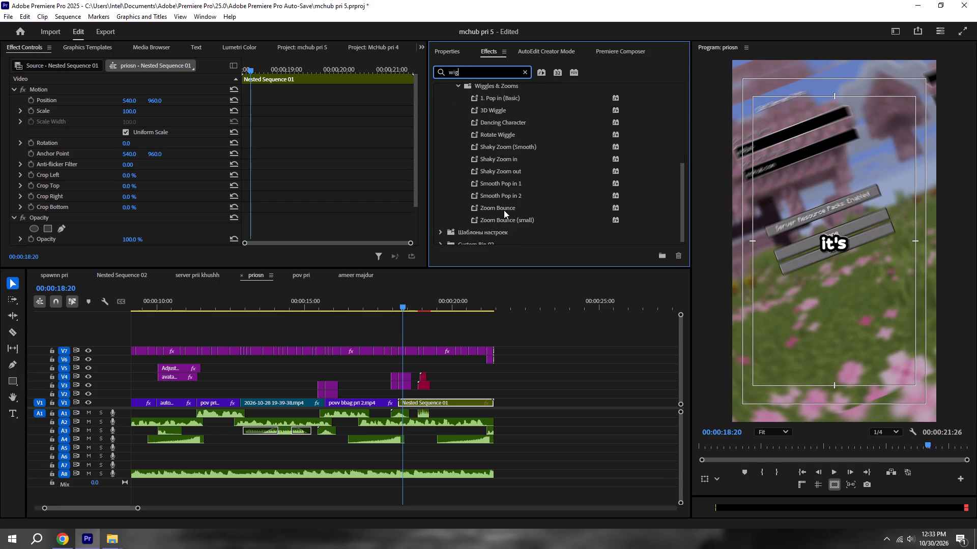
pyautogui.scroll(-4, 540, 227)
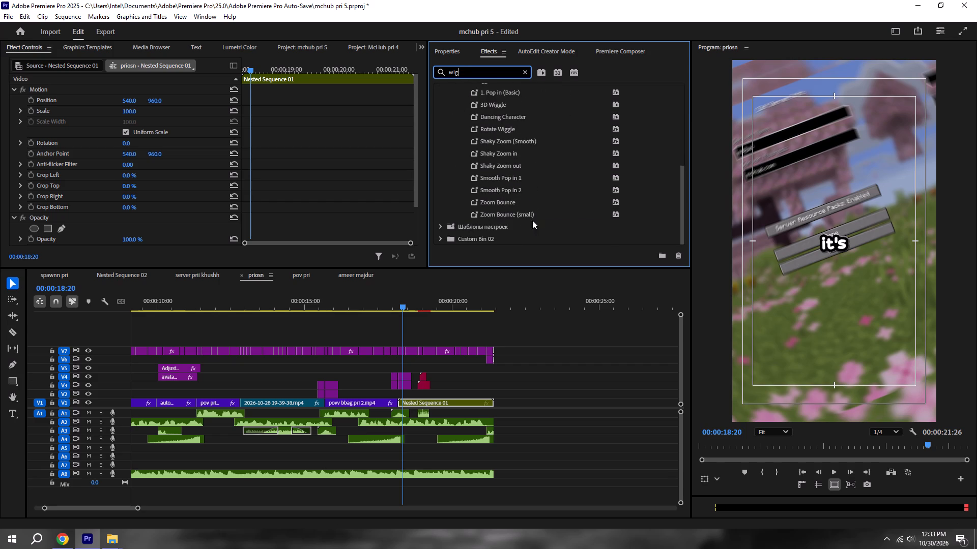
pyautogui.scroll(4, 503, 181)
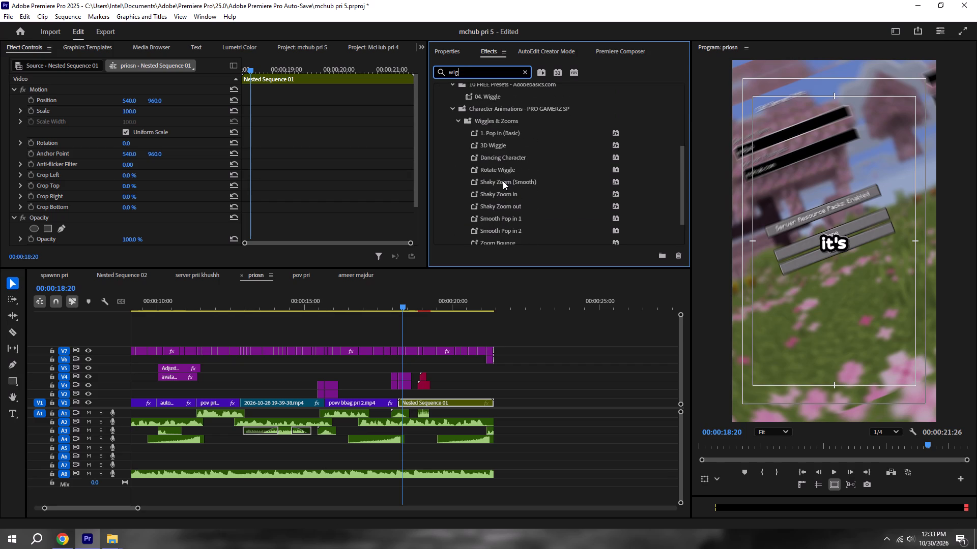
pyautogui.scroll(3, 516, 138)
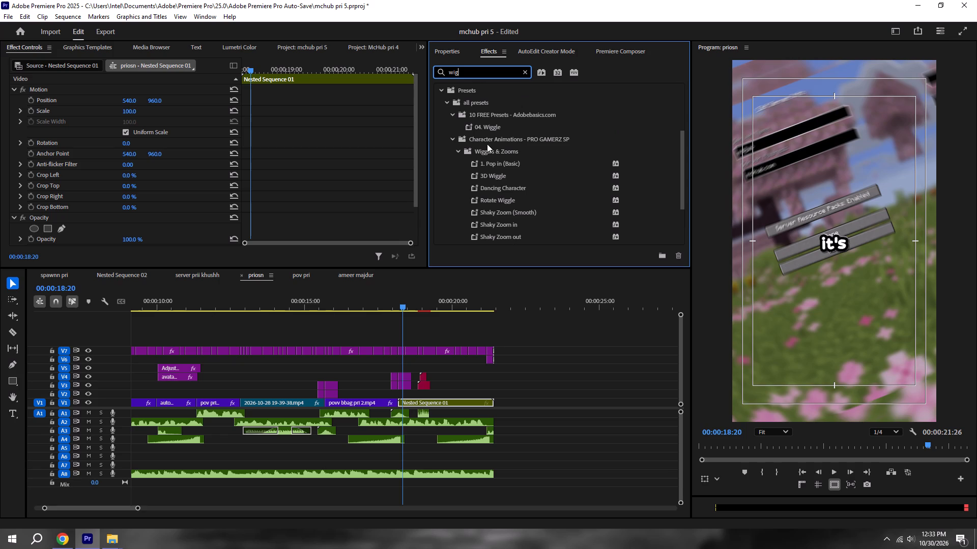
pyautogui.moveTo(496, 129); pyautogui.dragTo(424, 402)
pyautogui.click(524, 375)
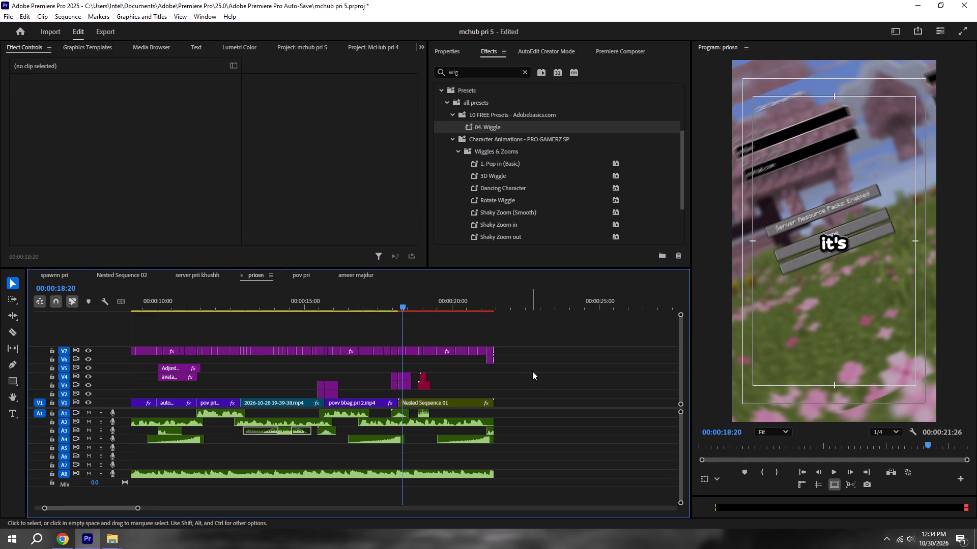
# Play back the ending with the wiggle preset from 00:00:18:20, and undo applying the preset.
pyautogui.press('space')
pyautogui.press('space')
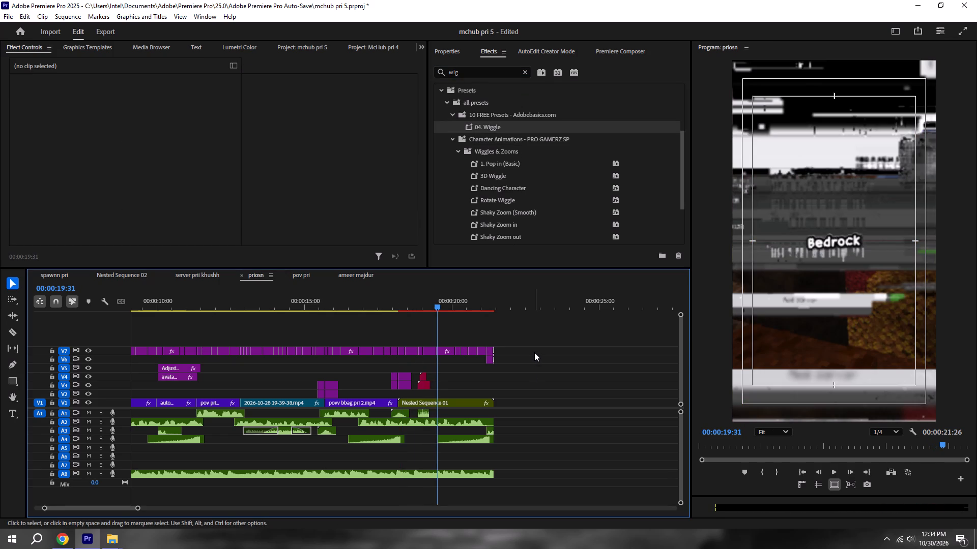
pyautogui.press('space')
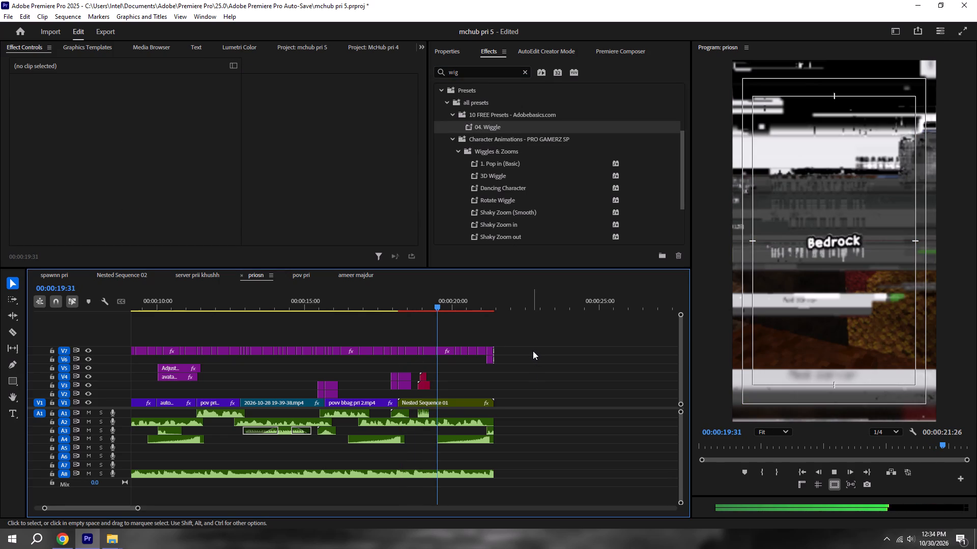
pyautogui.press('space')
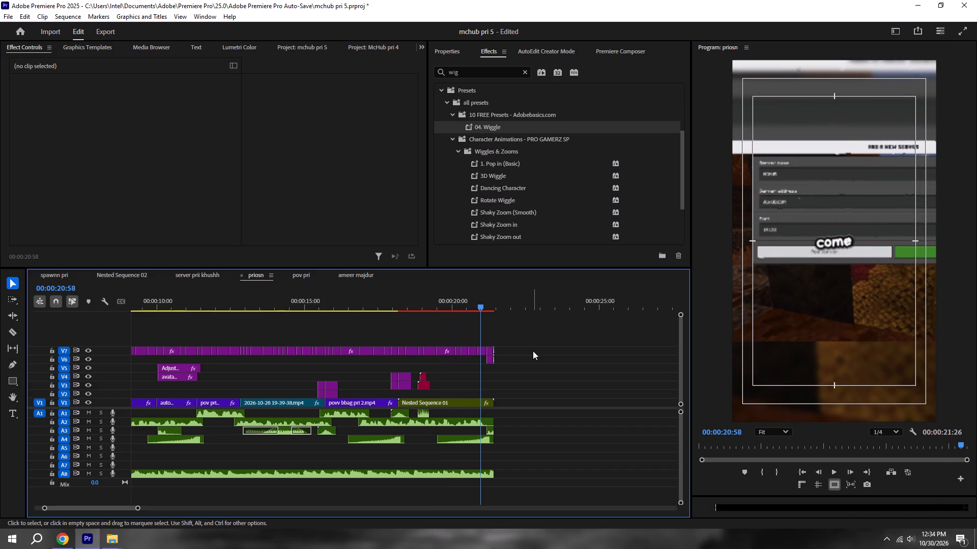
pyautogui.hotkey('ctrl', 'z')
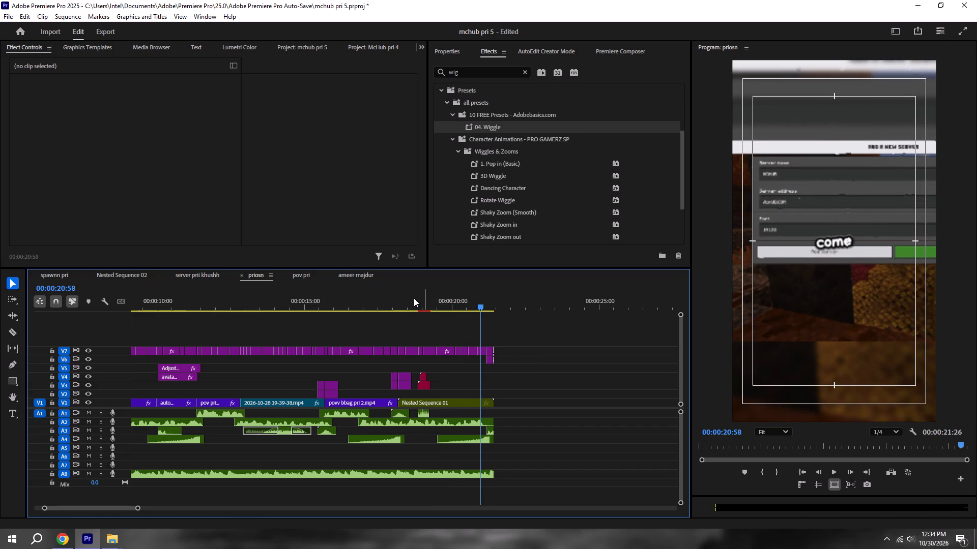
# Clear the effects search, keyframe the nested ending clip's scale from 100 at its start to 120 at its end, and save the project.
pyautogui.keyDown('shift'); pyautogui.click(413, 298); pyautogui.keyUp('shift')
pyautogui.click(449, 400)
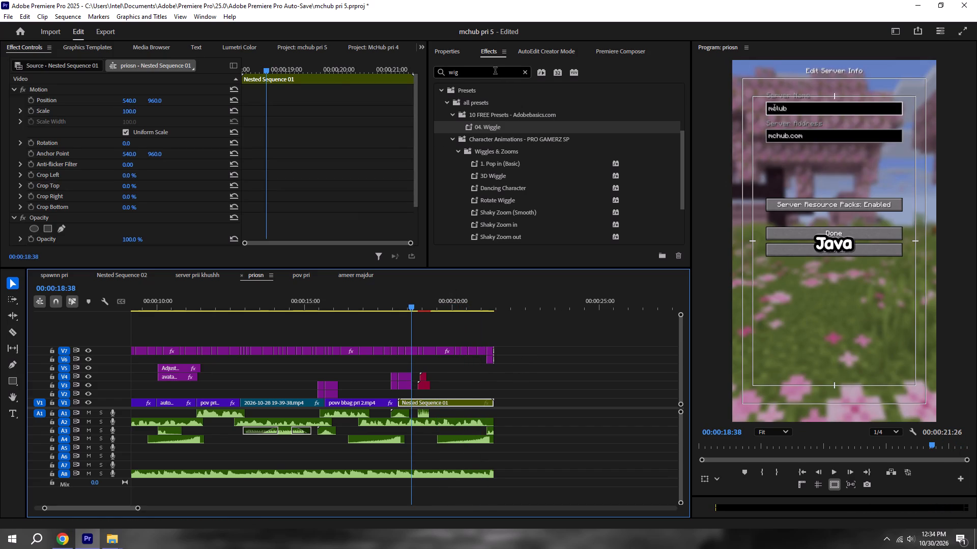
pyautogui.moveTo(493, 71); pyautogui.dragTo(363, 84)
pyautogui.press('BackSpace')
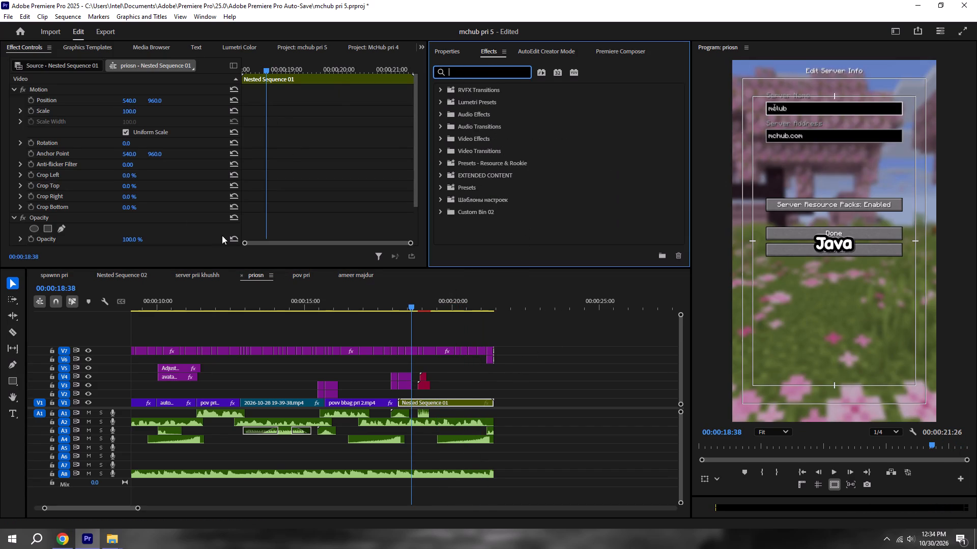
pyautogui.click(34, 114)
pyautogui.moveTo(269, 111); pyautogui.dragTo(261, 109)
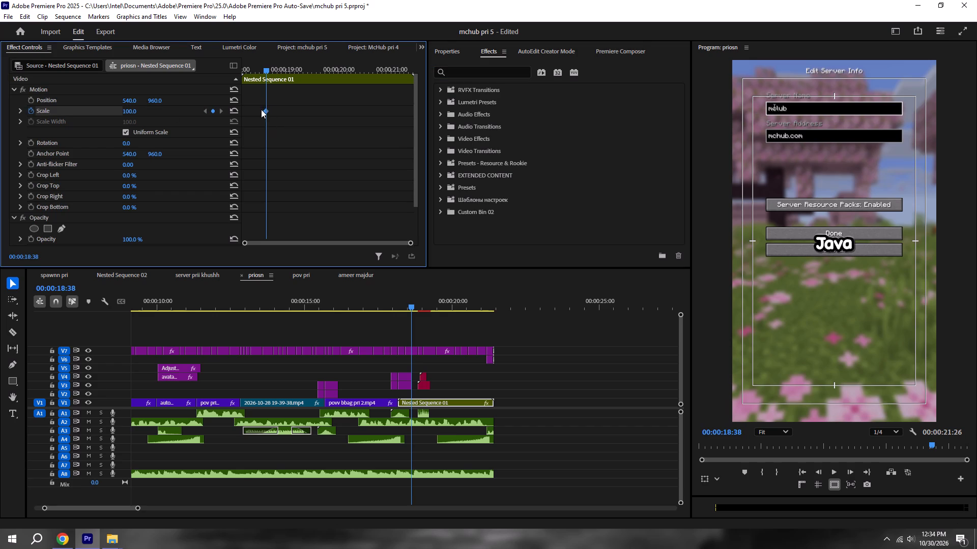
pyautogui.moveTo(261, 109); pyautogui.dragTo(225, 110)
pyautogui.click(134, 114)
pyautogui.press('BackSpace')
pyautogui.write('120')
pyautogui.press('Return')
pyautogui.hotkey('ctrl', 's')
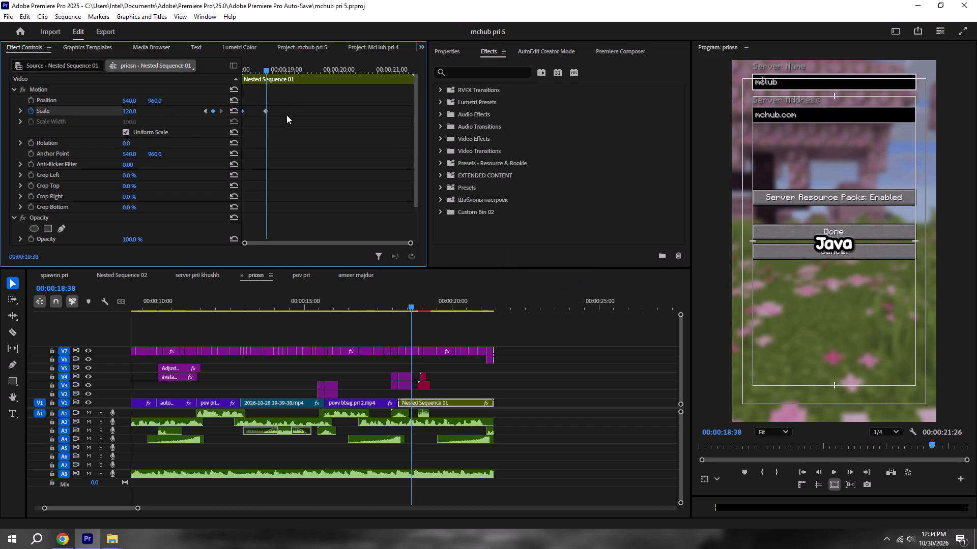
pyautogui.moveTo(265, 110); pyautogui.dragTo(442, 113)
pyautogui.hotkey('ctrl', 's')
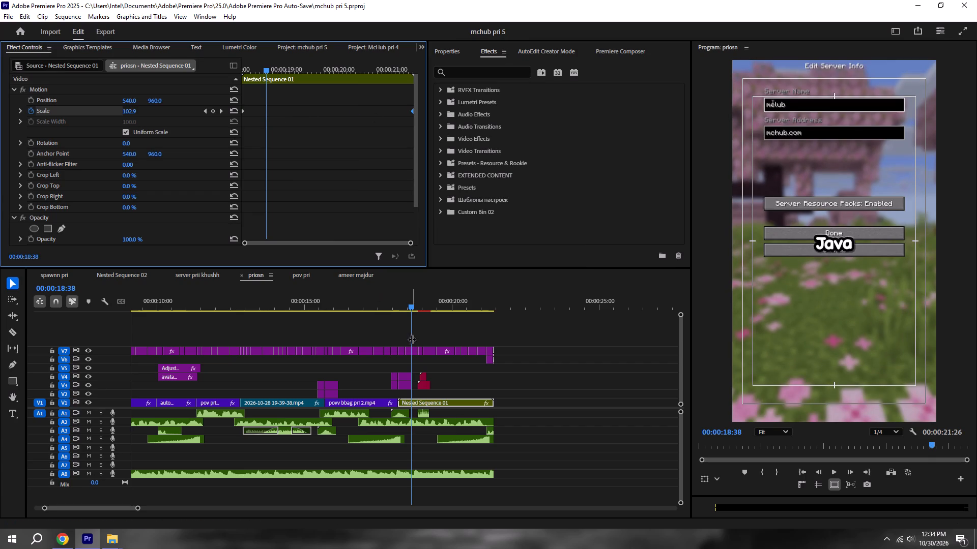
# Play back the ending twice to check the slow zoom on the nested clip, and save the project.
pyautogui.keyDown('shift'); pyautogui.click(395, 310); pyautogui.keyUp('shift')
pyautogui.click(445, 326)
pyautogui.press('space')
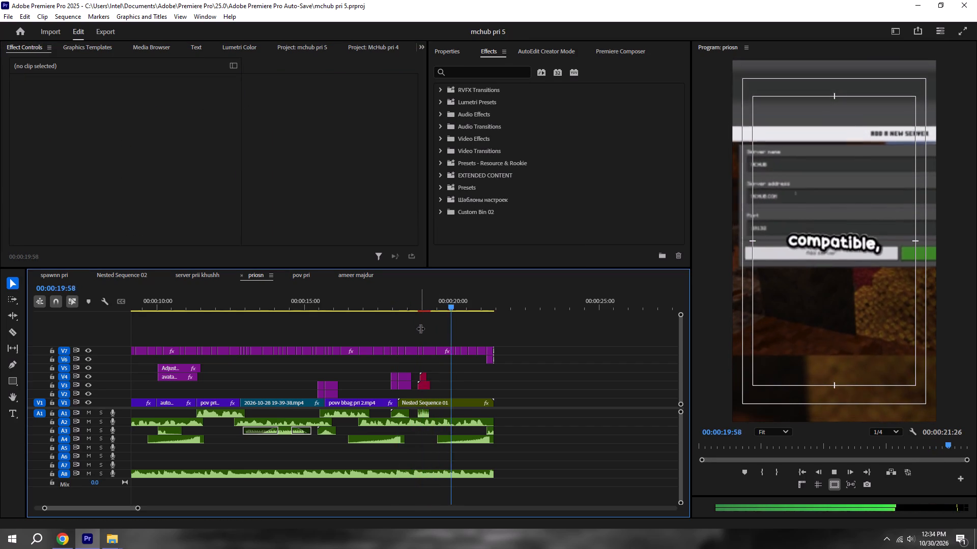
pyautogui.hotkey('ctrl', 's')
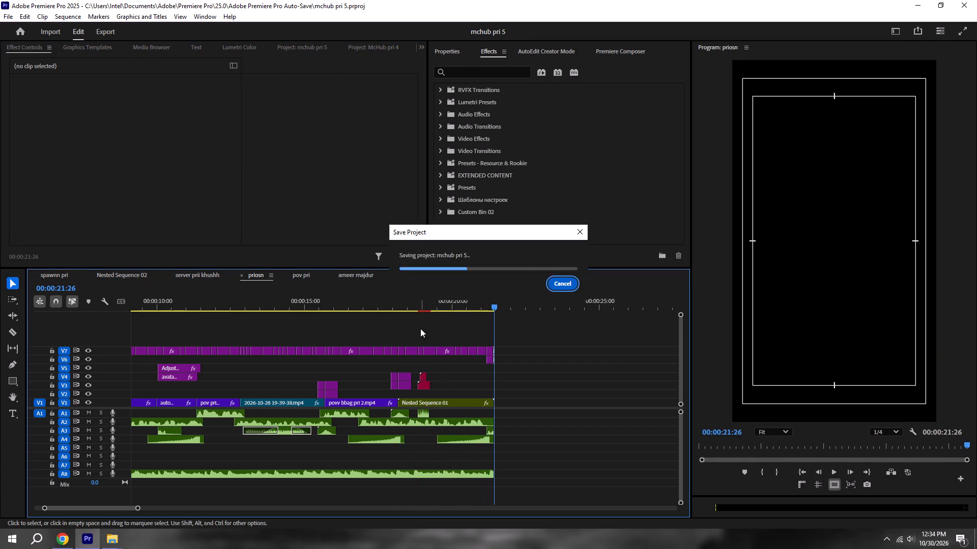
pyautogui.keyDown('shift'); pyautogui.click(404, 298); pyautogui.keyUp('shift')
pyautogui.press('space')
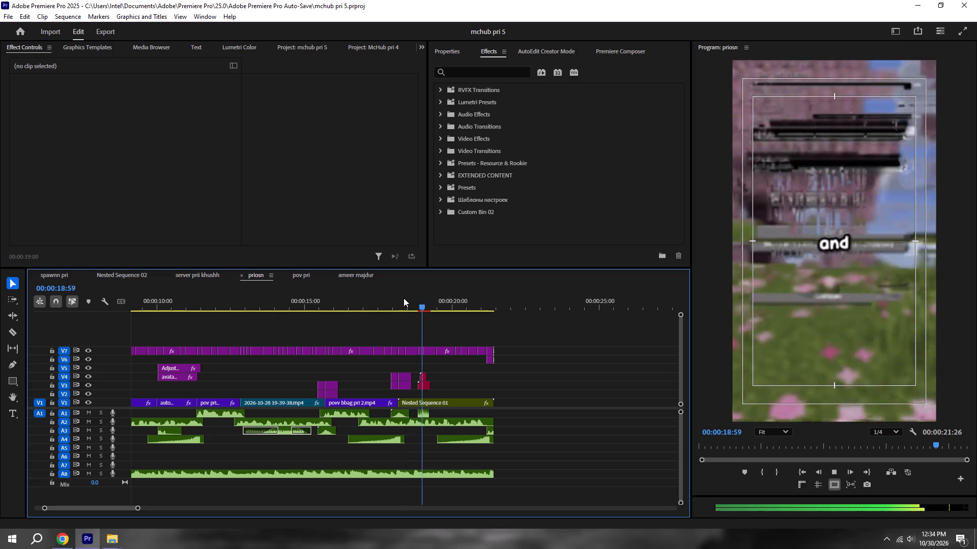
pyautogui.keyDown('shift'); pyautogui.click(395, 295); pyautogui.keyUp('shift')
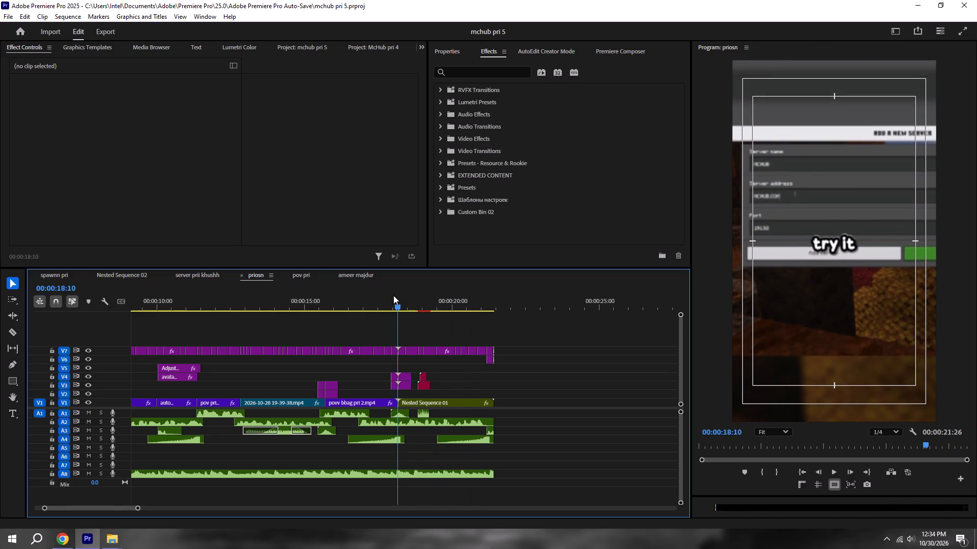
# Open the nested ending sequence, set the scale of the first V2 clip, the Java server screen, to 140%, and save the project.
pyautogui.doubleClick(444, 406)
pyautogui.scroll(8, 166, 315)
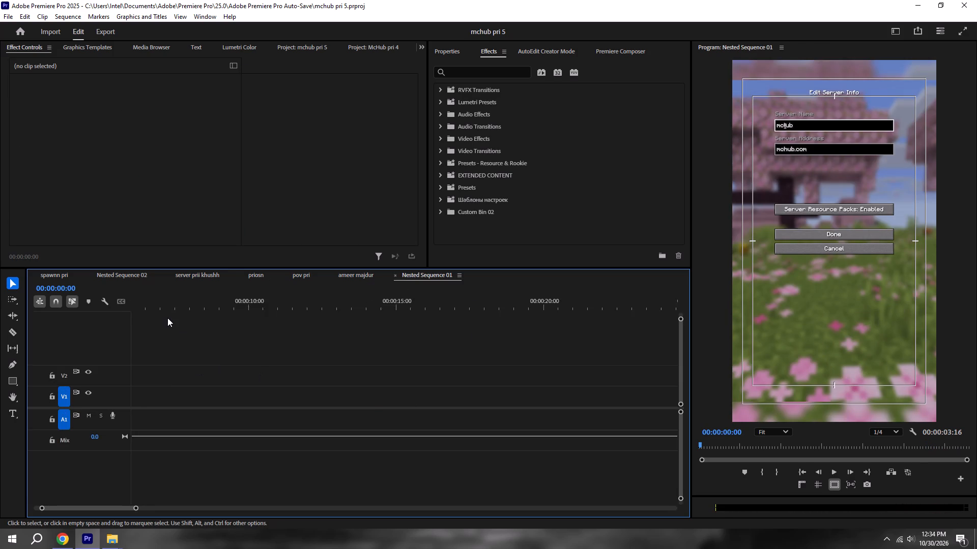
pyautogui.scroll(16, 167, 318)
pyautogui.click(139, 372)
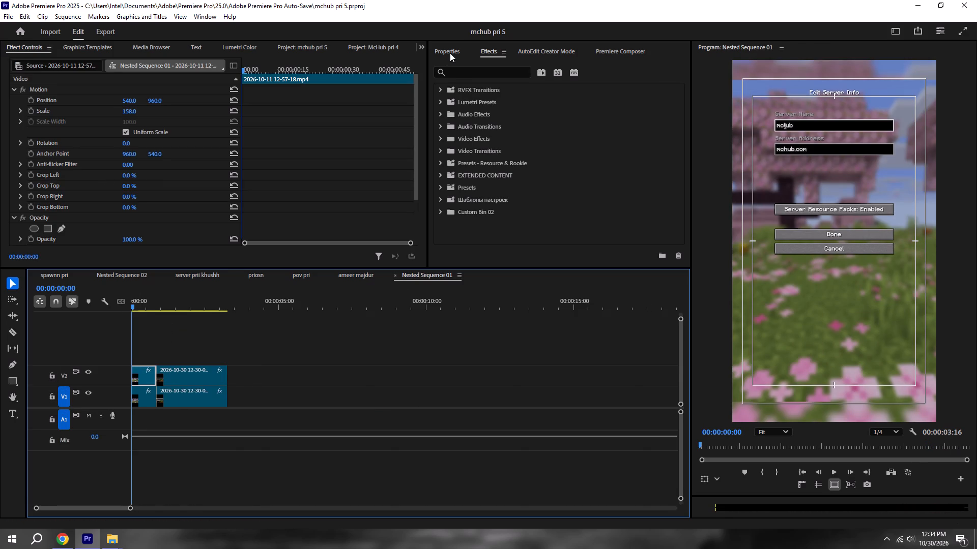
pyautogui.click(450, 53)
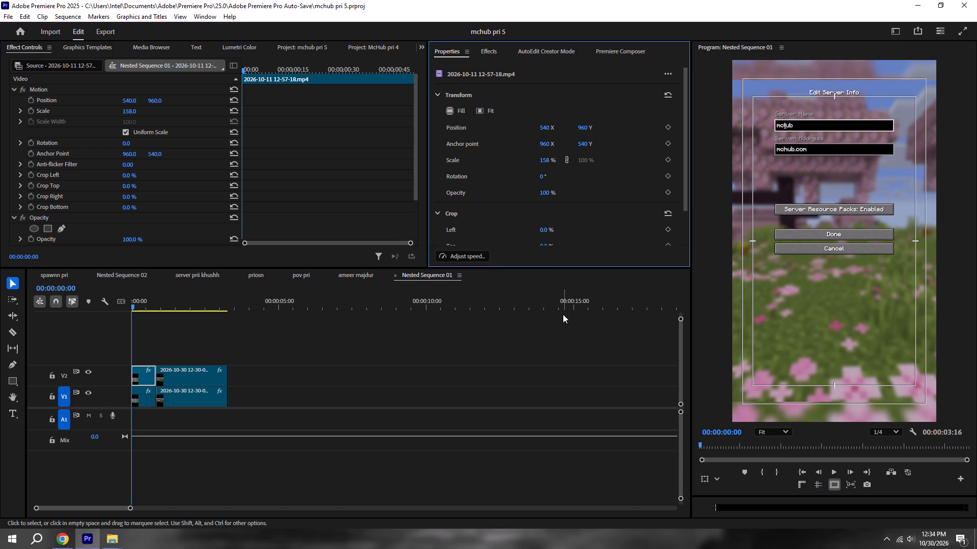
pyautogui.moveTo(540, 158); pyautogui.dragTo(533, 159)
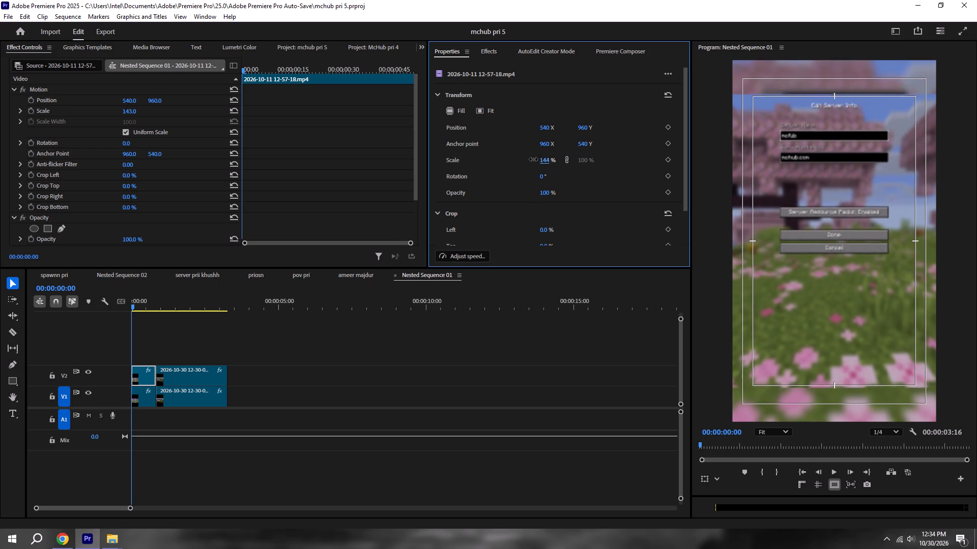
pyautogui.moveTo(533, 159); pyautogui.dragTo(532, 159)
pyautogui.click(436, 409)
pyautogui.hotkey('ctrl', 's')
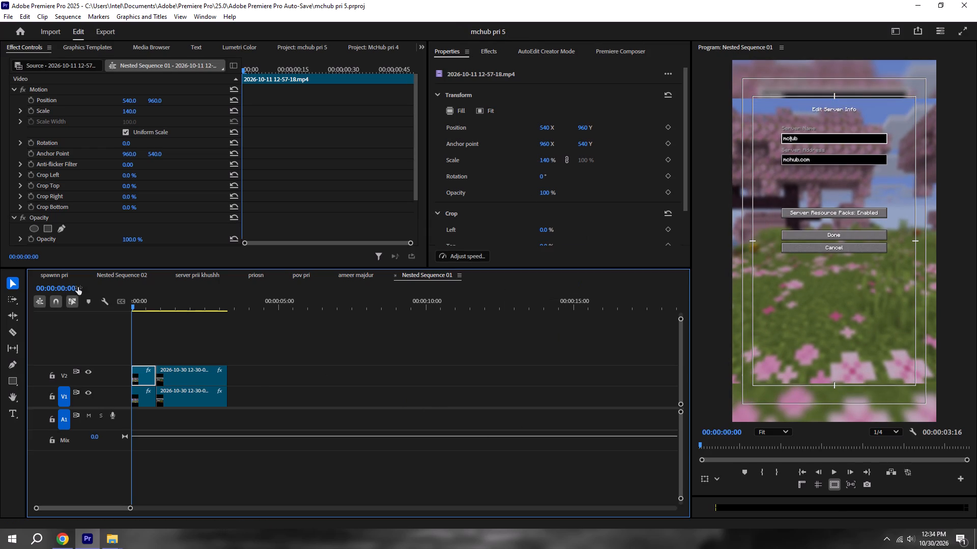
# Return to the priosn sequence, play back the ending from 00:00:18:10 to check the resized Java clip, and save the project.
pyautogui.click(63, 277)
pyautogui.click(254, 276)
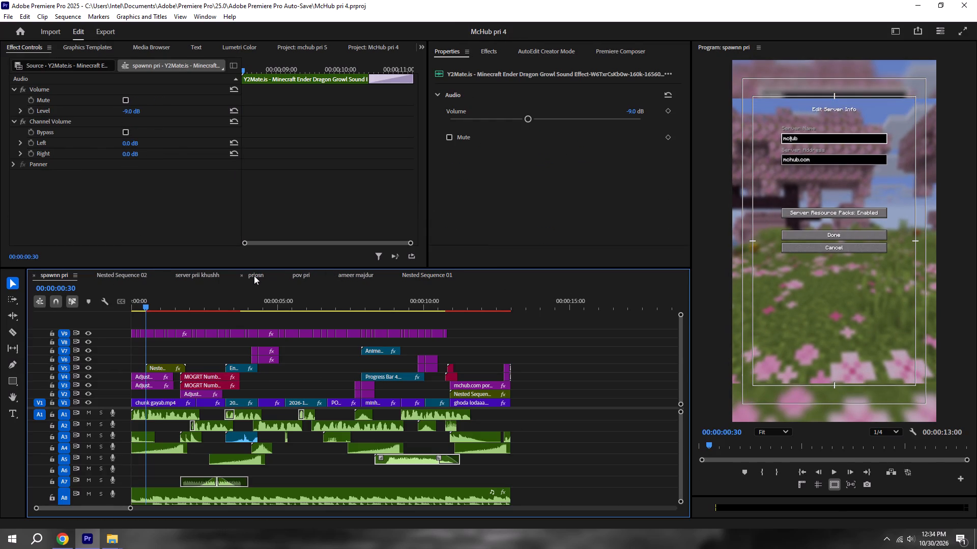
pyautogui.hotkey('ctrl', 's')
pyautogui.keyDown('alt'); pyautogui.scroll(-3, 338, 324); pyautogui.keyUp('alt')
pyautogui.click(547, 383)
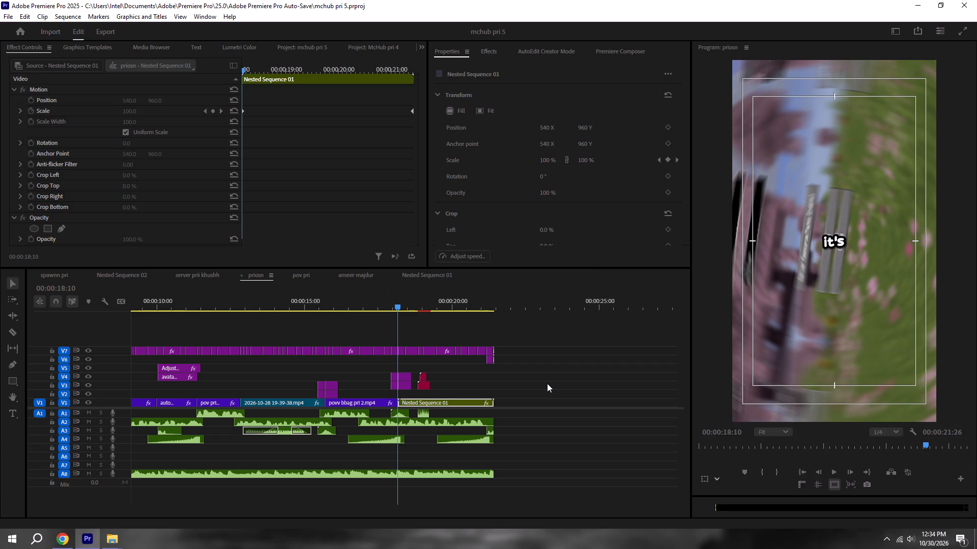
pyautogui.press('space')
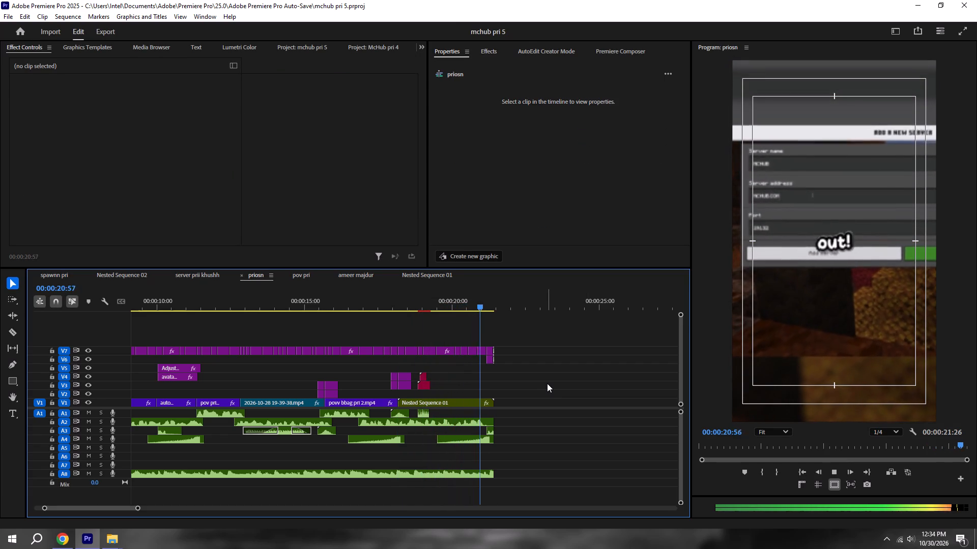
pyautogui.keyDown('alt'); pyautogui.scroll(-6, 554, 383); pyautogui.keyUp('alt')
pyautogui.hotkey('ctrl', 's')
# Play back the whole priosn short from its start several times to review it, and save the project.
pyautogui.click(792, 466)
pyautogui.click(799, 467)
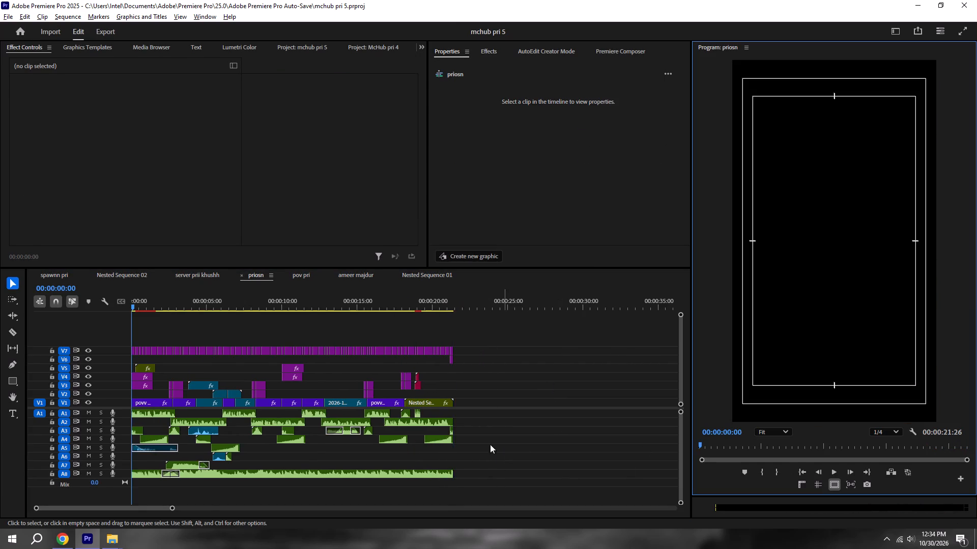
pyautogui.keyDown('alt'); pyautogui.scroll(-4, 490, 444); pyautogui.keyUp('alt')
pyautogui.press('space')
pyautogui.click(463, 436)
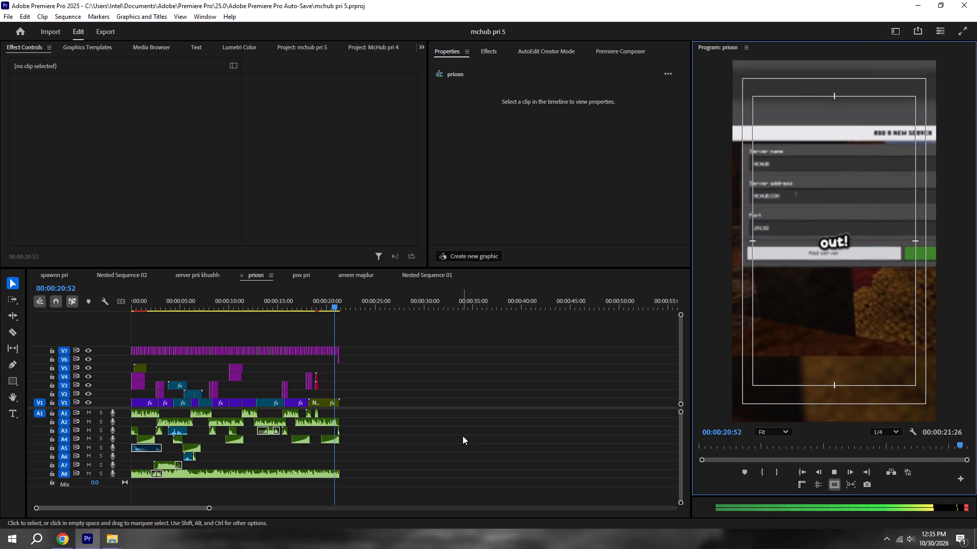
pyautogui.scroll(-1, 463, 436)
pyautogui.press('space')
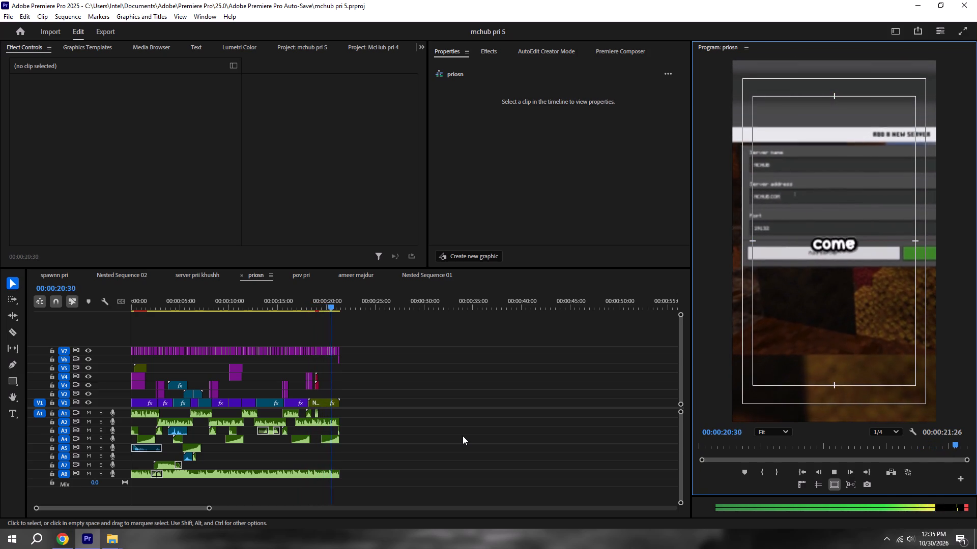
pyautogui.press('space')
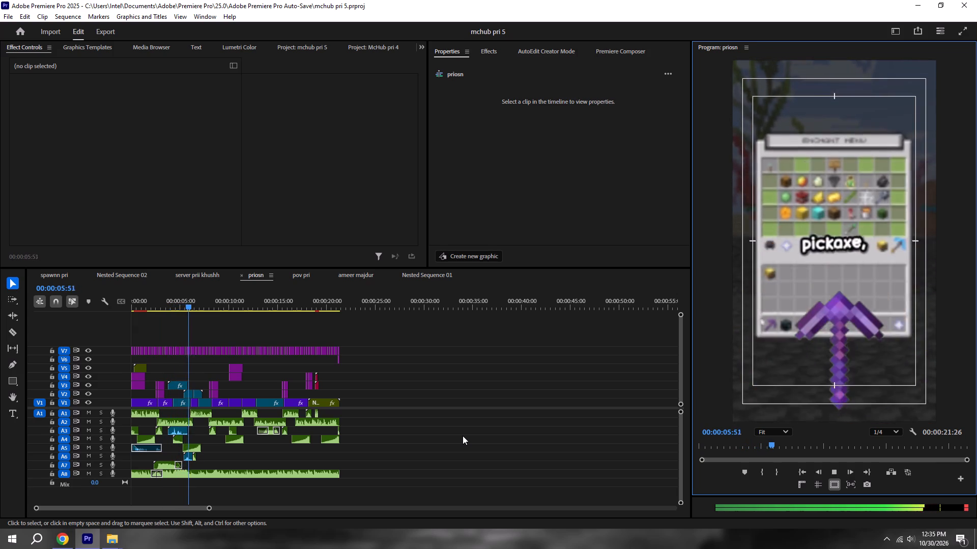
pyautogui.hotkey('ctrl', 's')
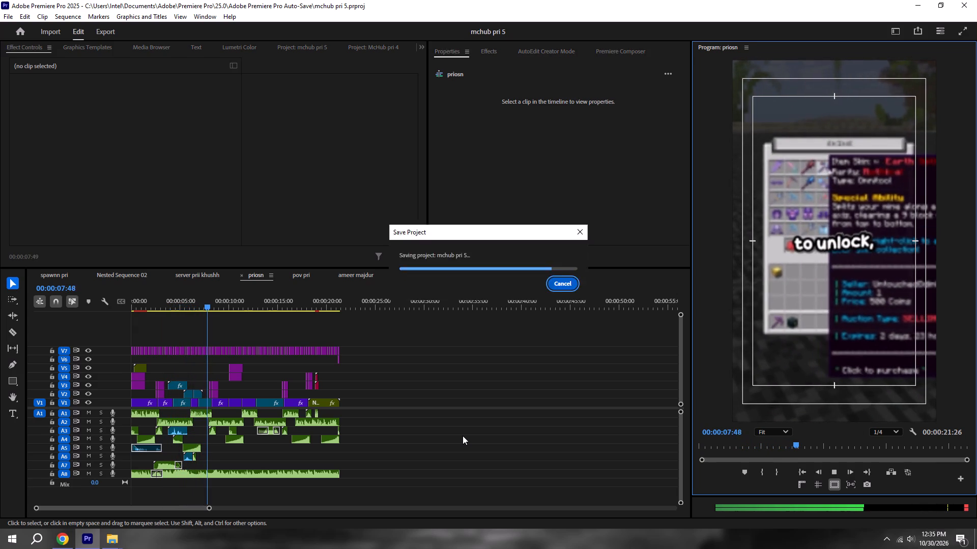
# Open the export settings for the priosn sequence and name the output file Mchub pri 5.
pyautogui.click(99, 31)
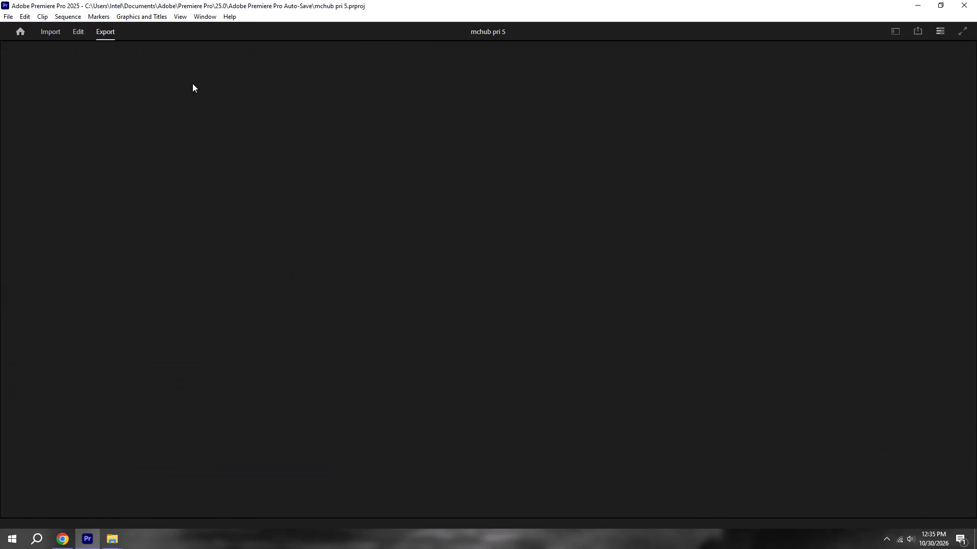
pyautogui.moveTo(294, 76); pyautogui.dragTo(185, 74)
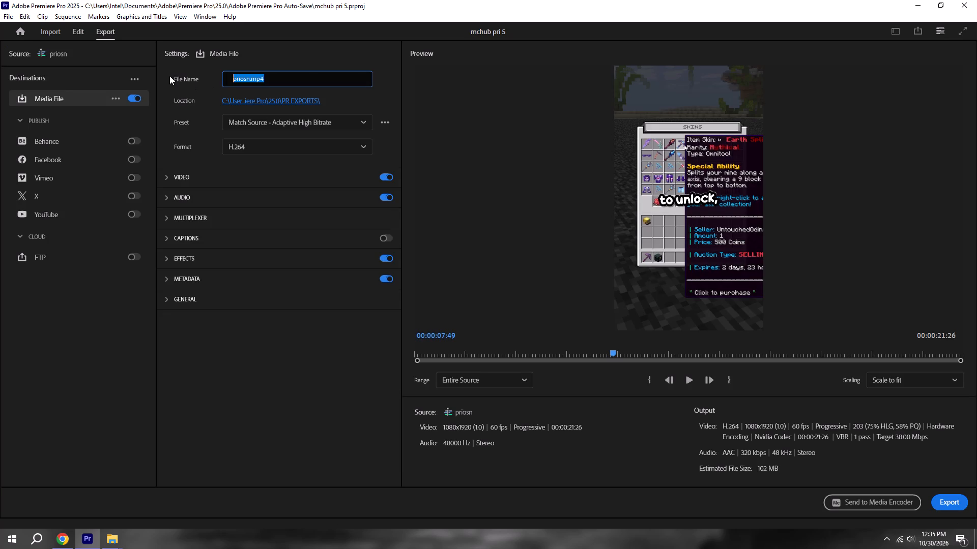
pyautogui.press('BackSpace')
pyautogui.write('Mchub')
pyautogui.press('space')
pyautogui.write('pri 5')
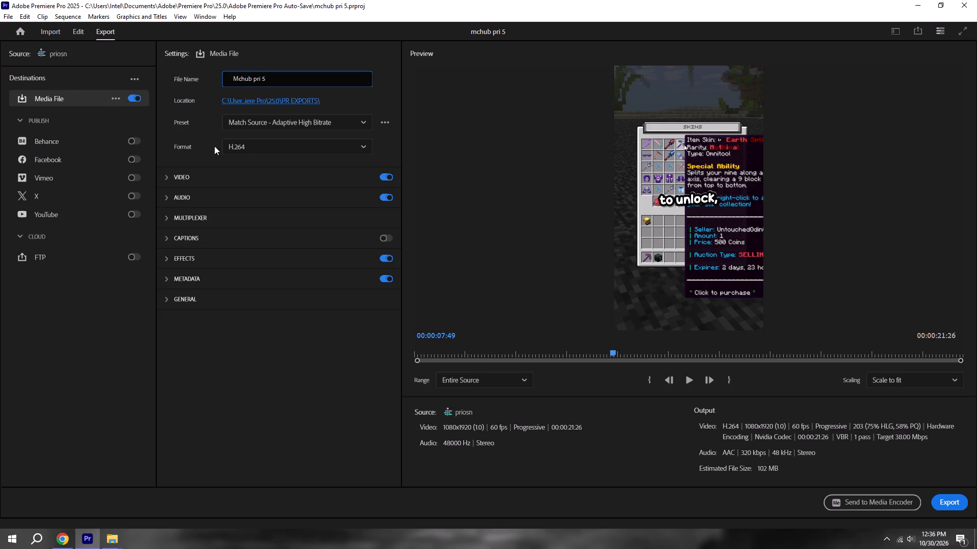
# Enable Render at Maximum Depth and Use Maximum Render Quality in the export's video settings.
pyautogui.click(167, 179)
pyautogui.click(176, 344)
pyautogui.scroll(-7, 191, 319)
pyautogui.click(177, 293)
pyautogui.click(177, 318)
# Raise the target bitrate to the maximum of its range and start exporting the priosn short.
pyautogui.scroll(-10, 178, 324)
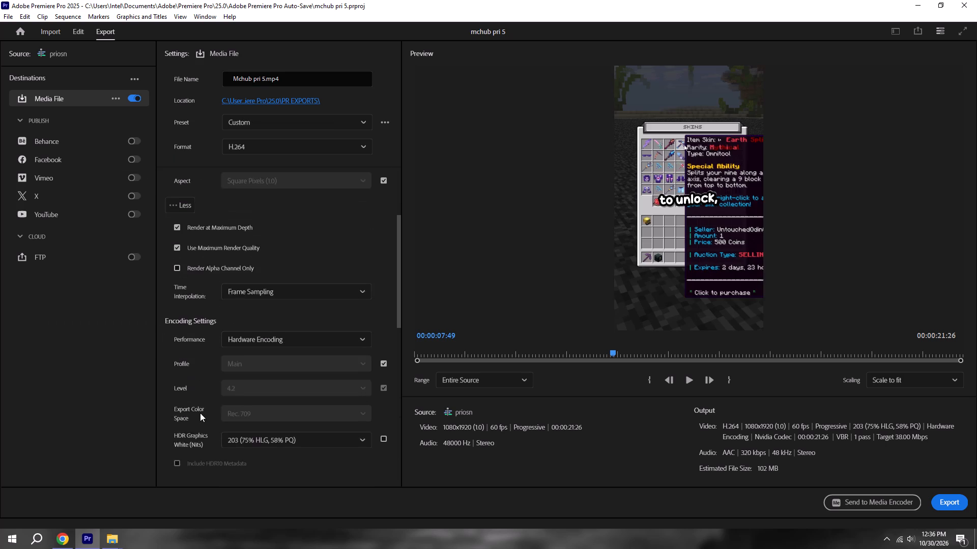
pyautogui.scroll(-9, 200, 413)
pyautogui.scroll(-14, 254, 449)
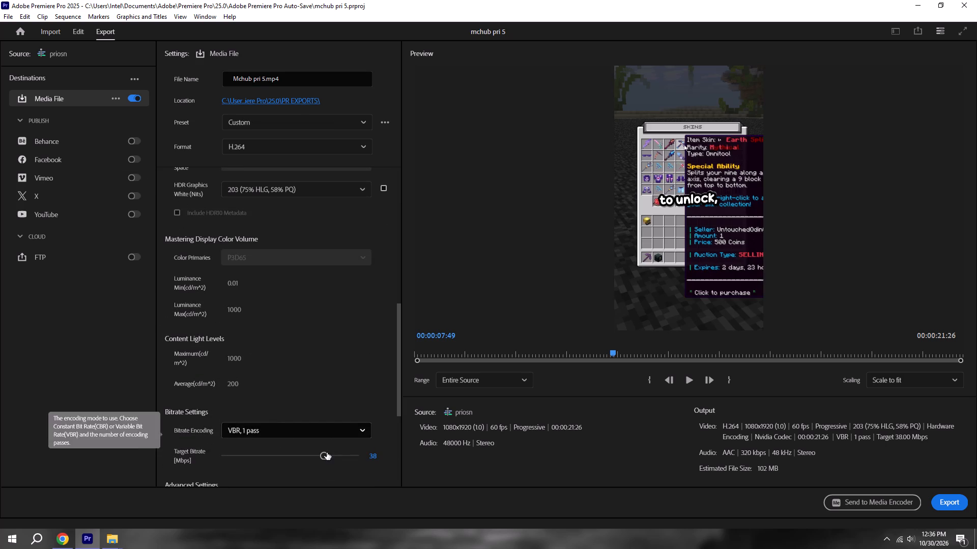
pyautogui.moveTo(327, 452); pyautogui.dragTo(543, 455)
pyautogui.click(956, 503)
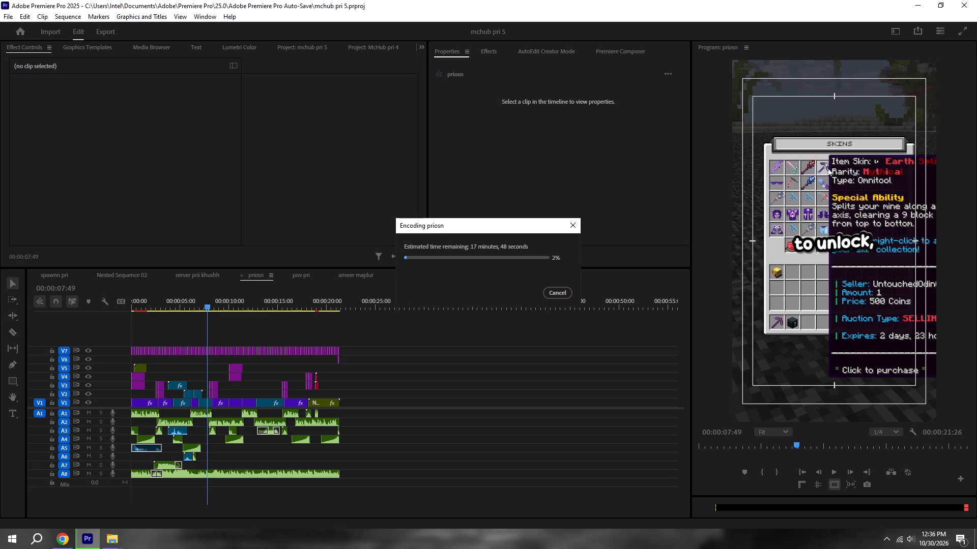
# Switch the Windows audio playback device to Speakers (Realtek High Definition Audio) while the export runs.
pyautogui.click(911, 548)
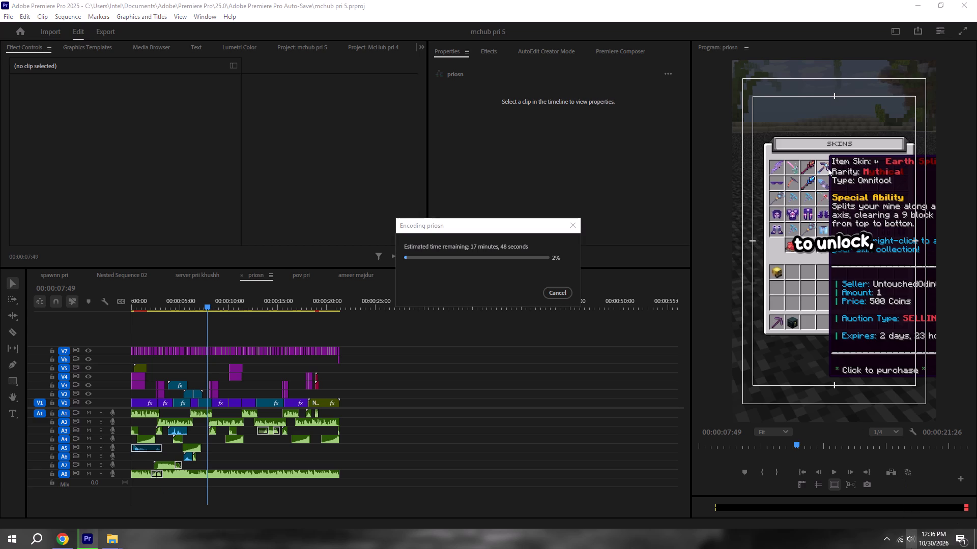
pyautogui.click(922, 499)
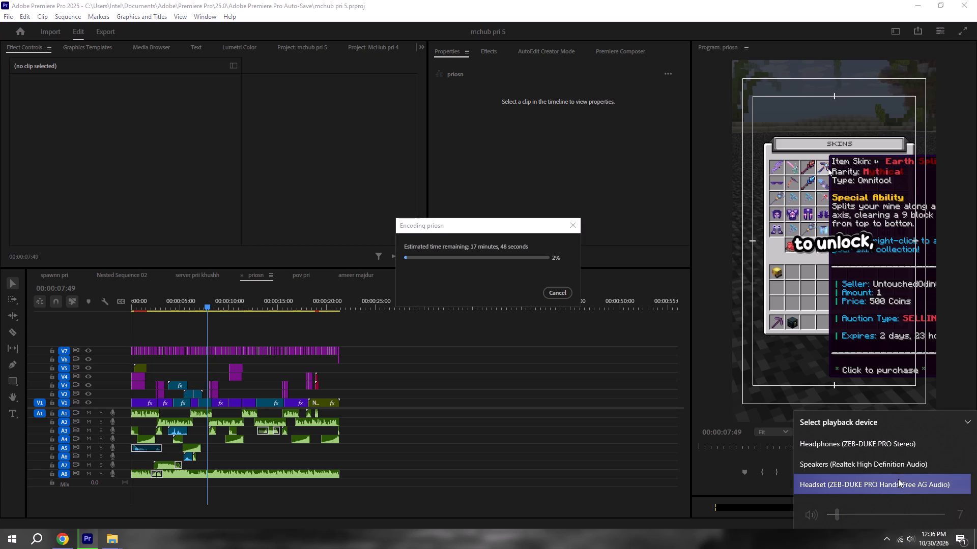
pyautogui.click(878, 464)
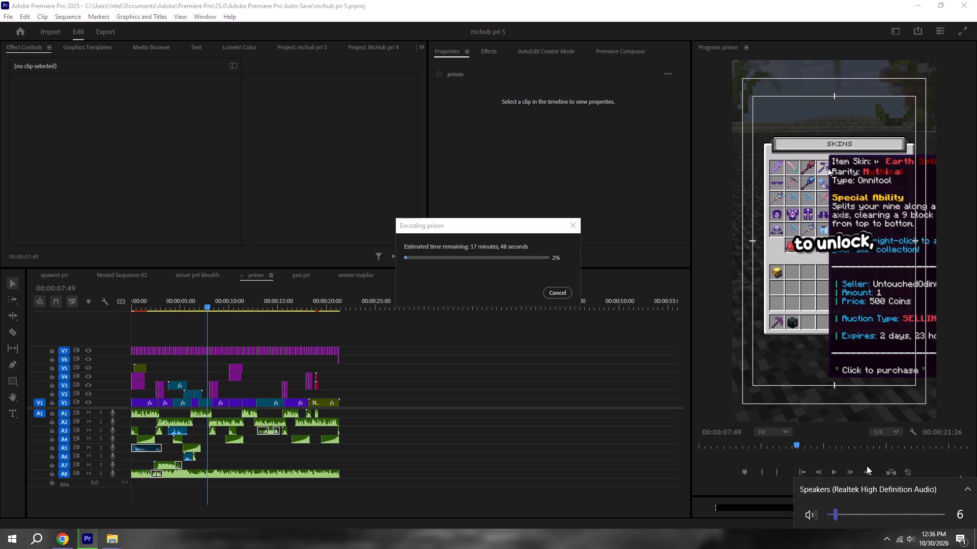
pyautogui.click(535, 492)
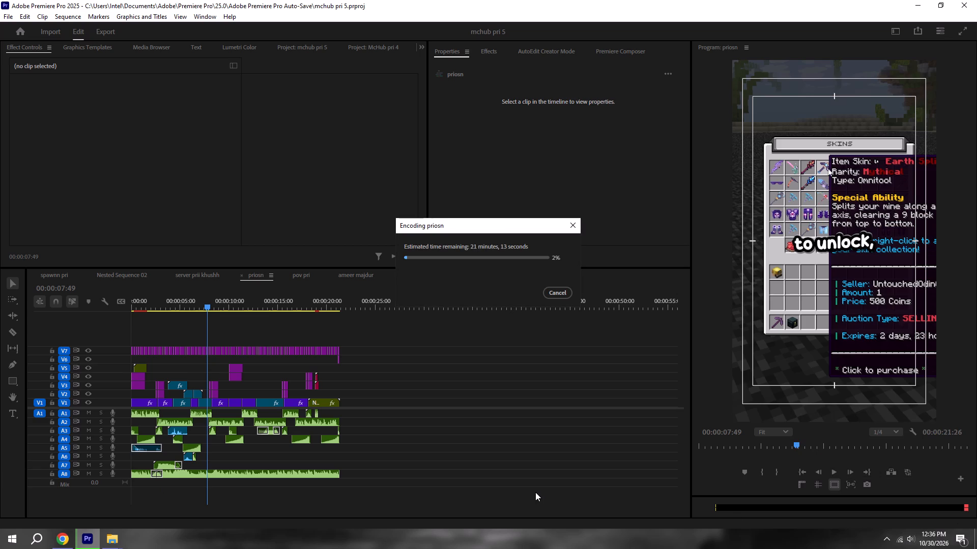
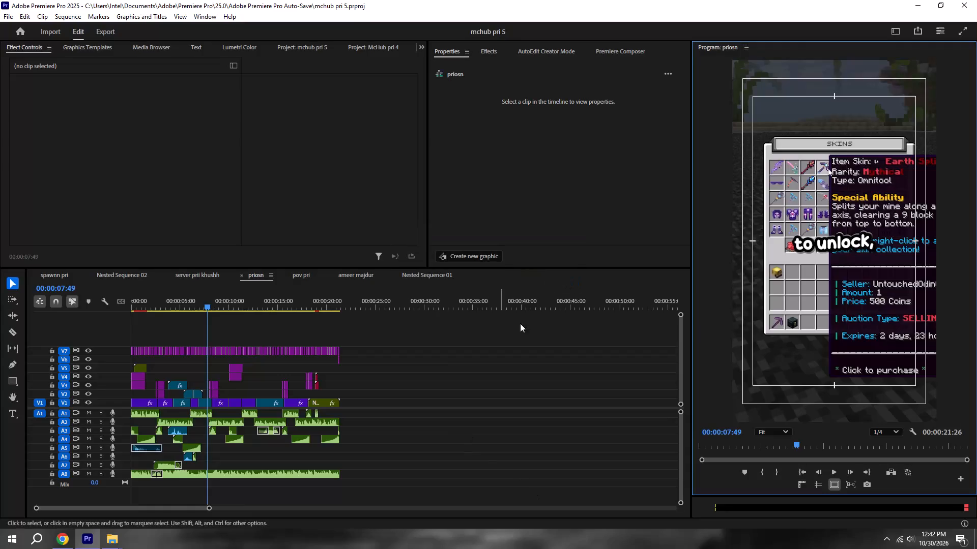
# Close Adobe Premiere Pro.
pyautogui.click(973, 0)
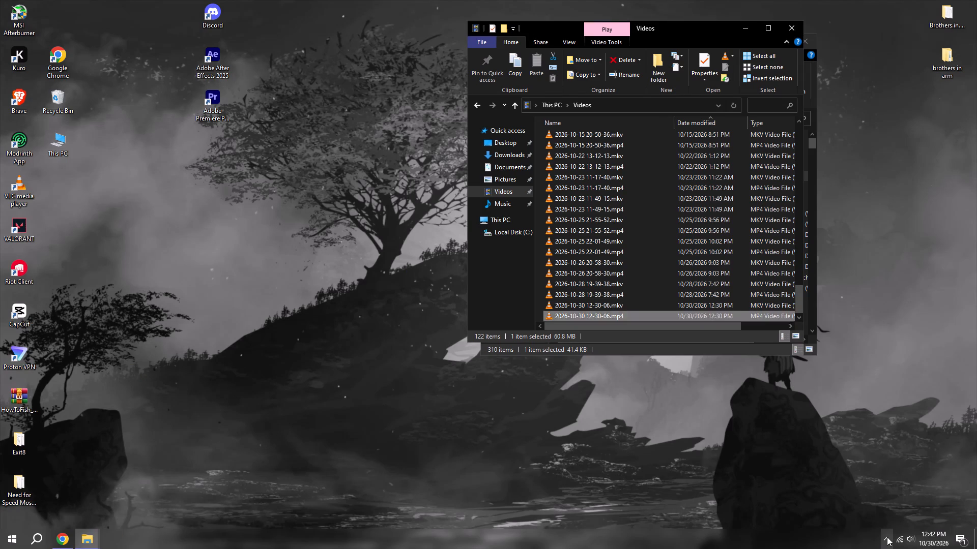
# Reveal the hidden notification-area icons and open the background app with the K icon.
pyautogui.click(887, 537)
pyautogui.click(889, 515)
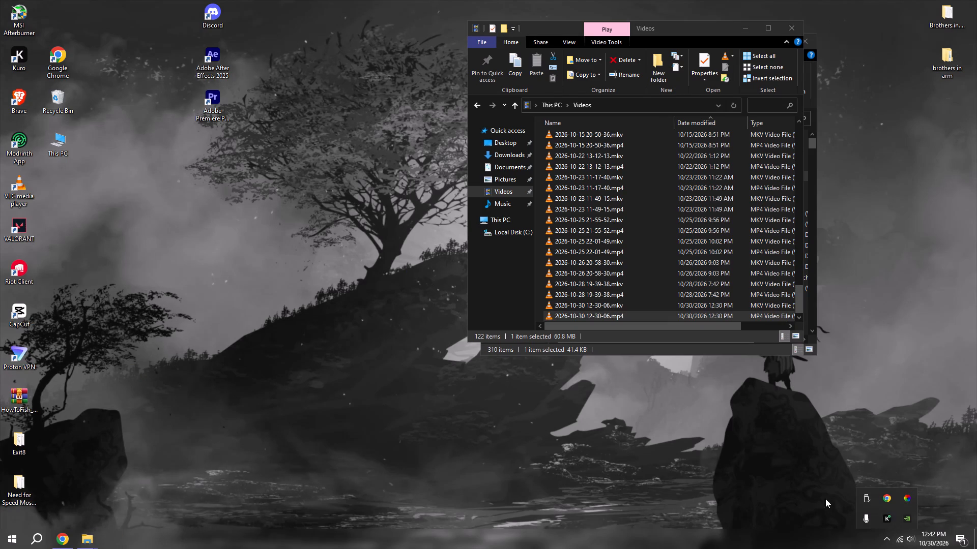
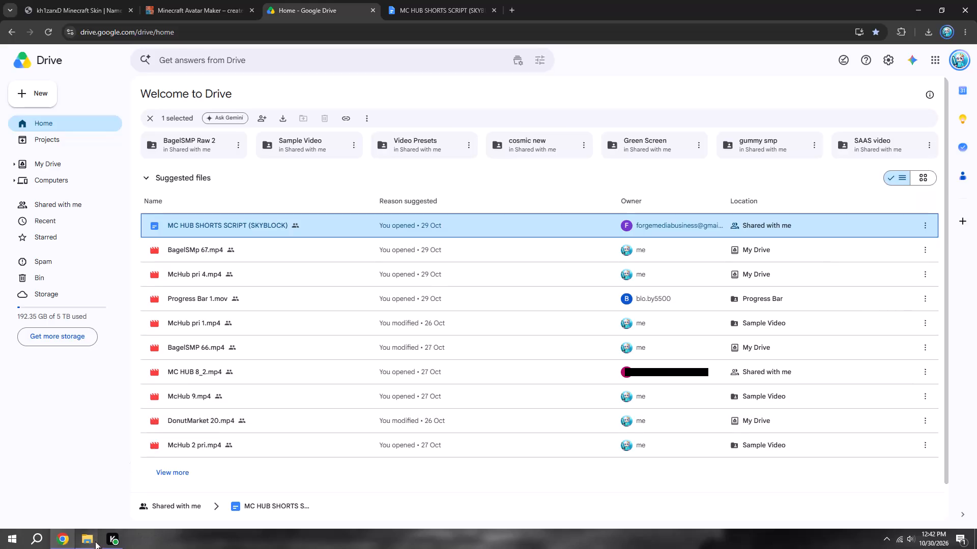
# Upload Mchub pri 5.mp4 to Google Drive from the Documents > Adobe > Premiere Pro > 25.0 > PR EXPORTS folder in File Explorer.
pyautogui.click(91, 546)
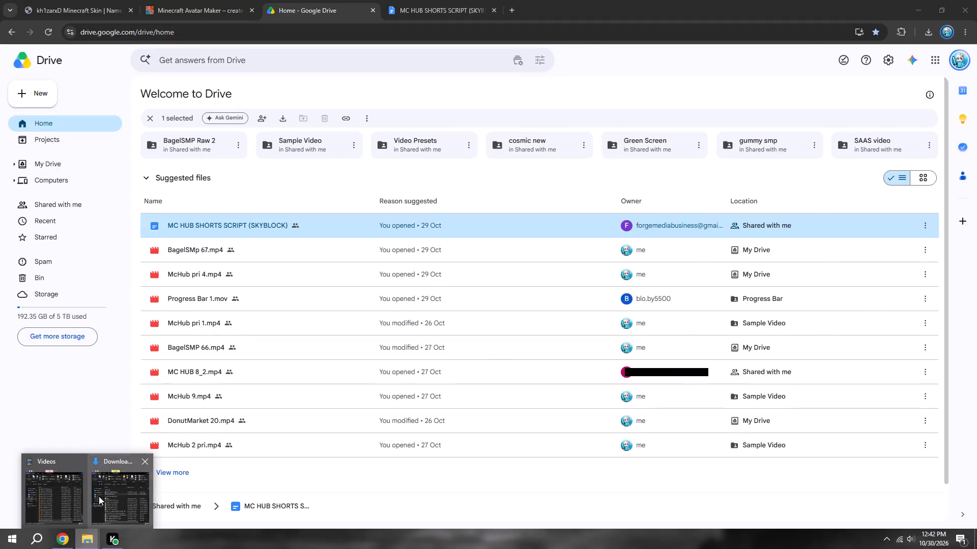
pyautogui.click(99, 496)
pyautogui.click(530, 182)
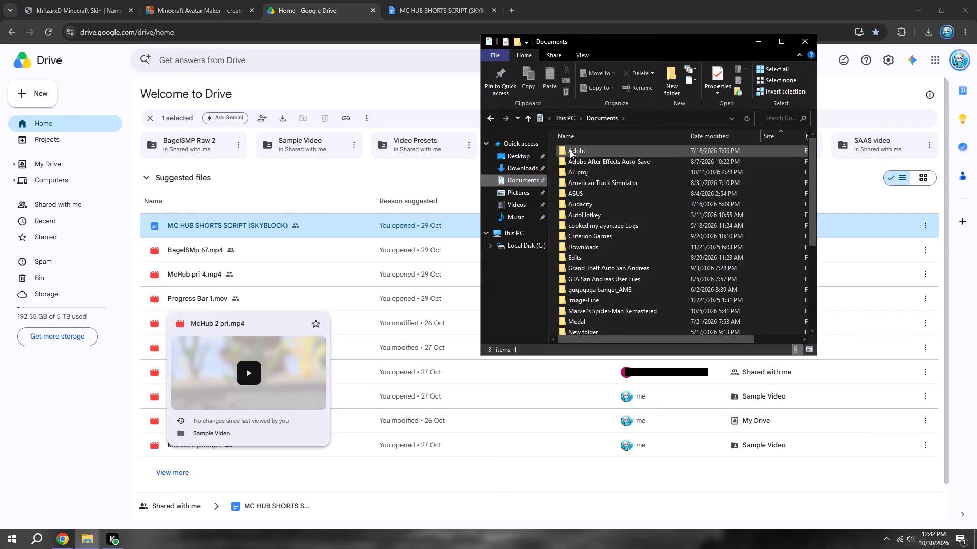
pyautogui.doubleClick(570, 149)
pyautogui.doubleClick(579, 200)
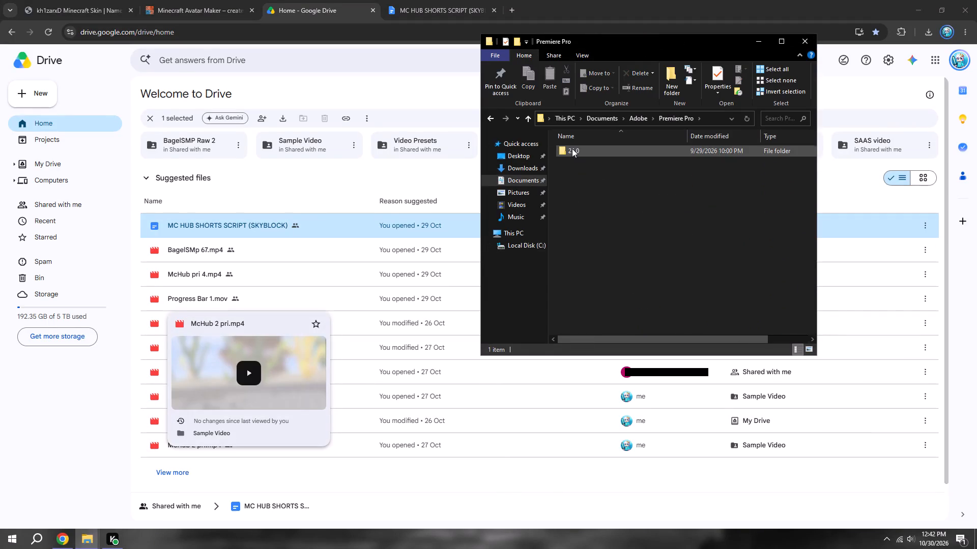
pyautogui.doubleClick(572, 148)
pyautogui.click(592, 184)
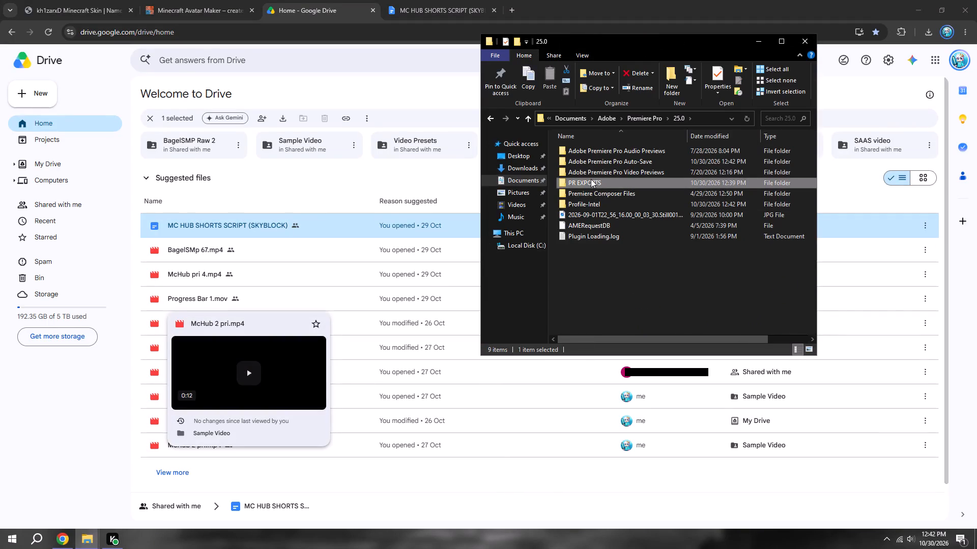
pyautogui.doubleClick(594, 181)
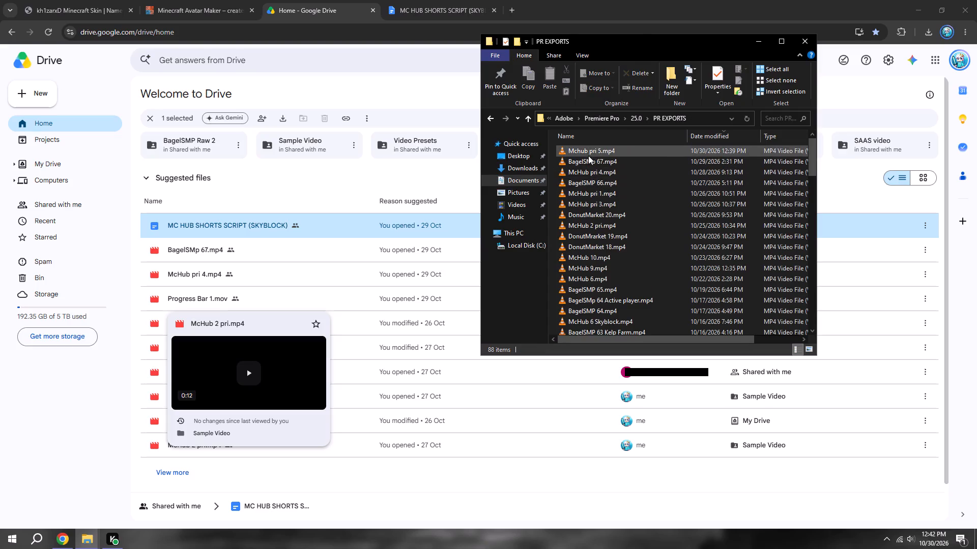
pyautogui.moveTo(588, 154); pyautogui.dragTo(408, 290)
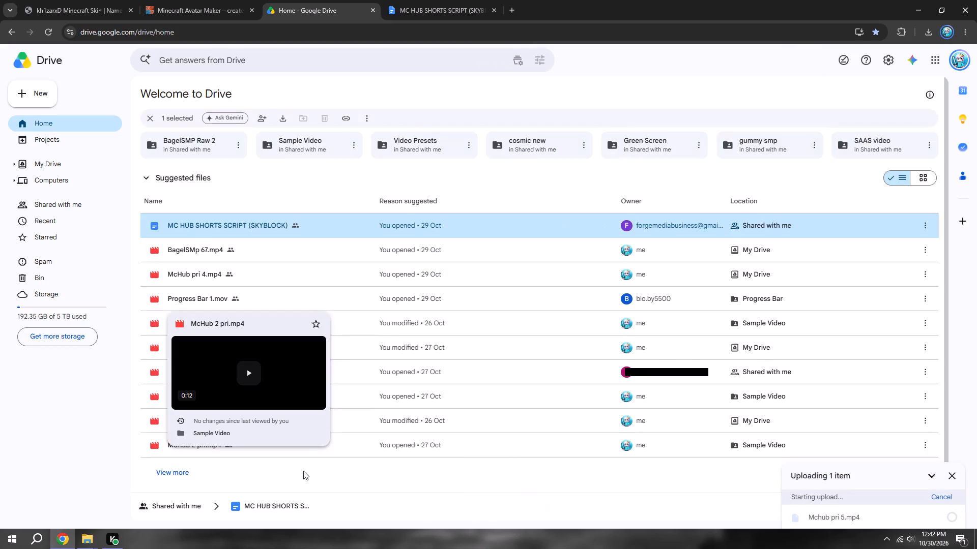
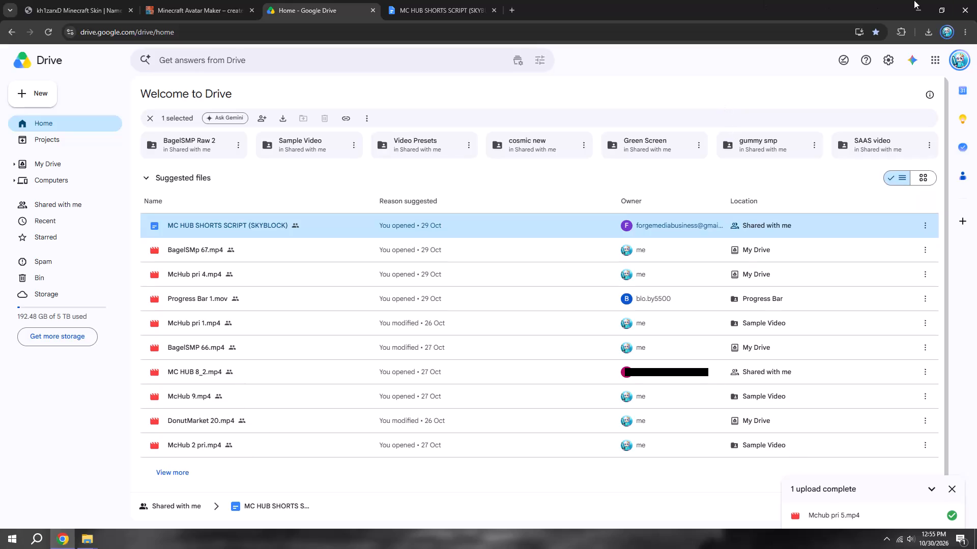
# Close the Google Drive browser window and the Videos folder window, leaving only the desktop.
pyautogui.click(976, 0)
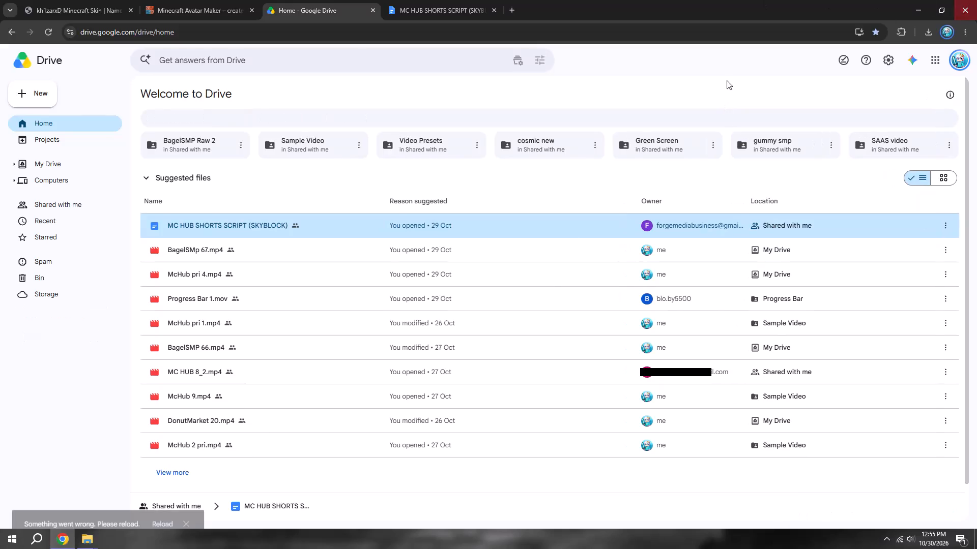
pyautogui.click(810, 36)
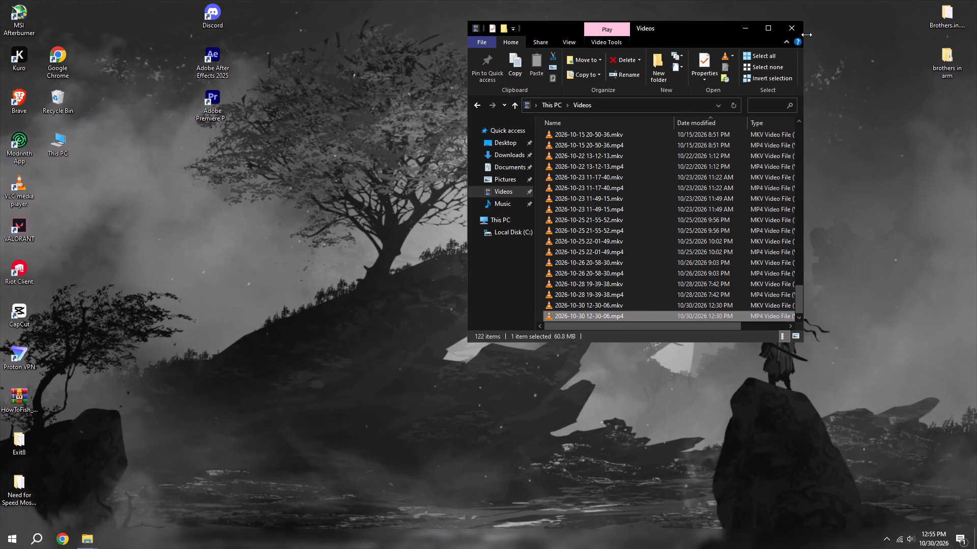
pyautogui.click(794, 29)
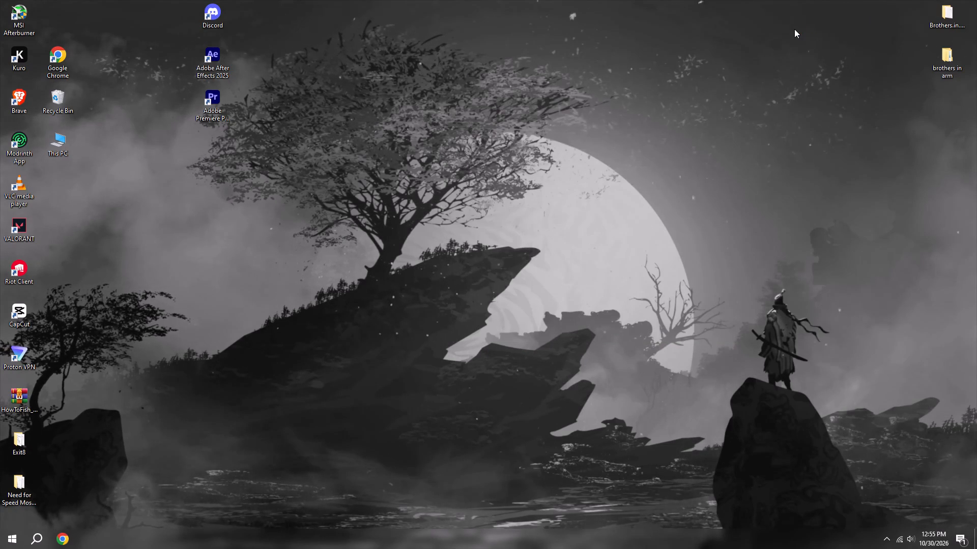